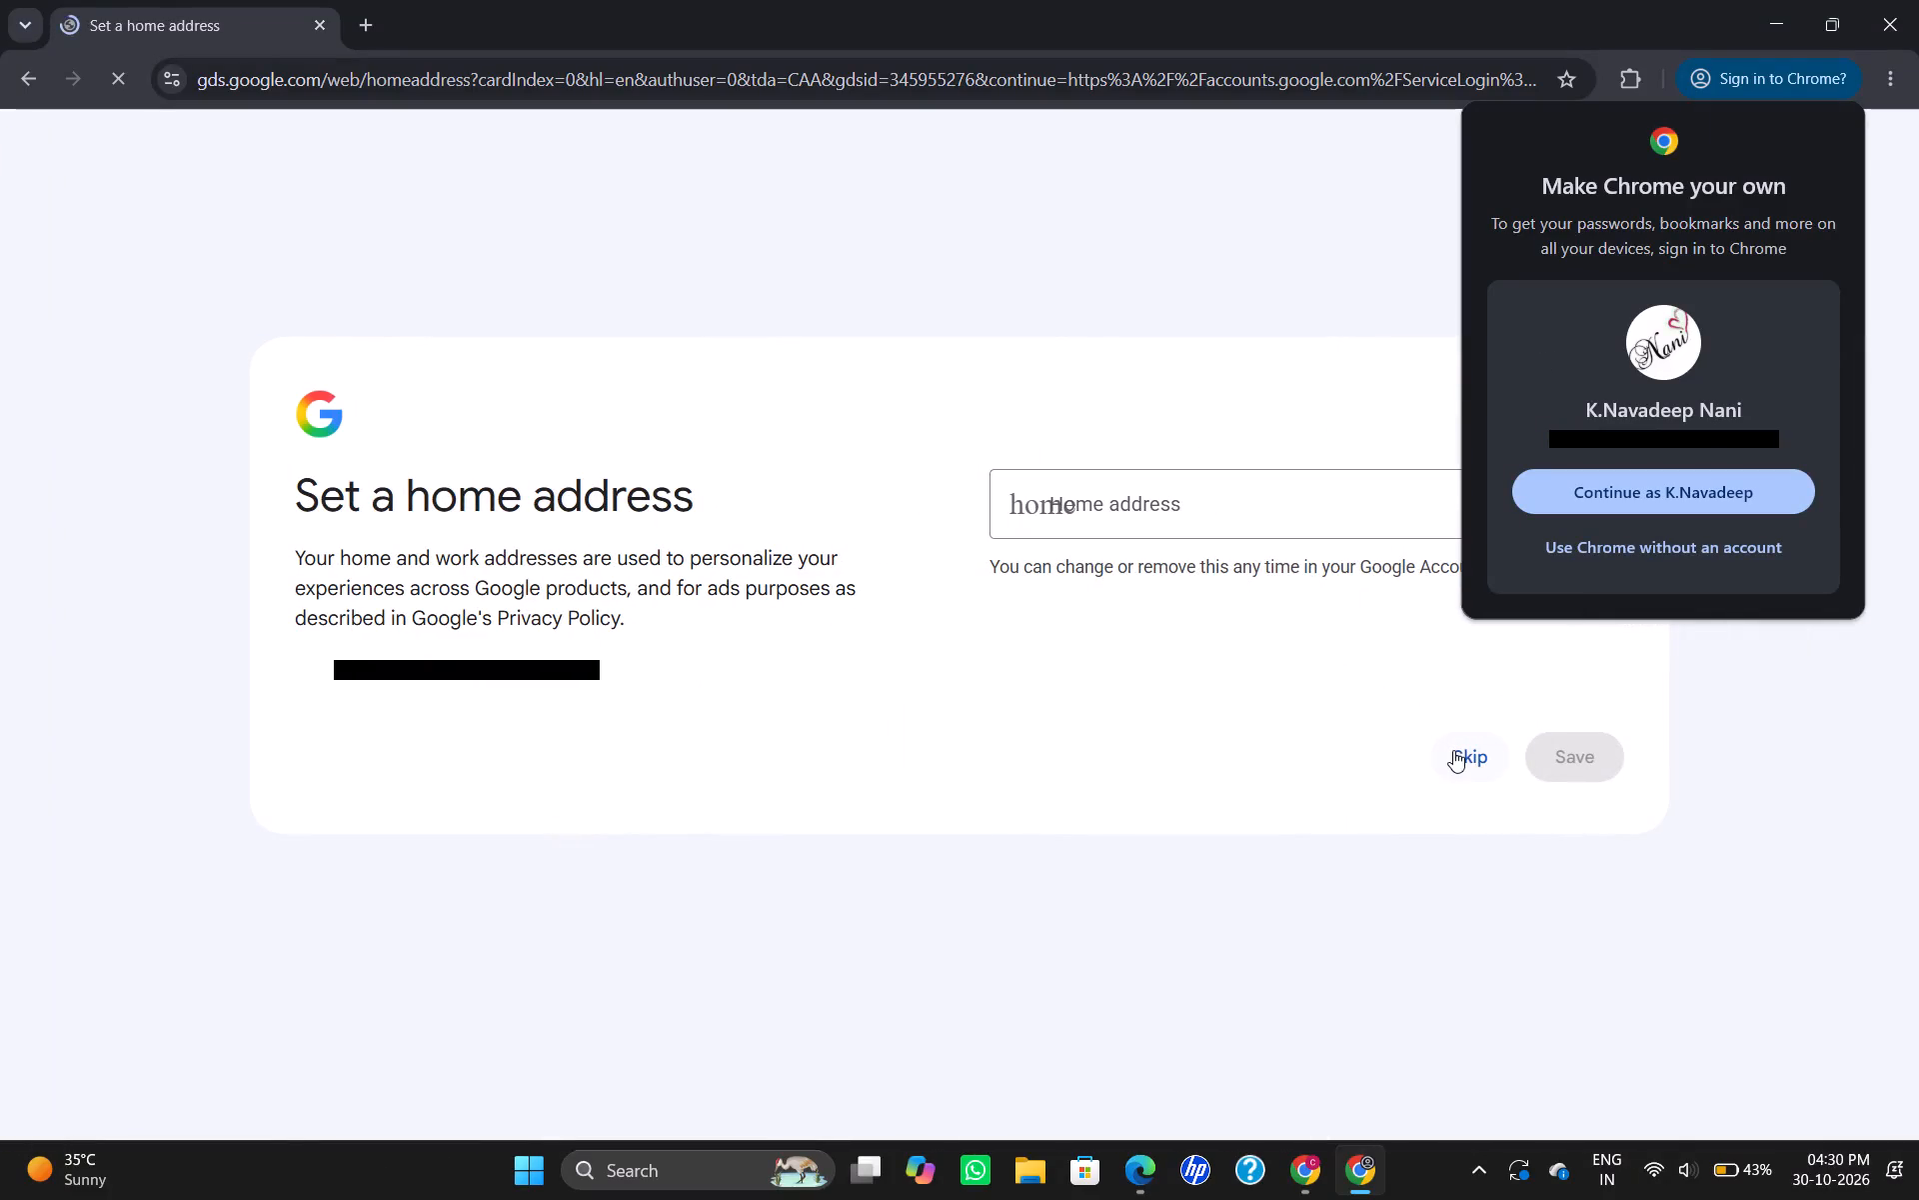
# Skip adding a home address to the Google account.
pyautogui.click(1452, 752)
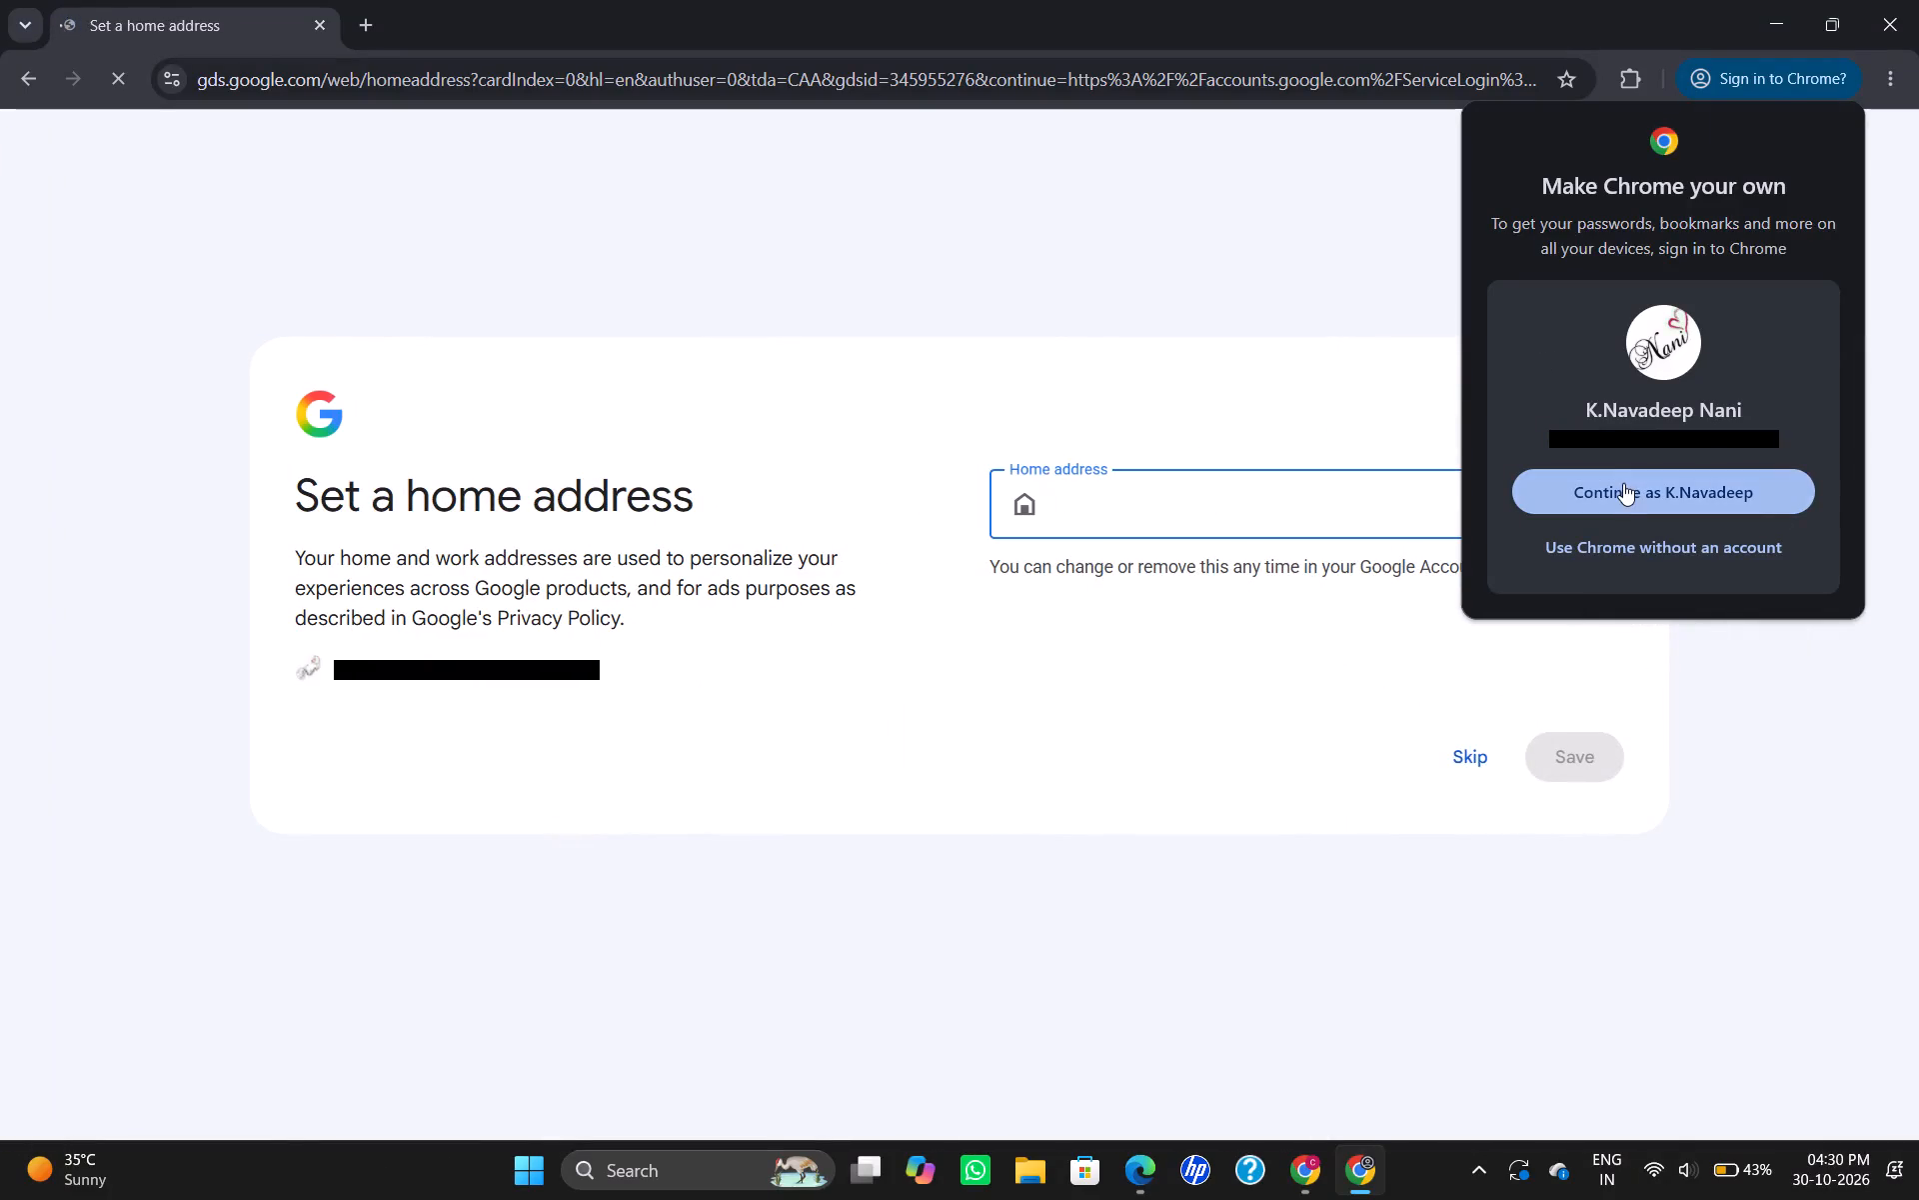
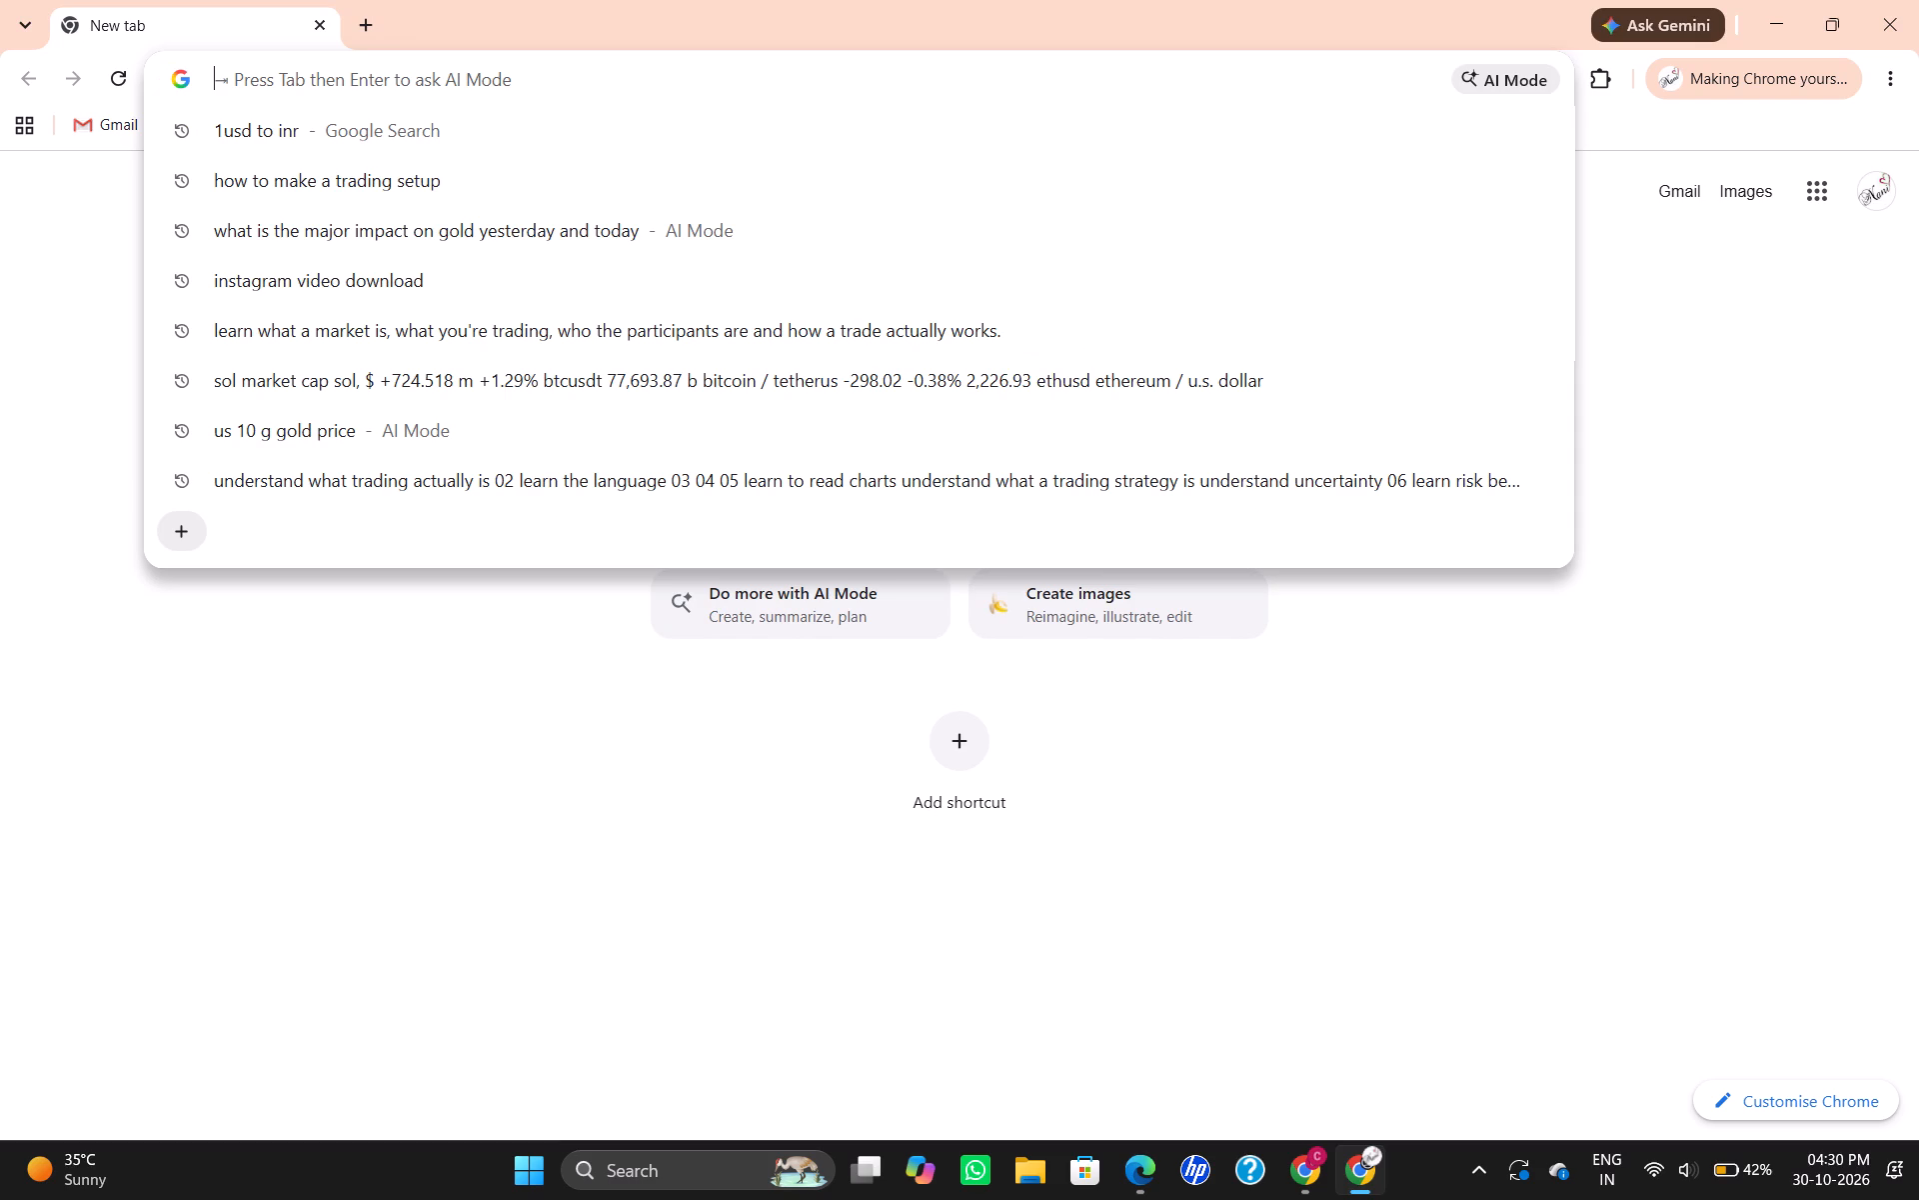
# Search the web for "trading view" and open the TradingView India site.
pyautogui.write('trading view')
pyautogui.press('Return')
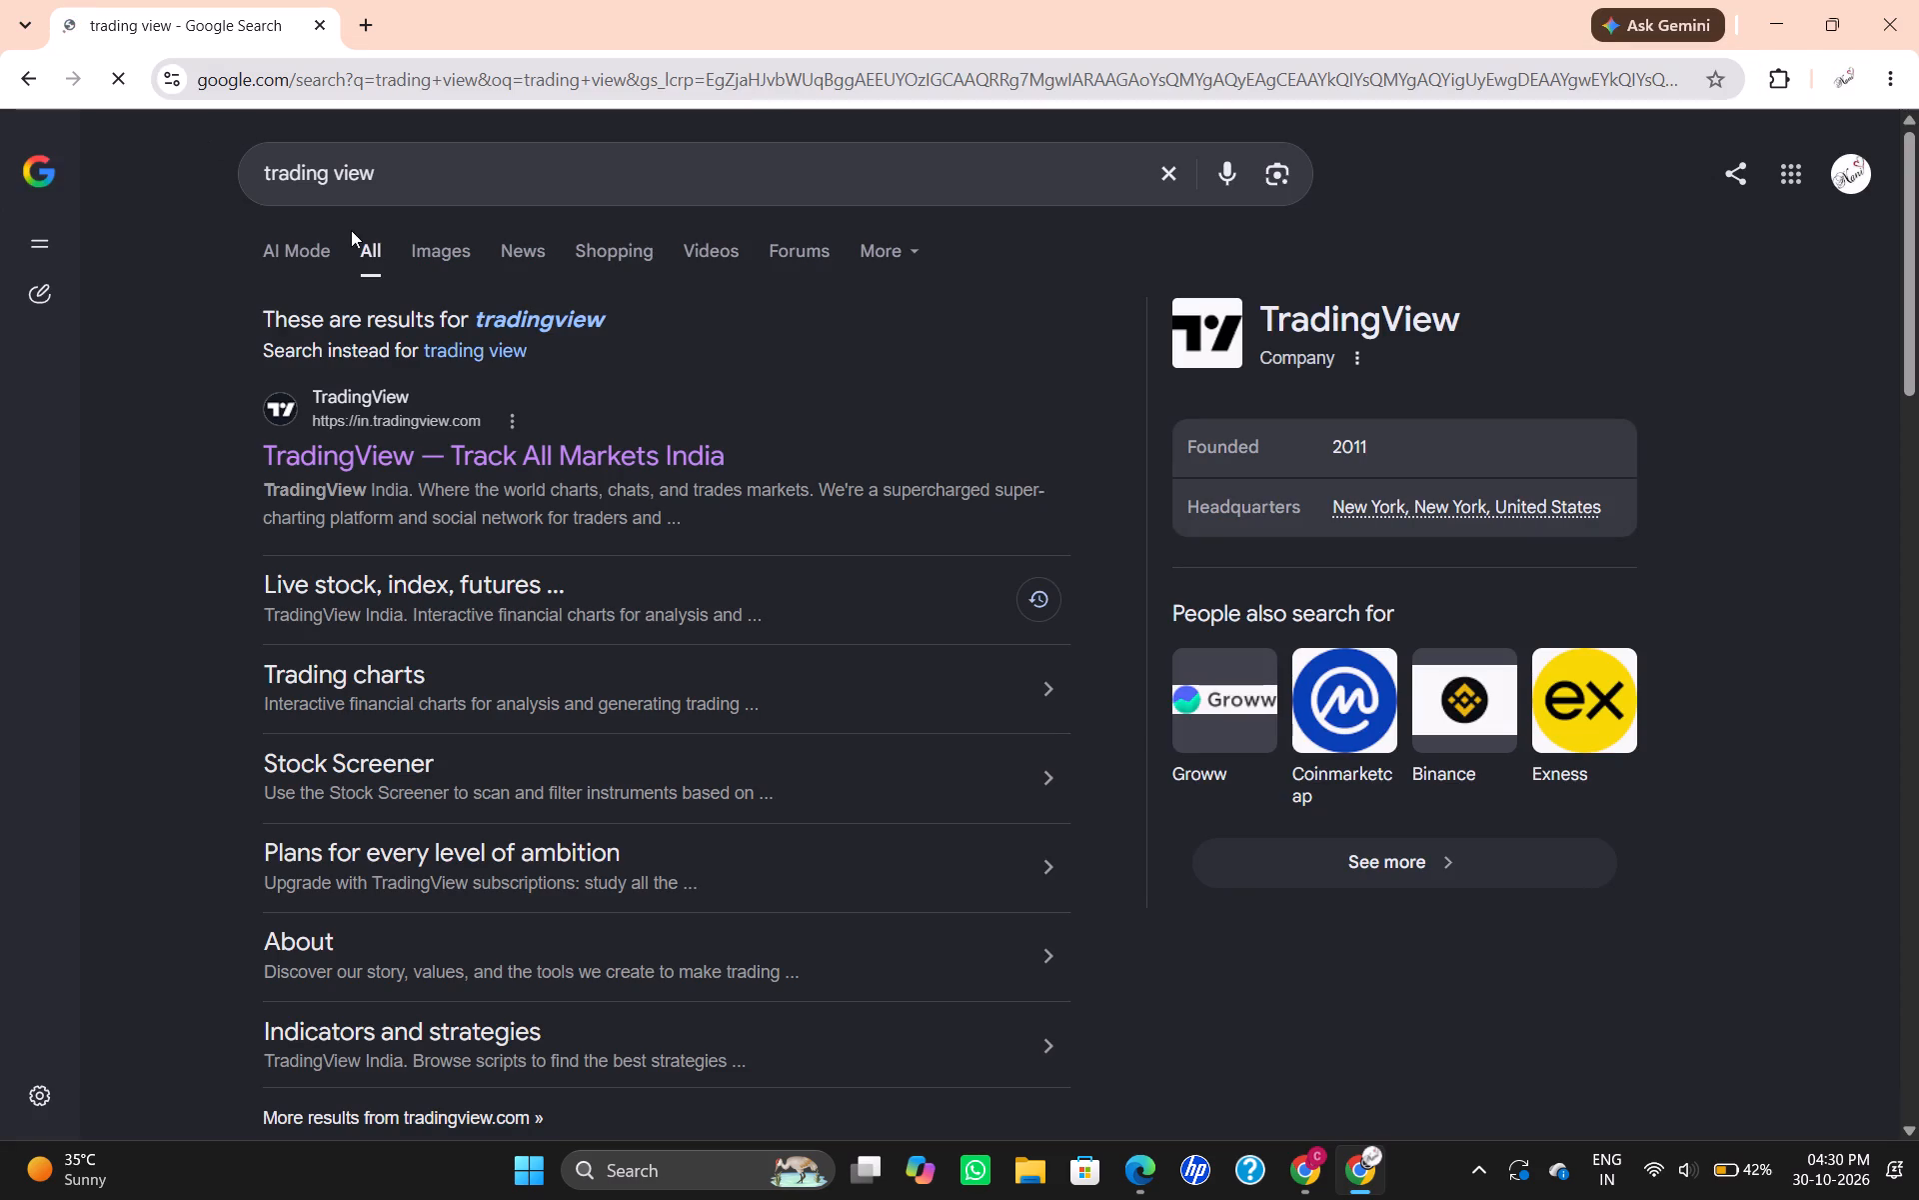
pyautogui.click(488, 436)
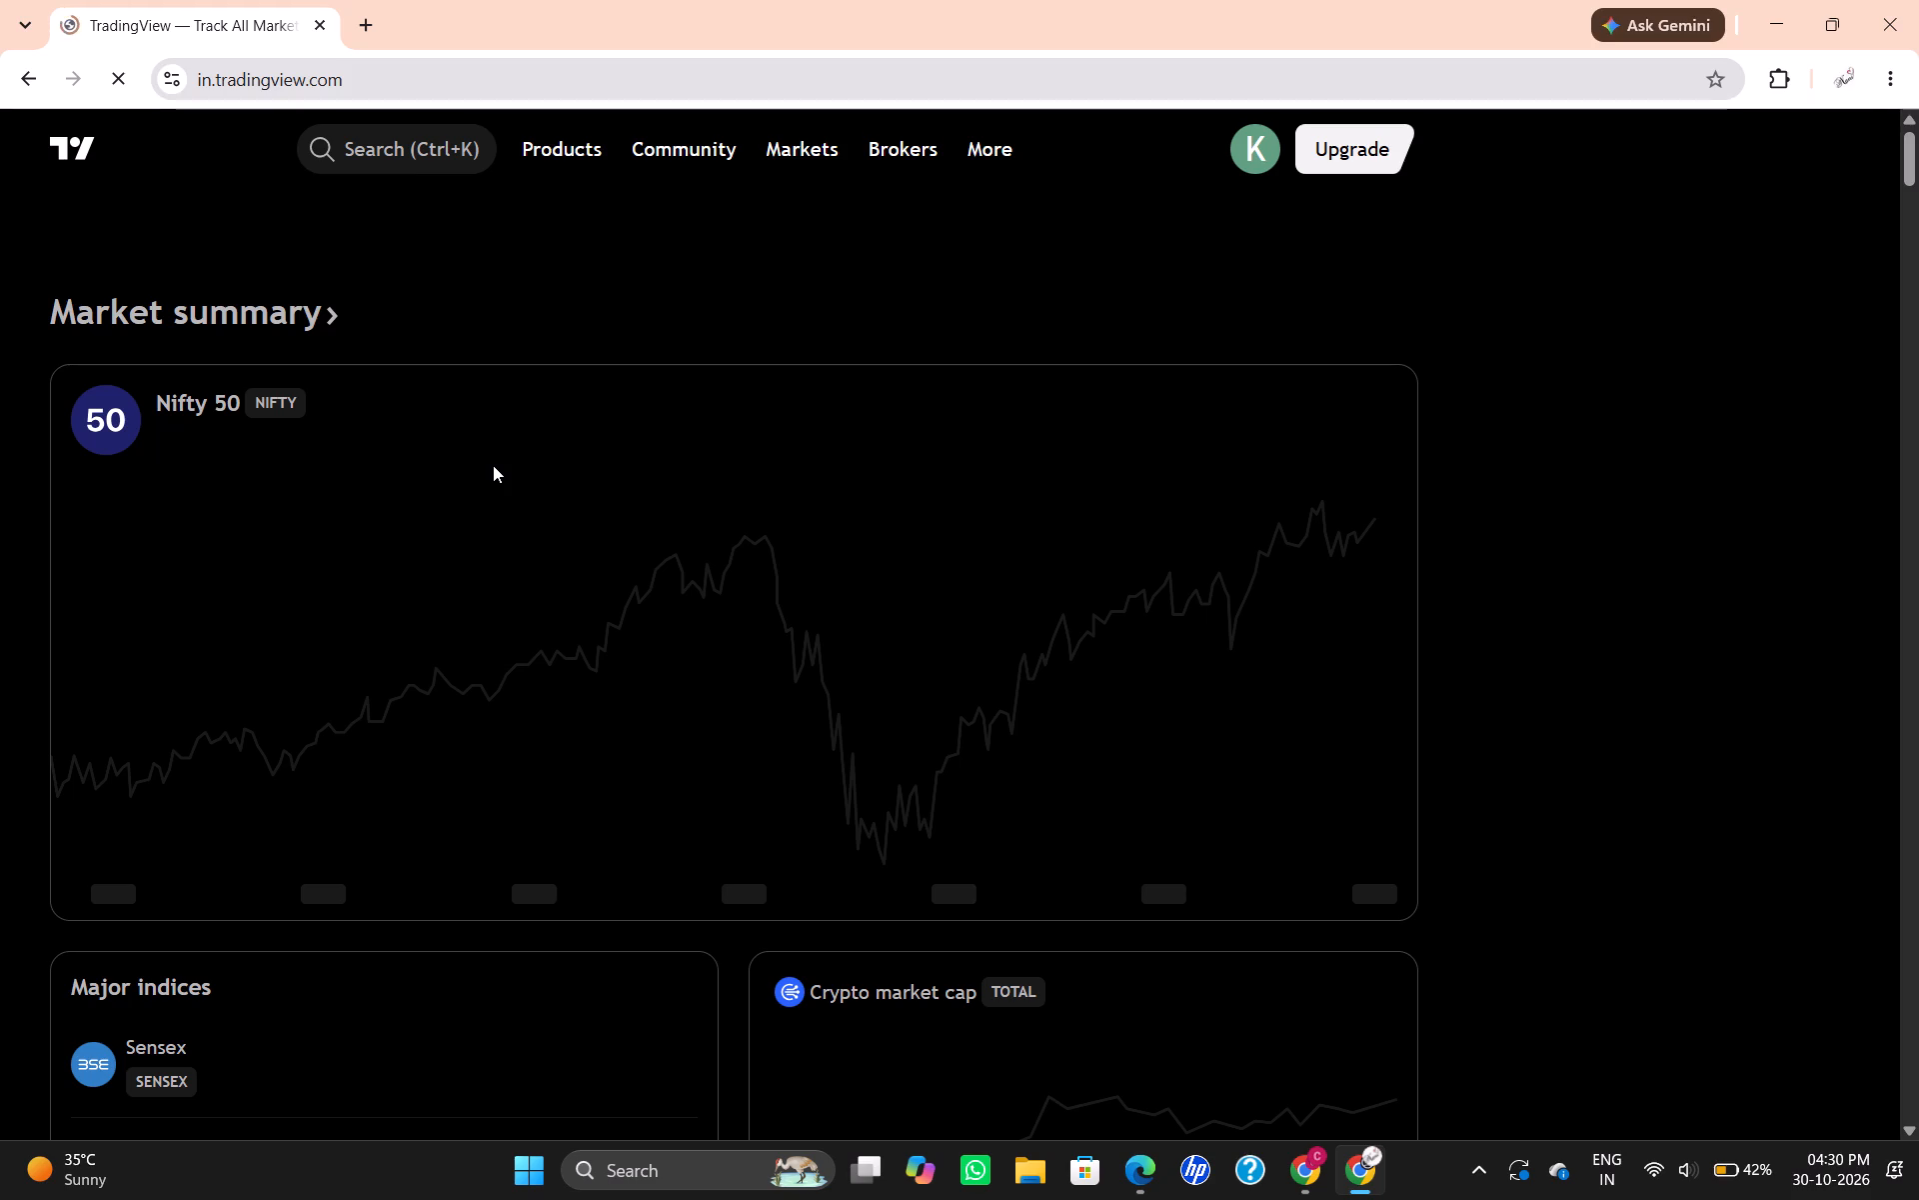
# Find Gold (GC1!) in the market summary and open its full chart.
pyautogui.scroll(-2, 575, 617)
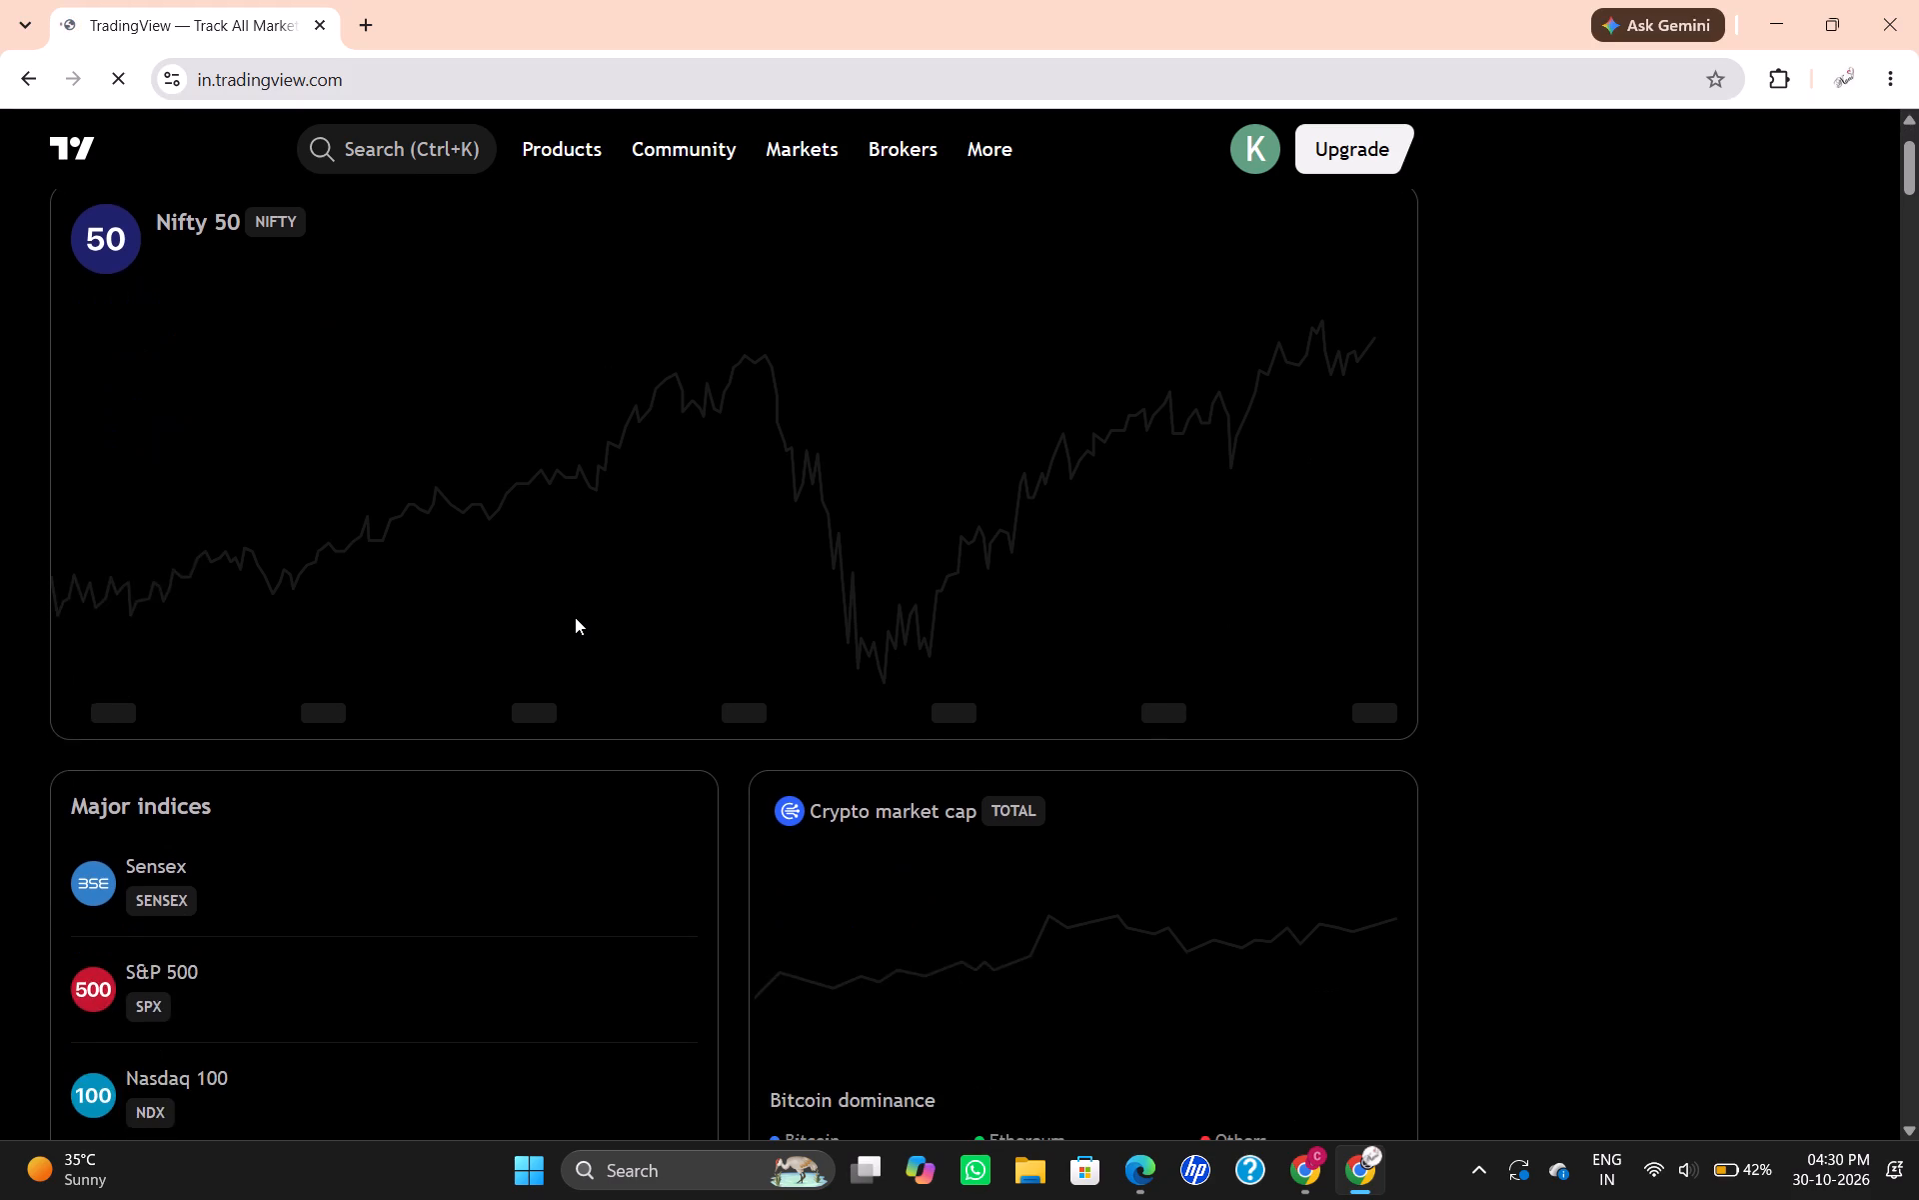
pyautogui.scroll(-3, 575, 617)
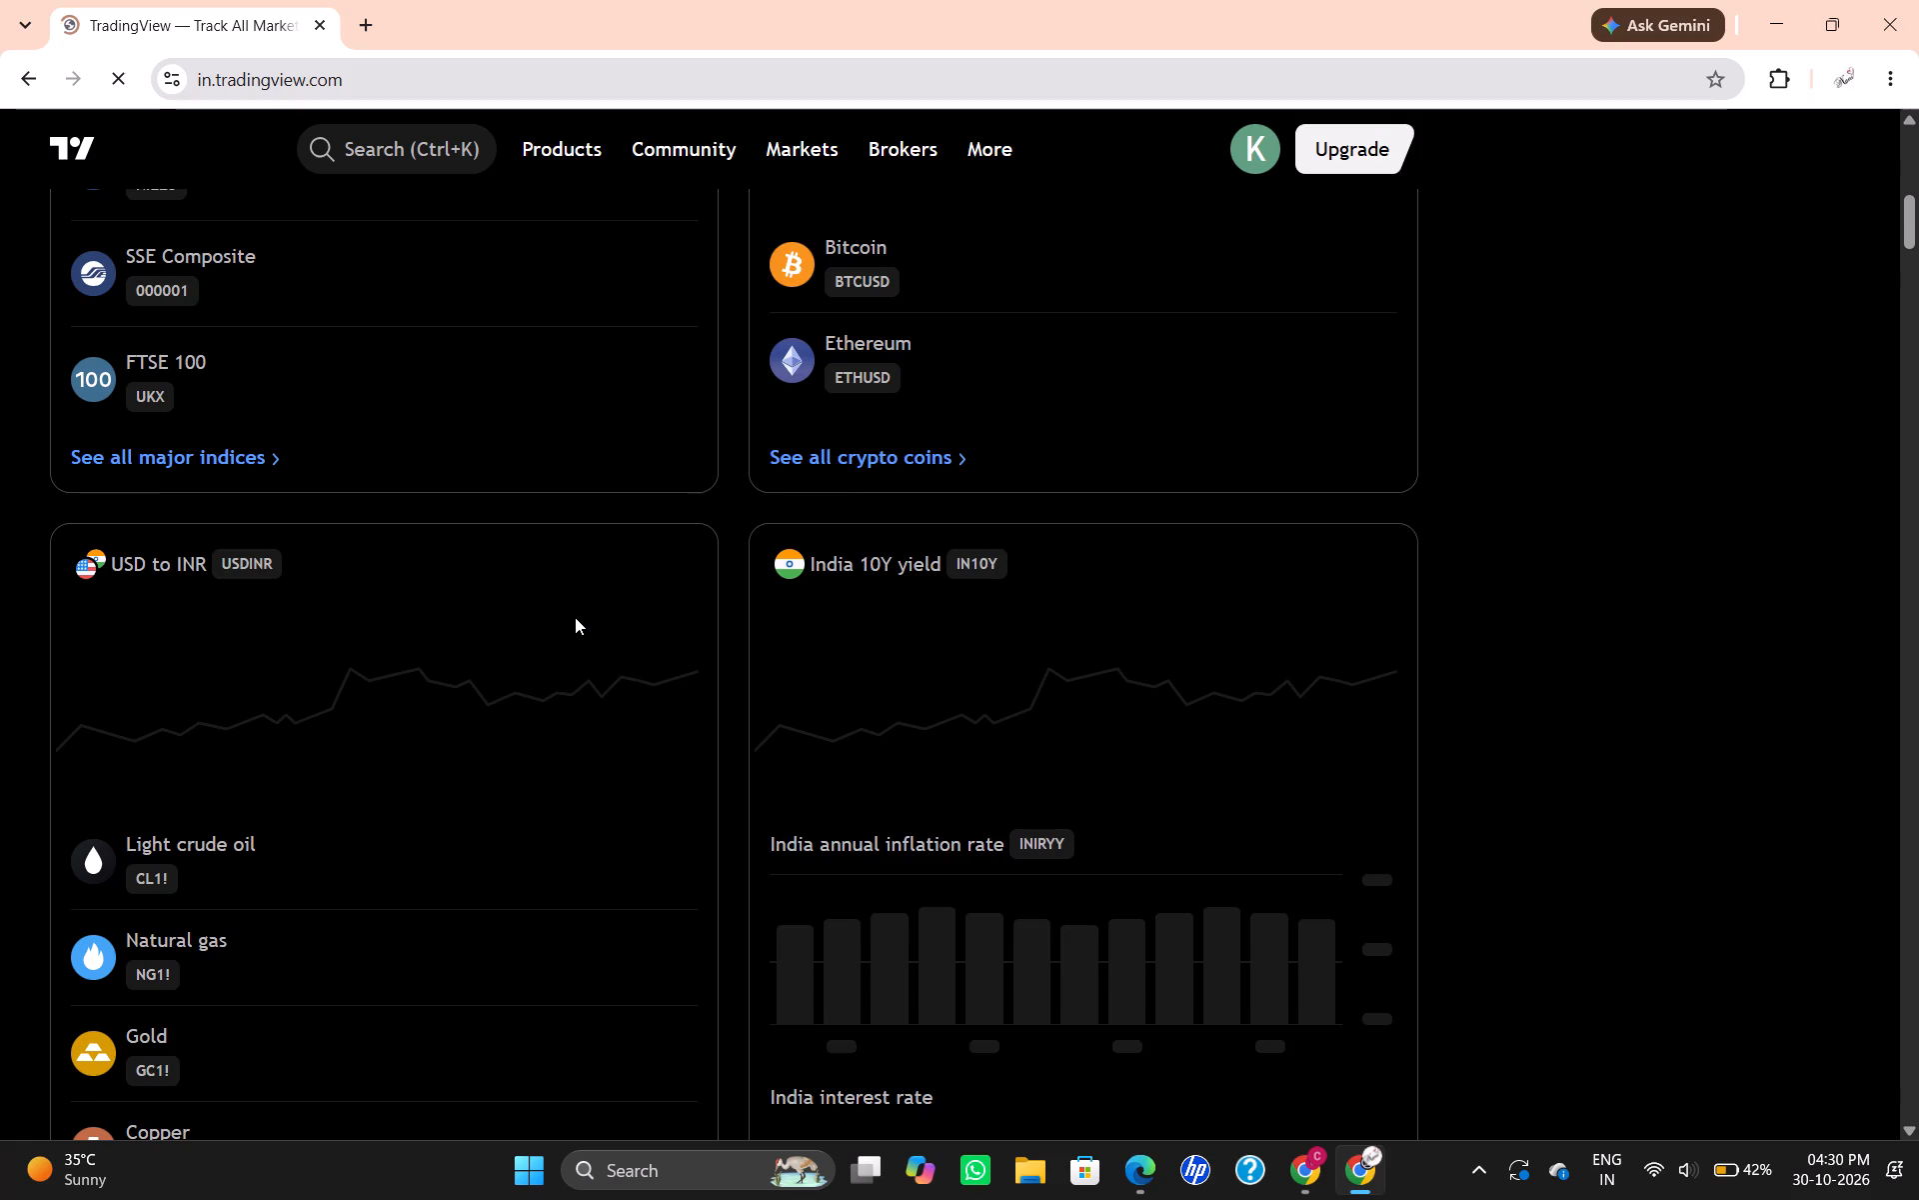
pyautogui.scroll(-2, 575, 617)
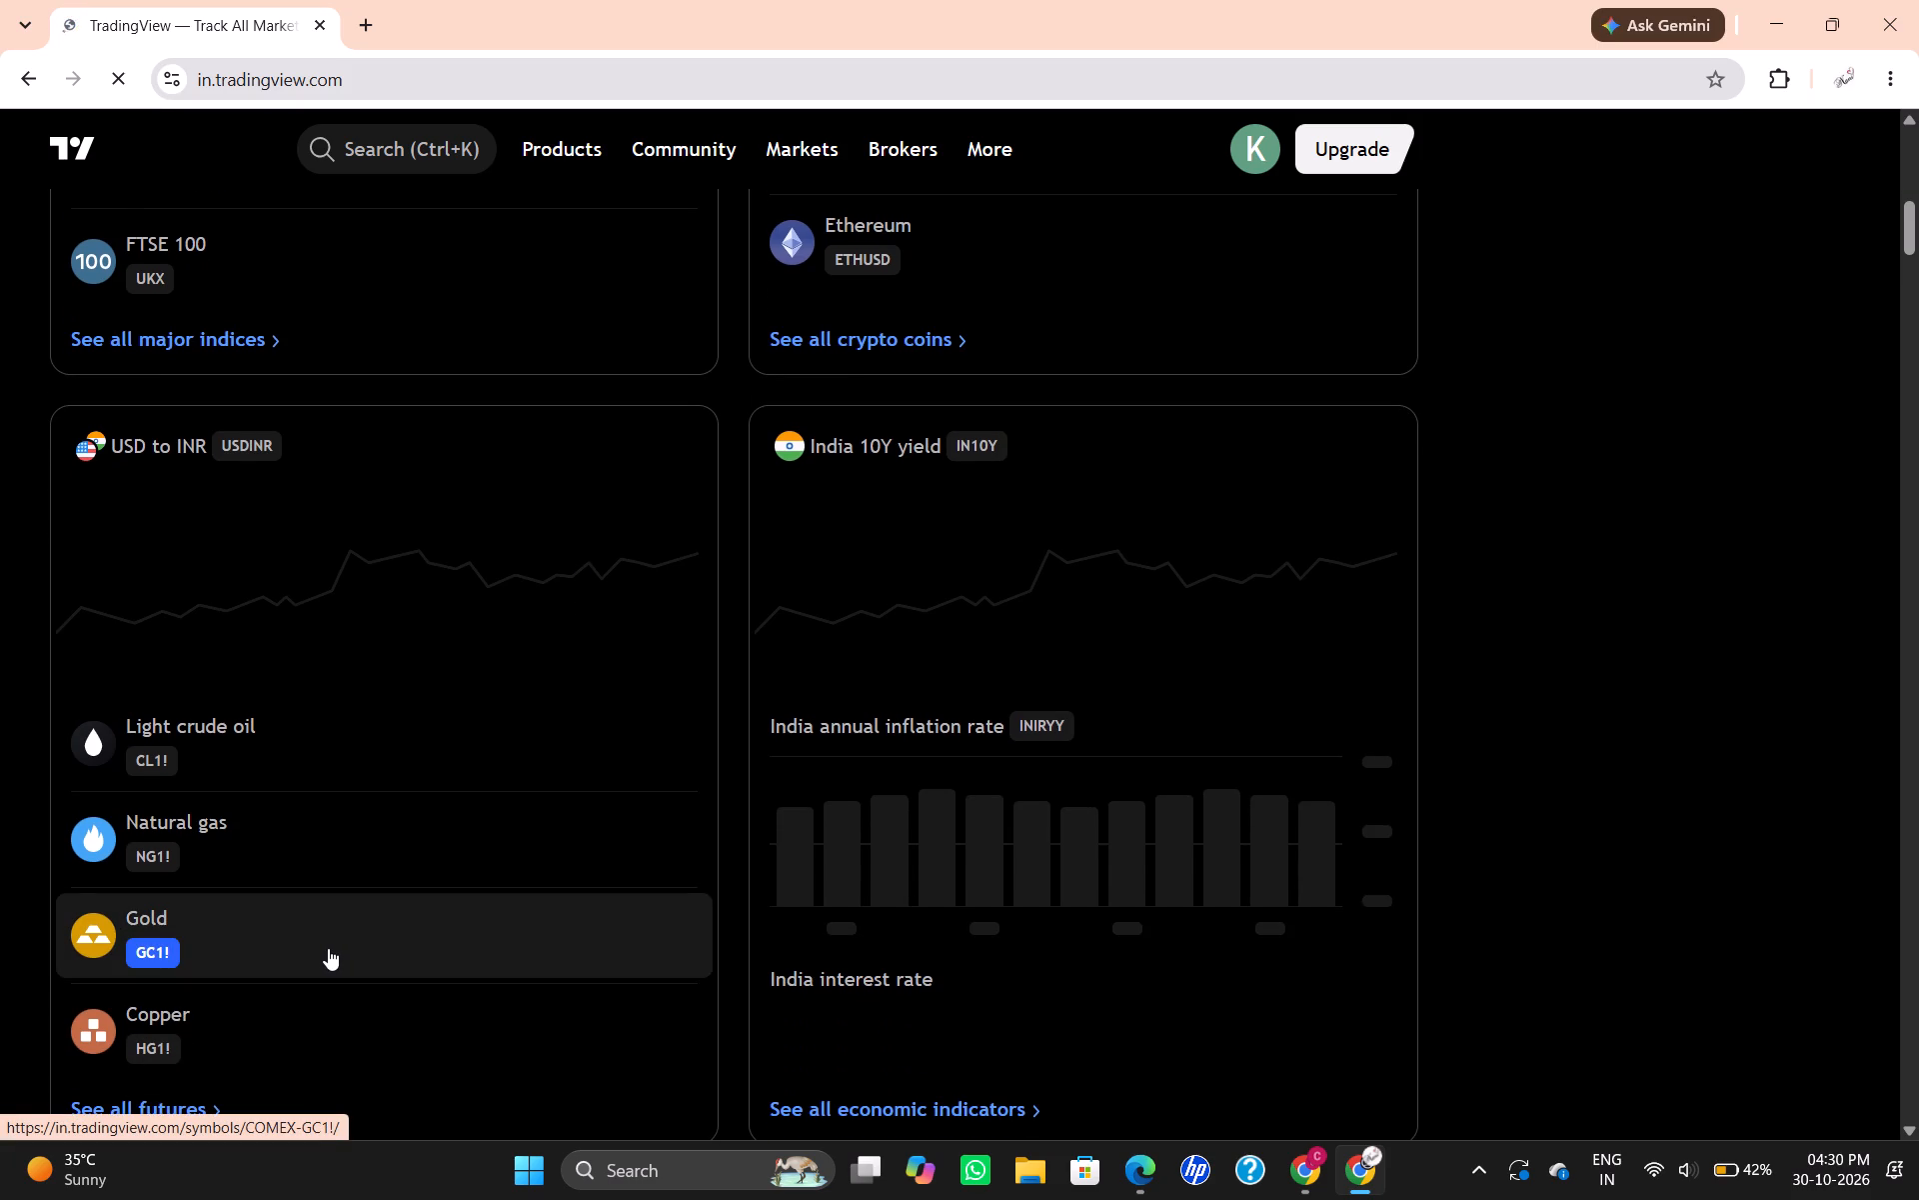
pyautogui.click(376, 917)
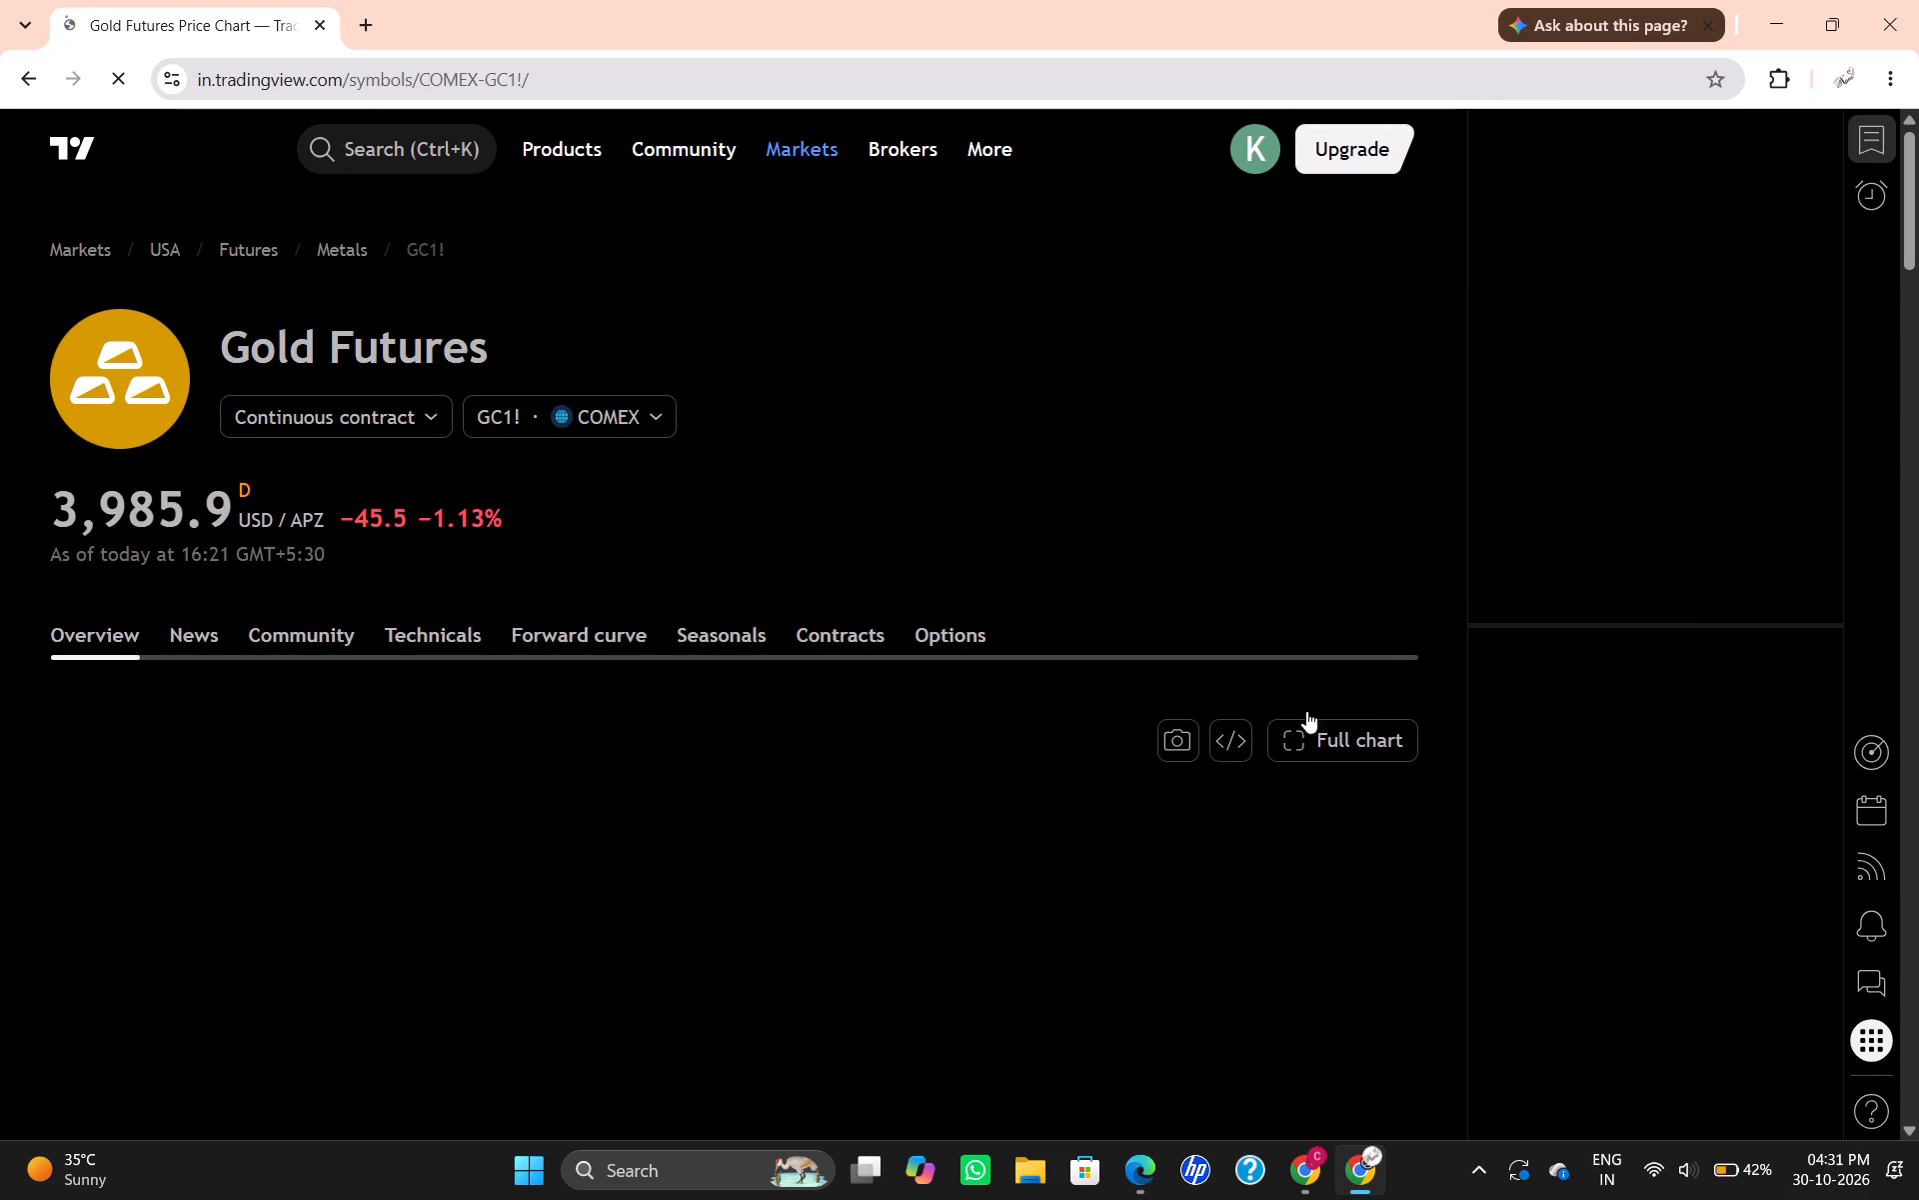
pyautogui.click(1303, 736)
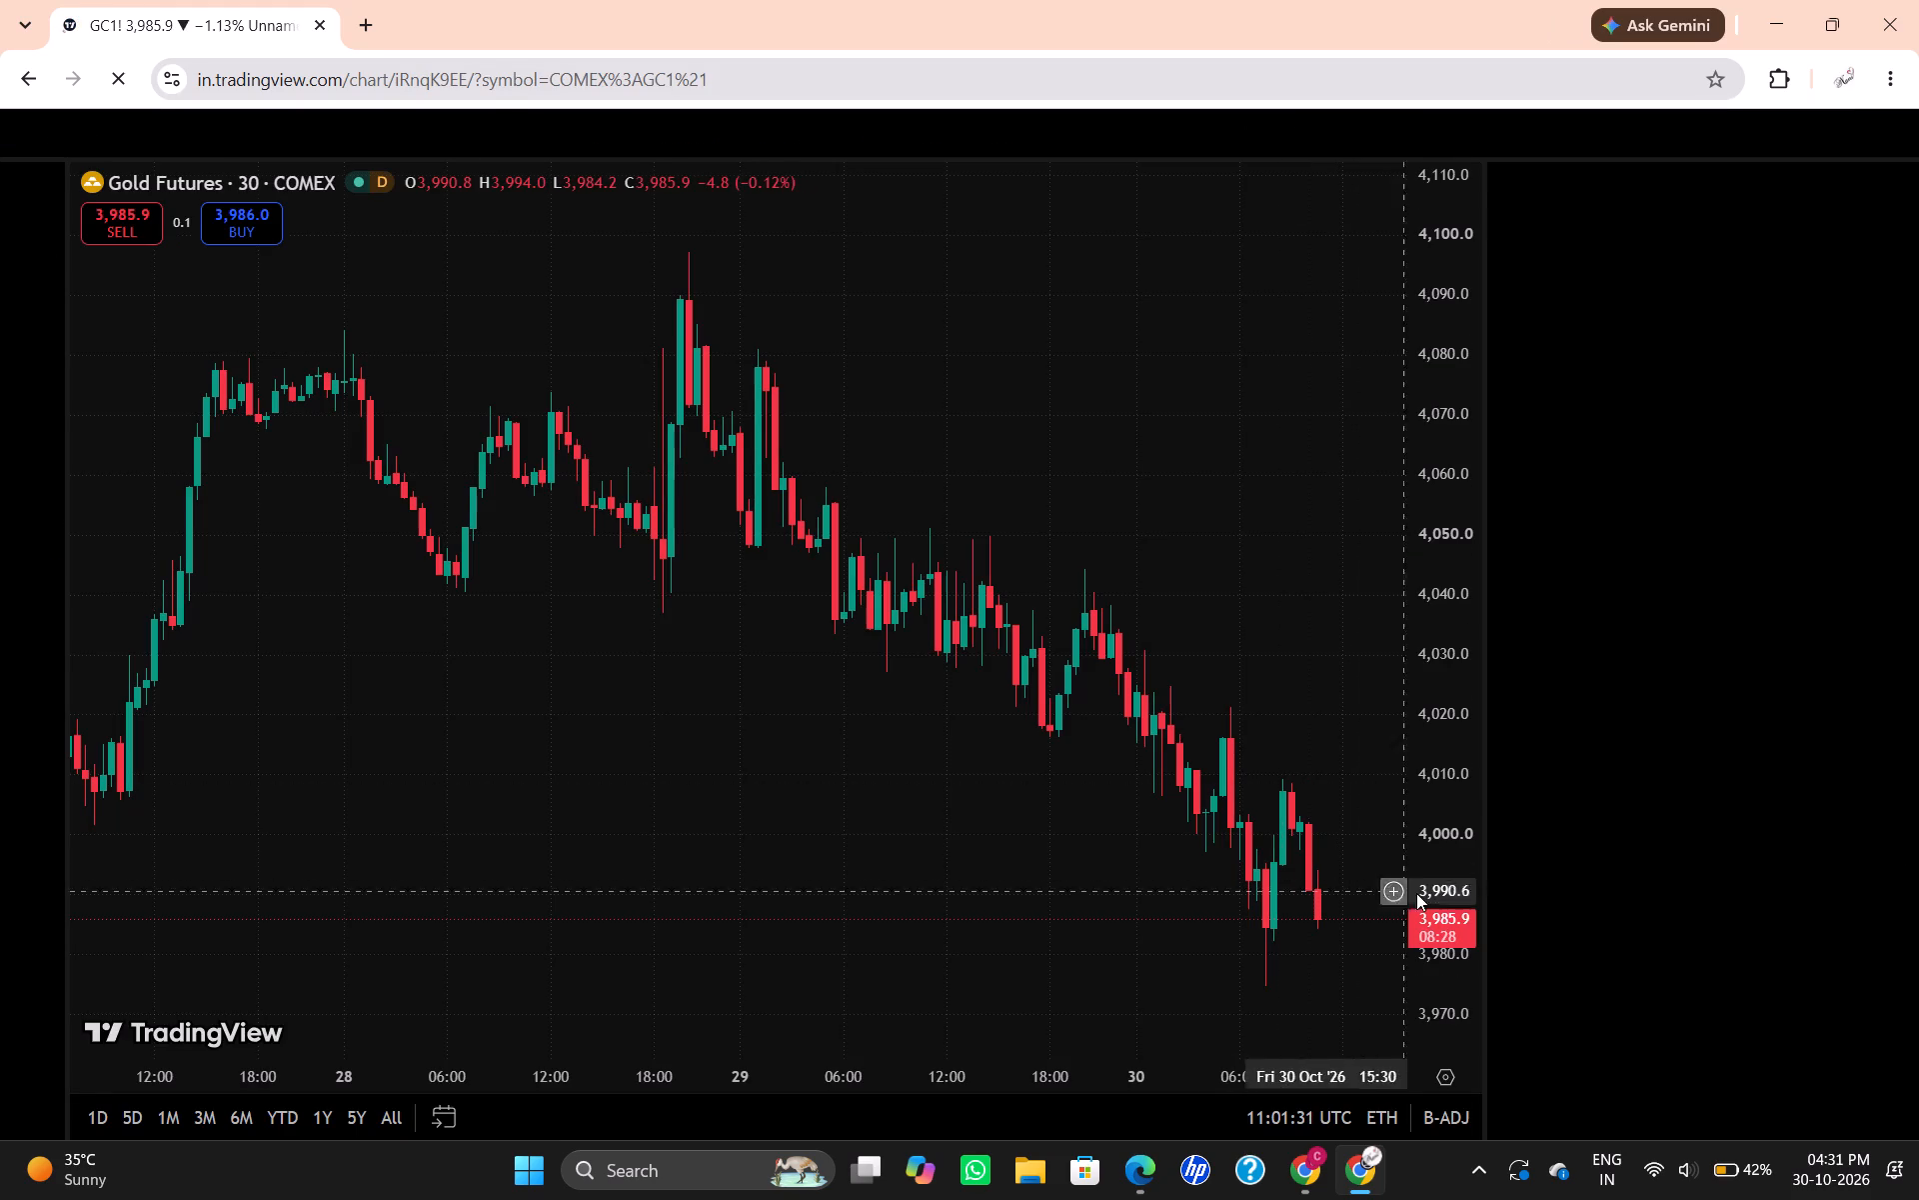
# Delete the existing long position and Fibonacci retracement drawings from the gold futures chart.
pyautogui.moveTo(1442, 795); pyautogui.dragTo(1444, 1004)
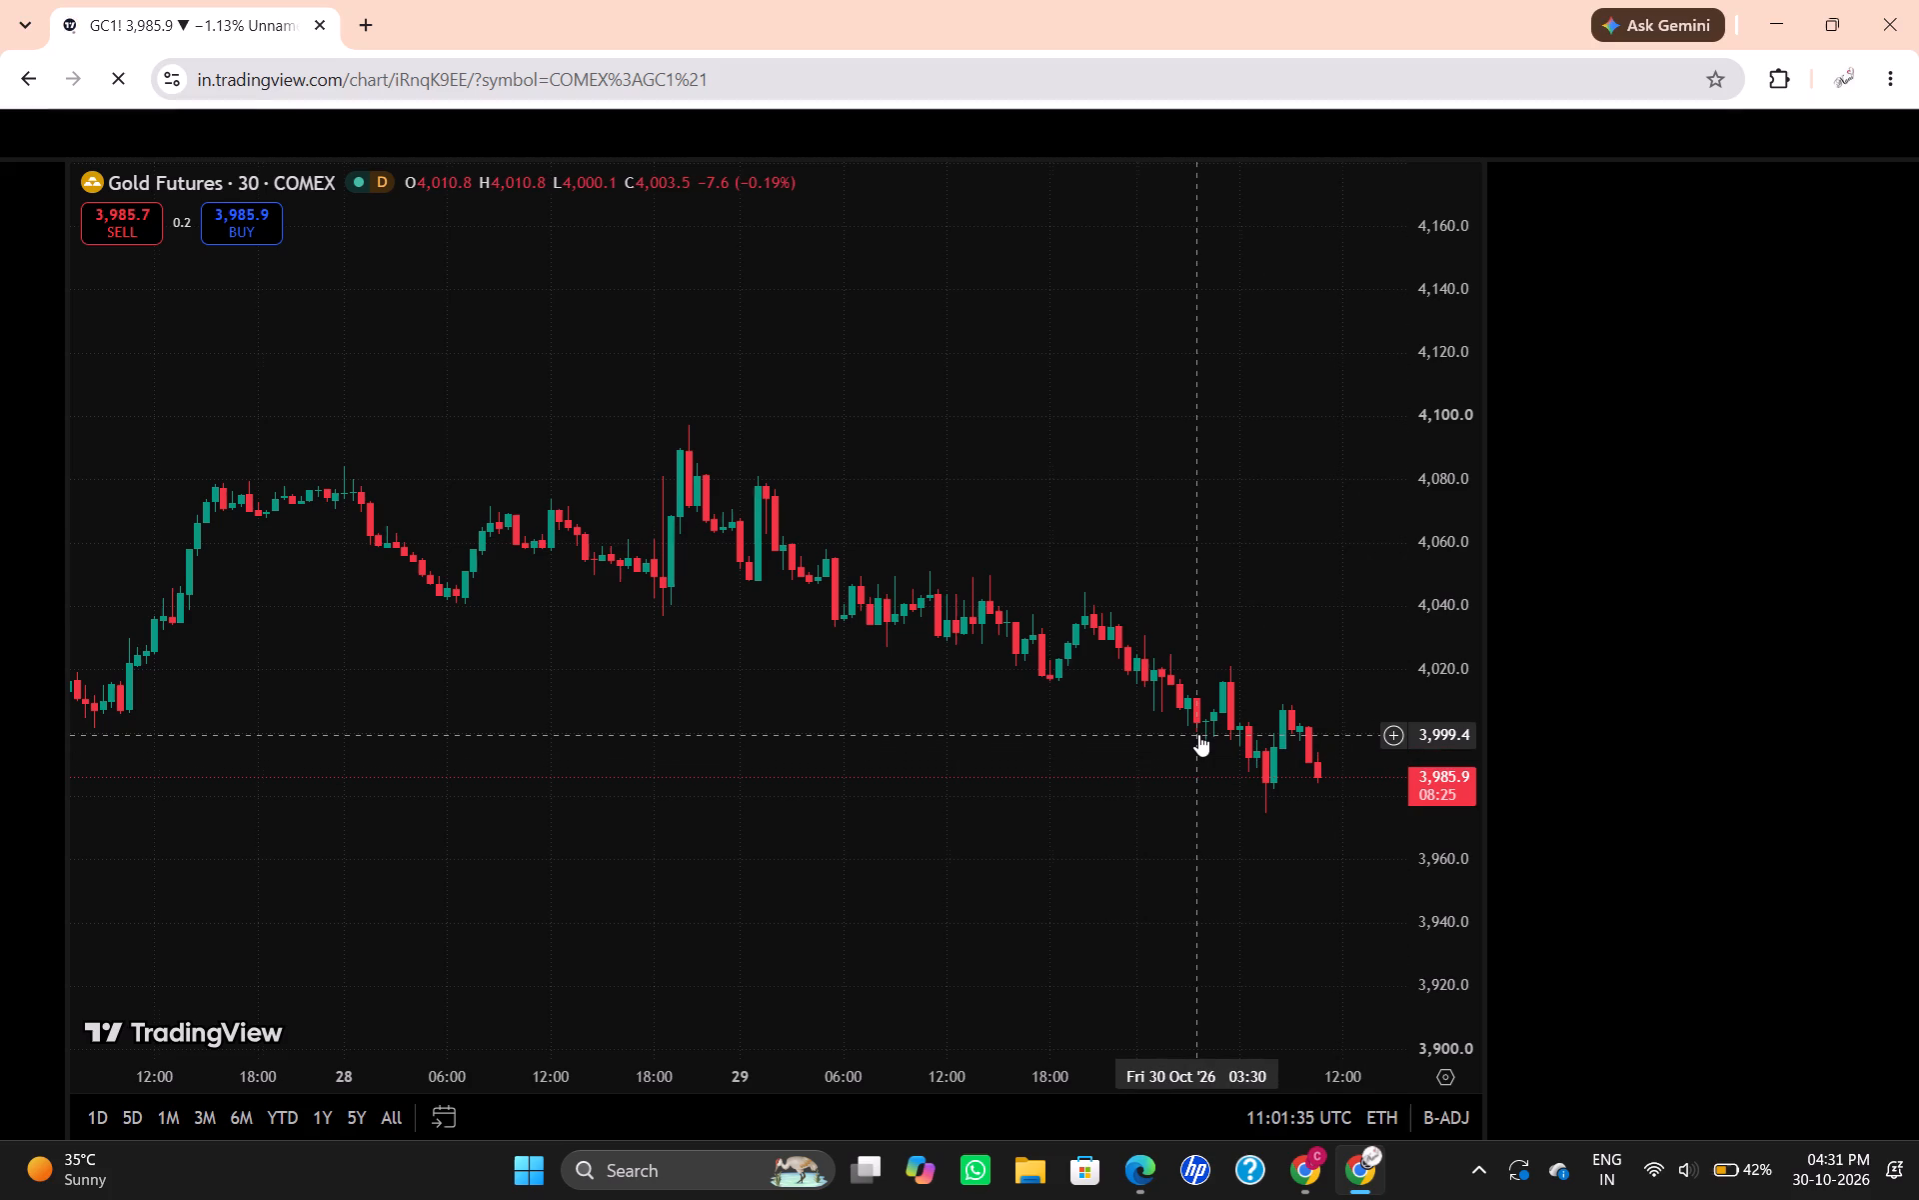
pyautogui.moveTo(1459, 641); pyautogui.dragTo(1455, 811)
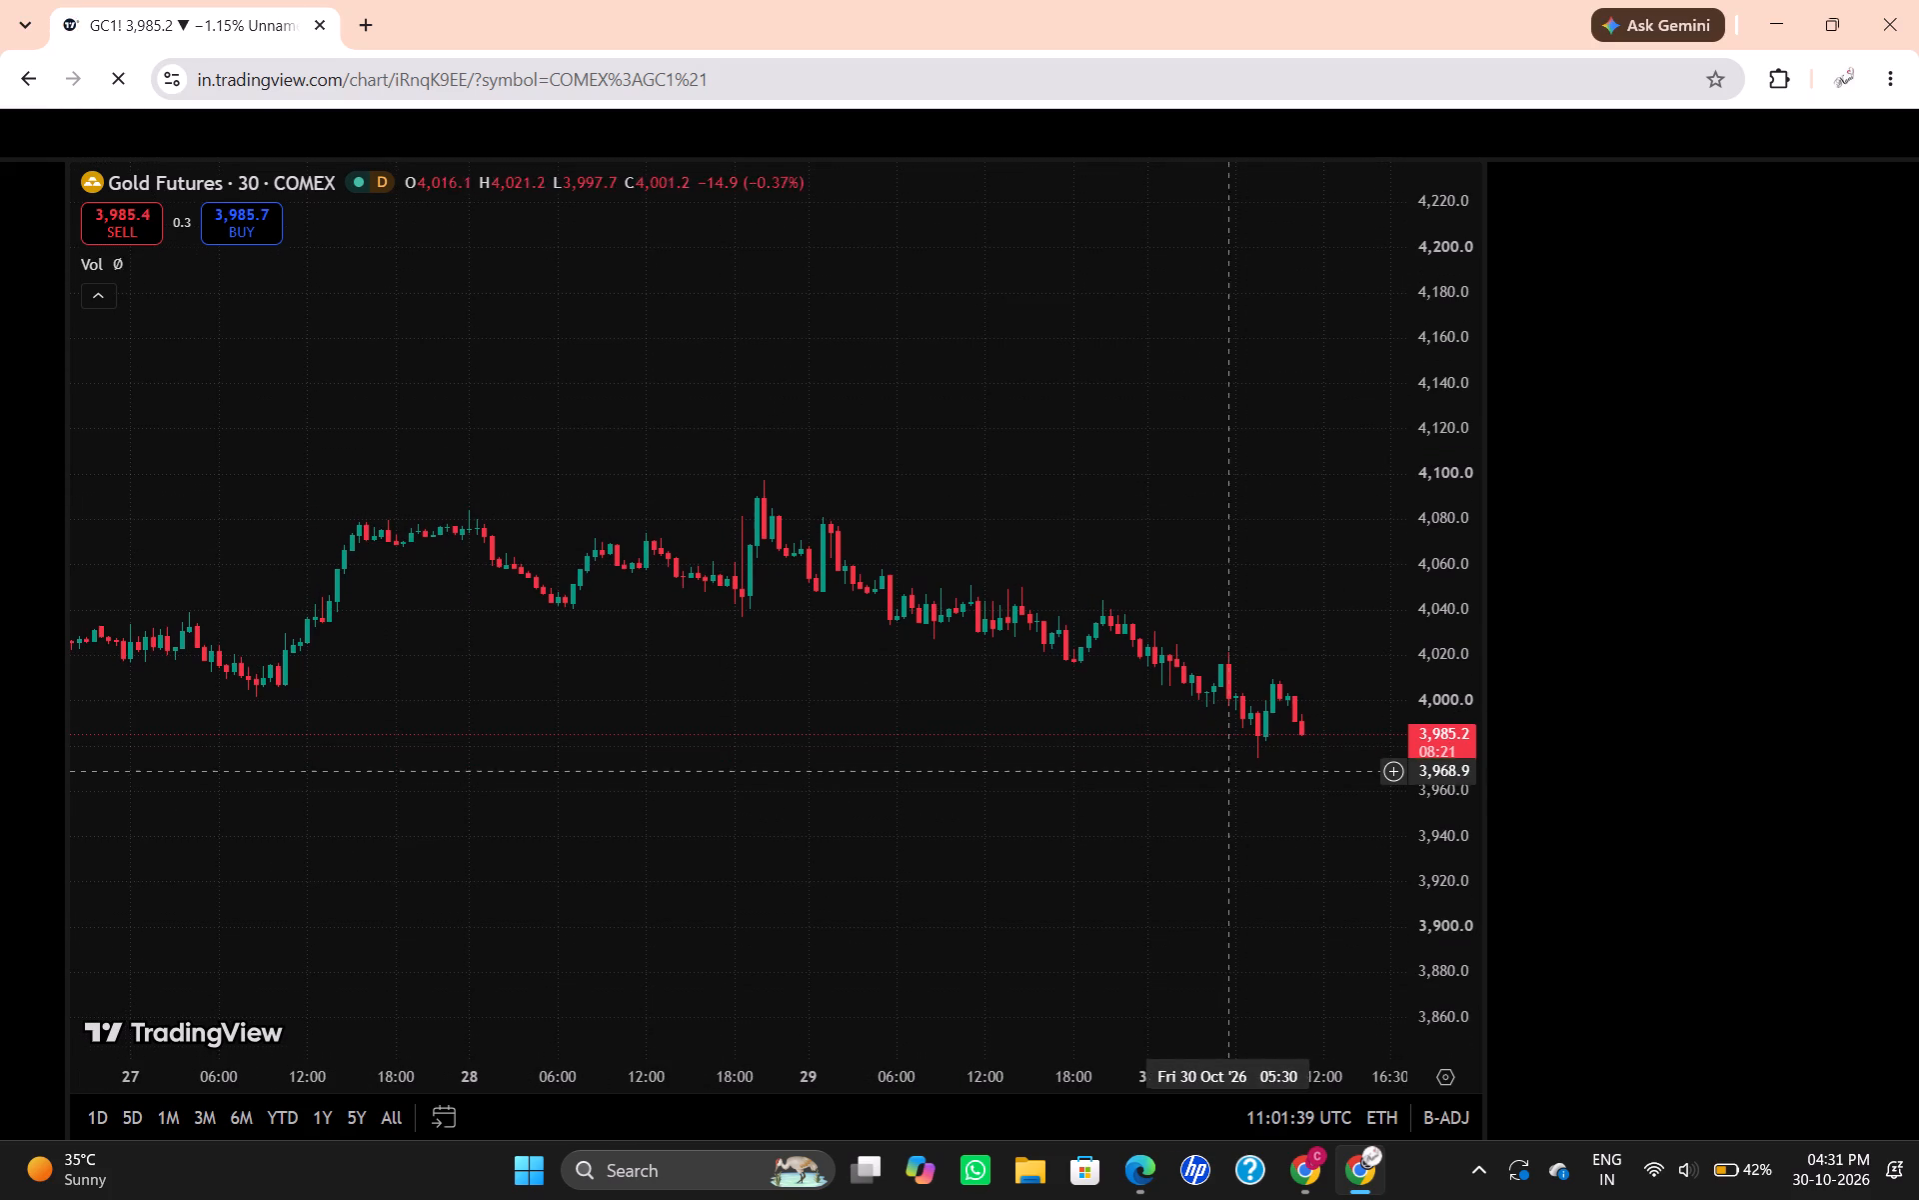
pyautogui.hscroll(-1, 1216, 766)
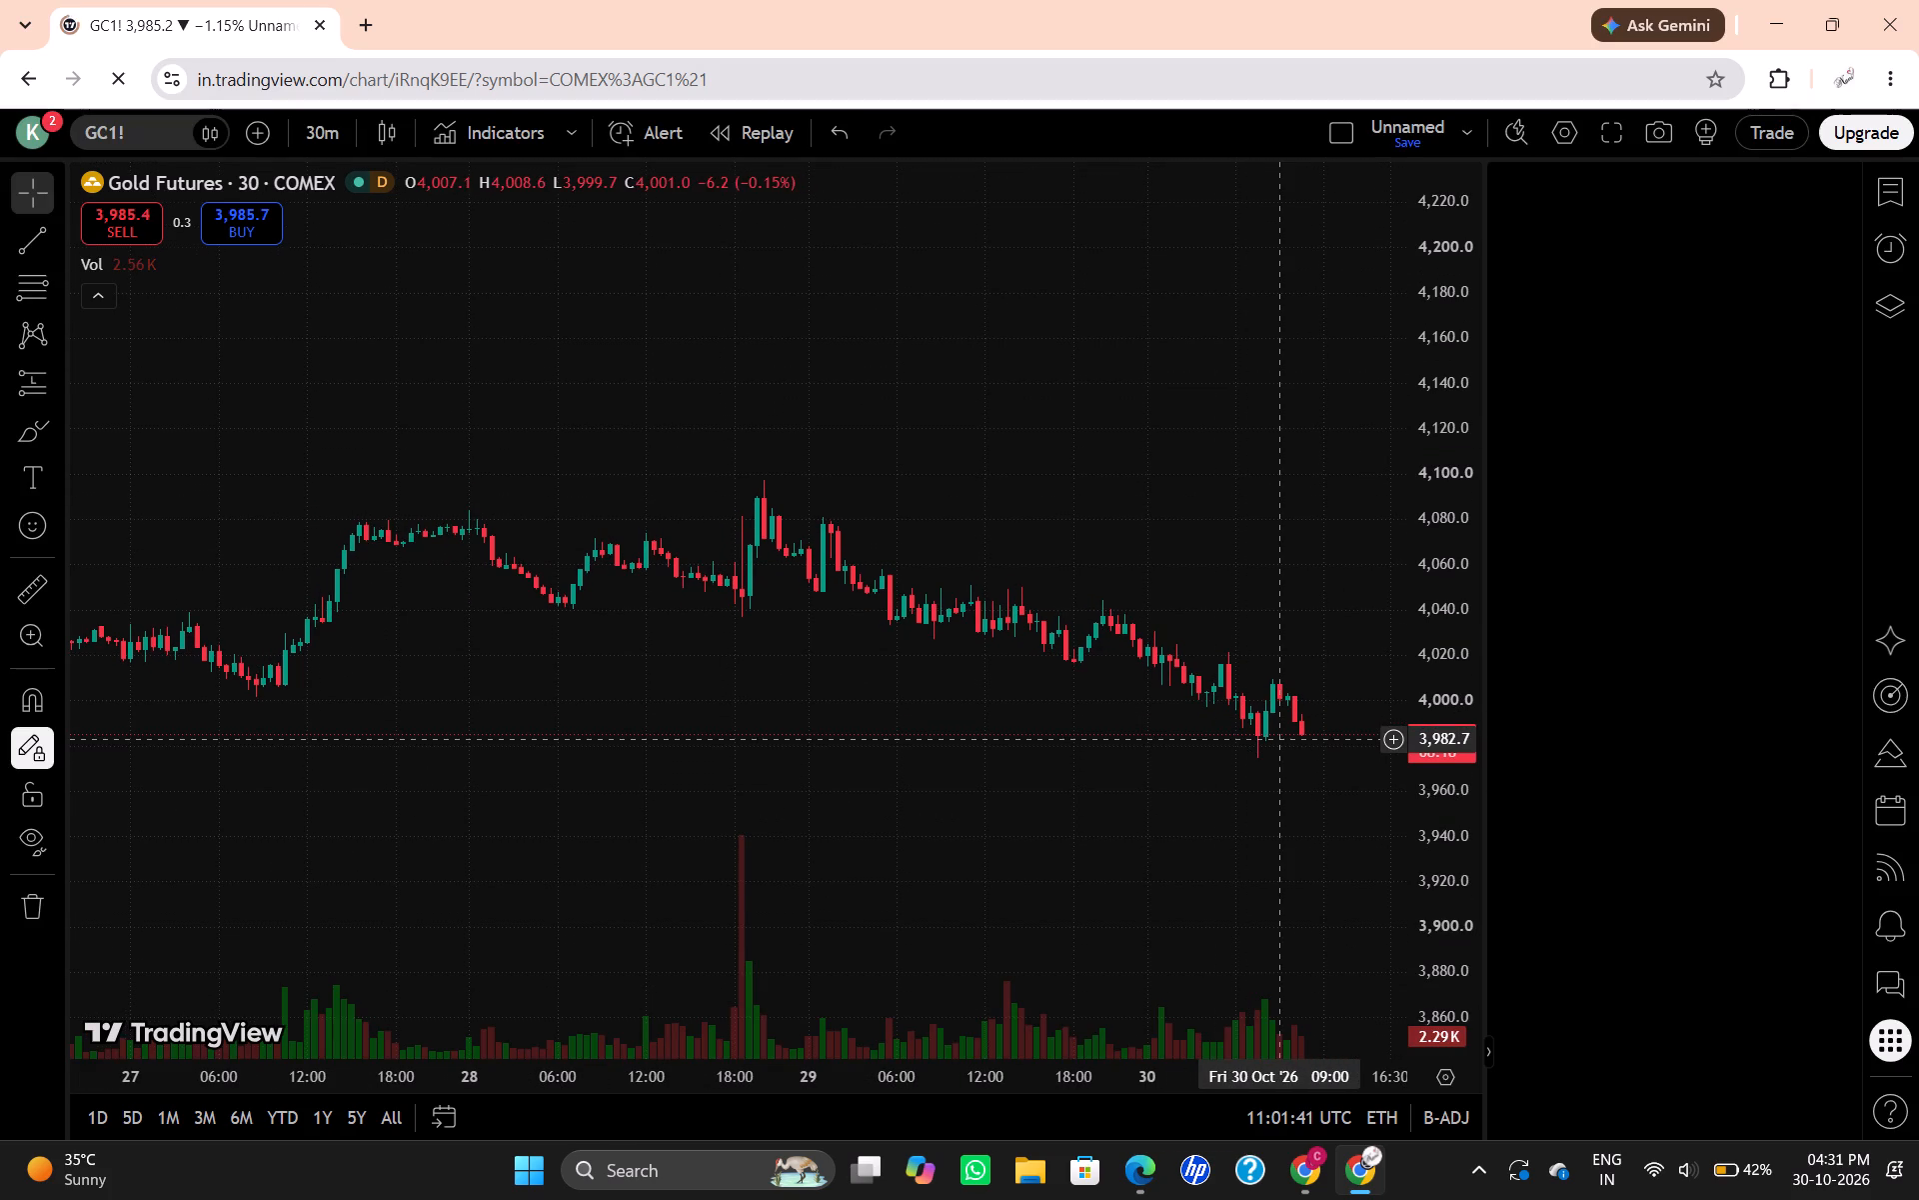
pyautogui.moveTo(1277, 739); pyautogui.dragTo(989, 613)
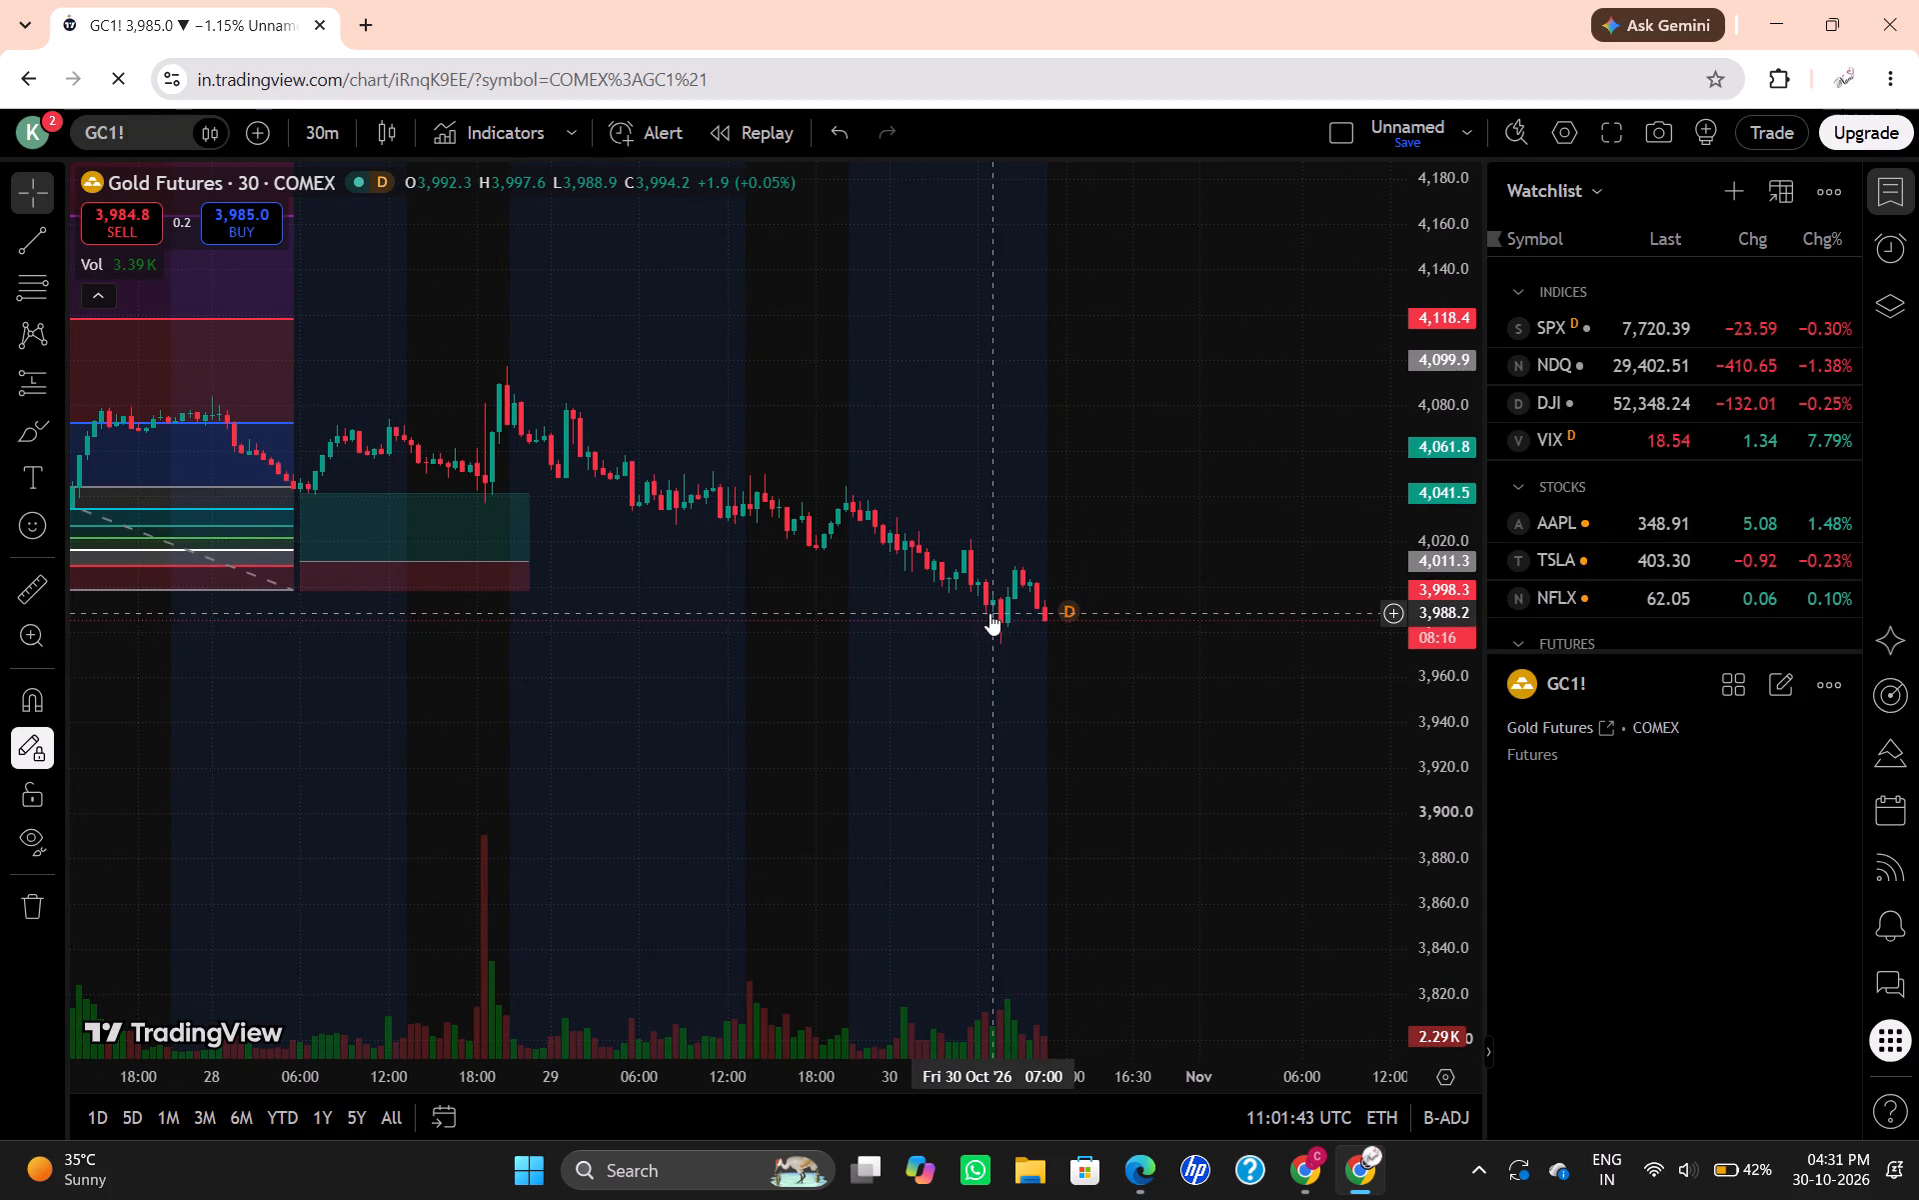
pyautogui.click(263, 440)
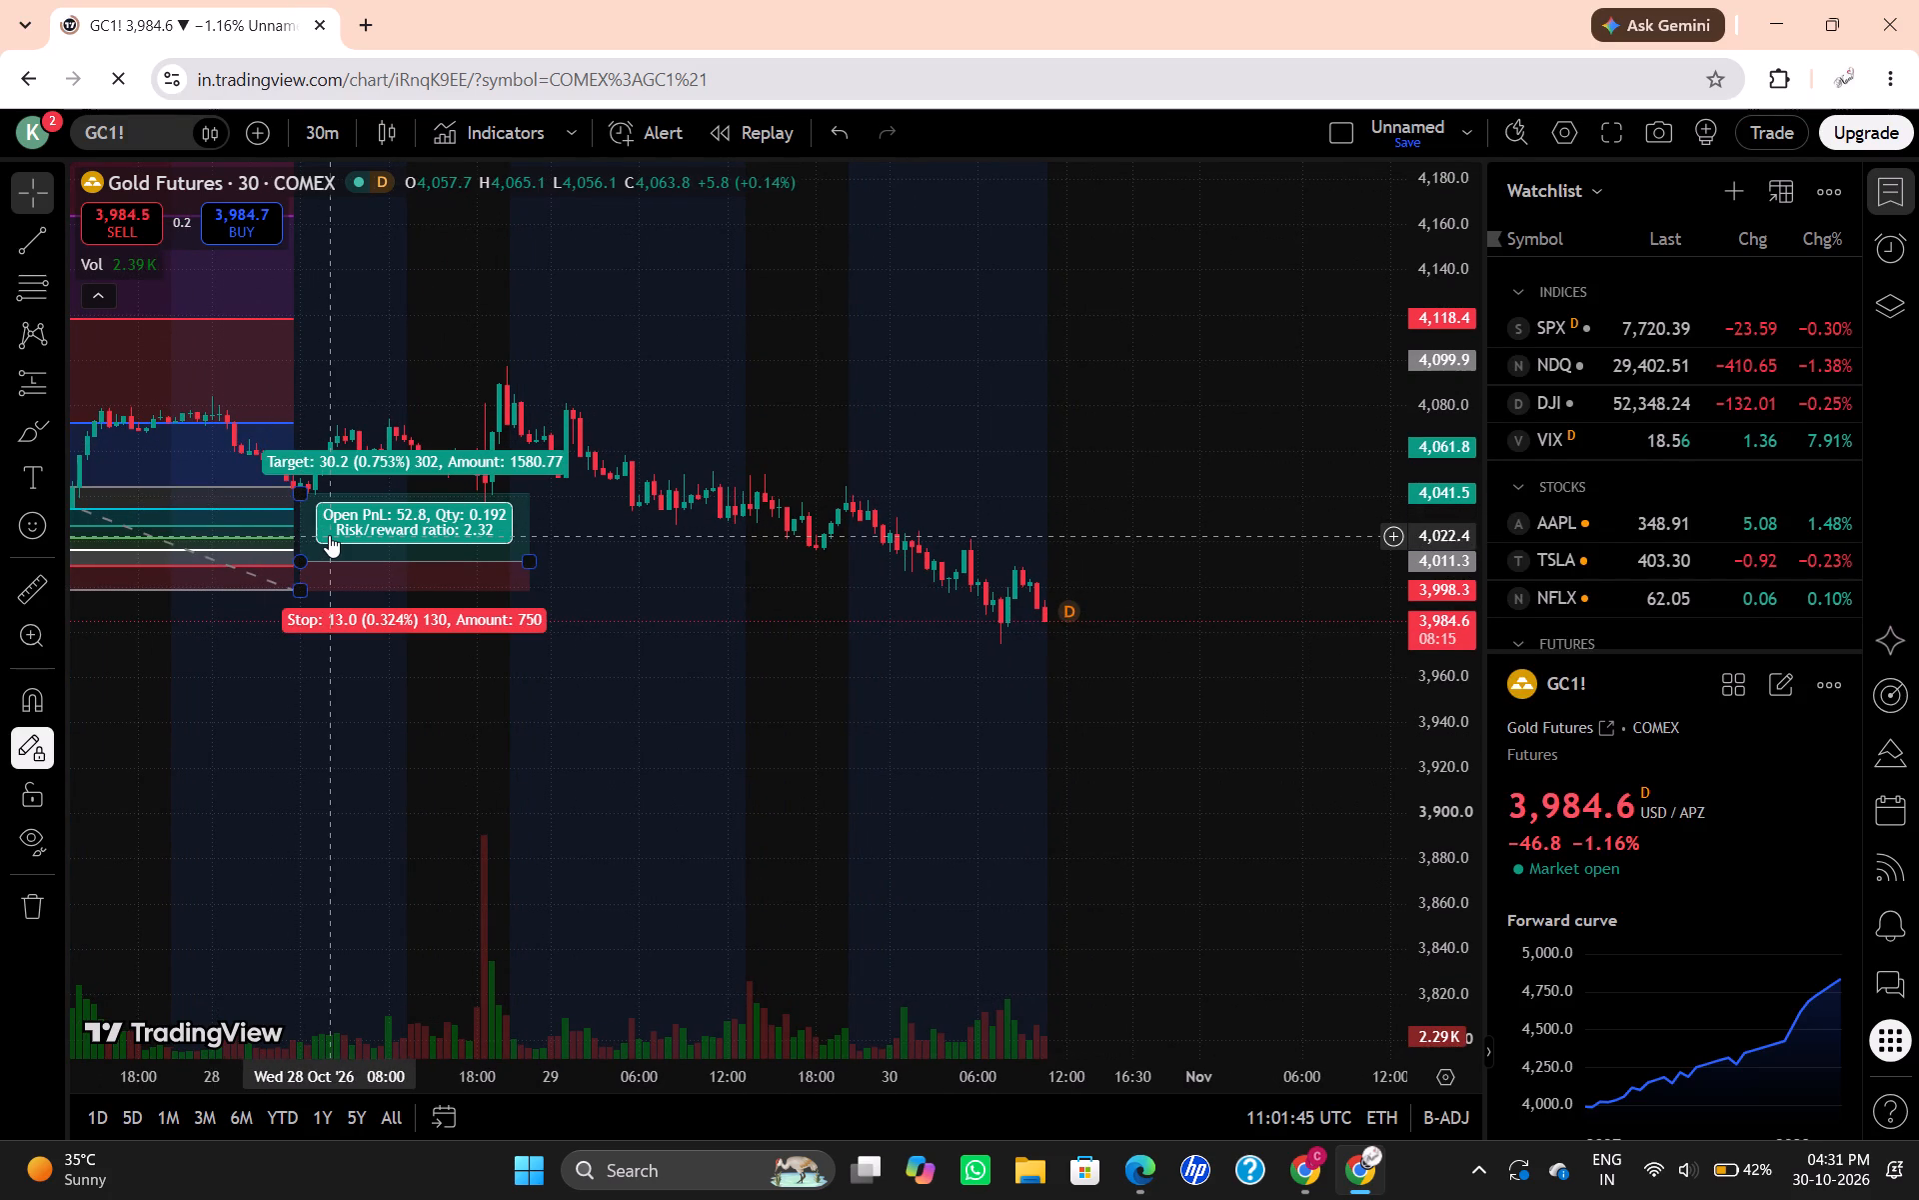
pyautogui.click(329, 535)
pyautogui.press('BackSpace')
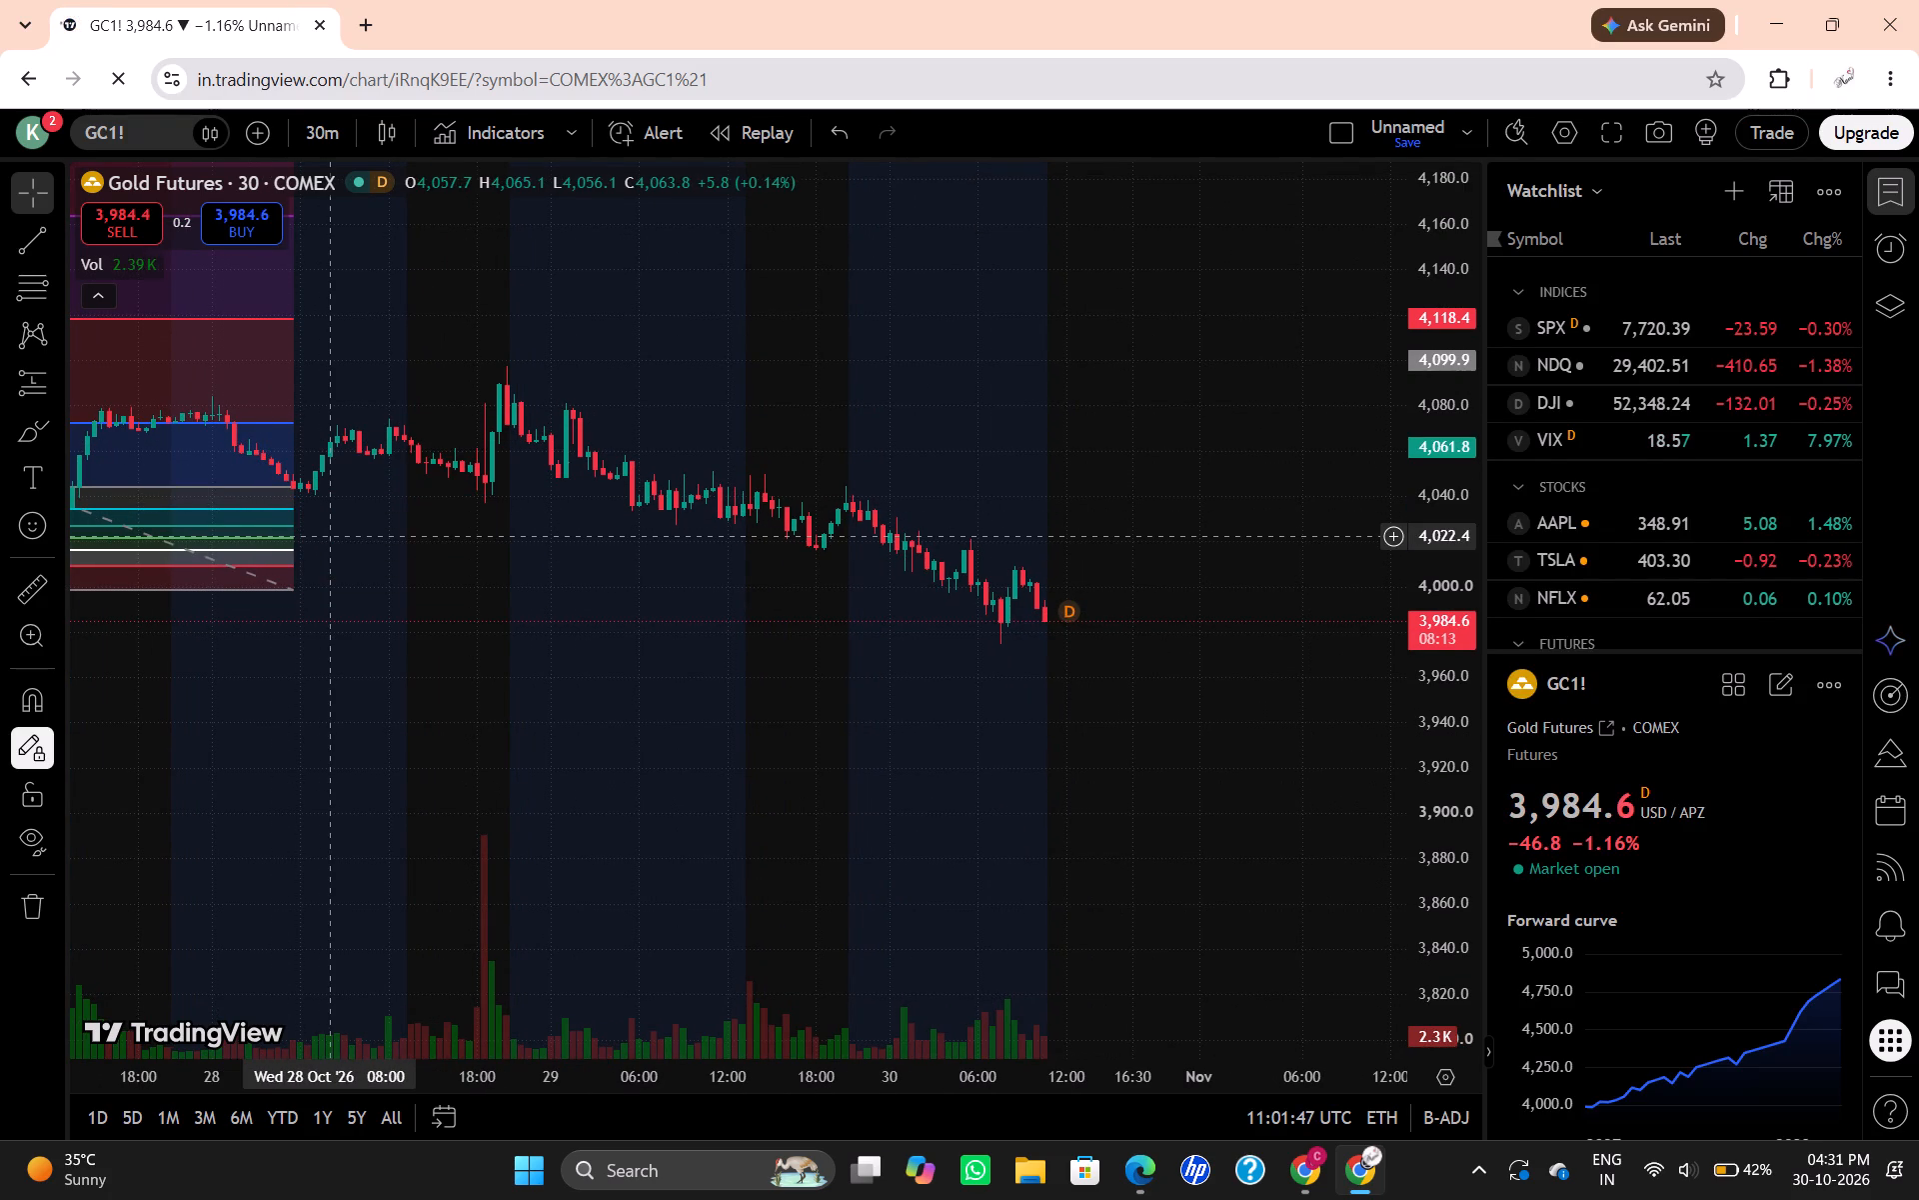
pyautogui.click(239, 420)
pyautogui.press('BackSpace')
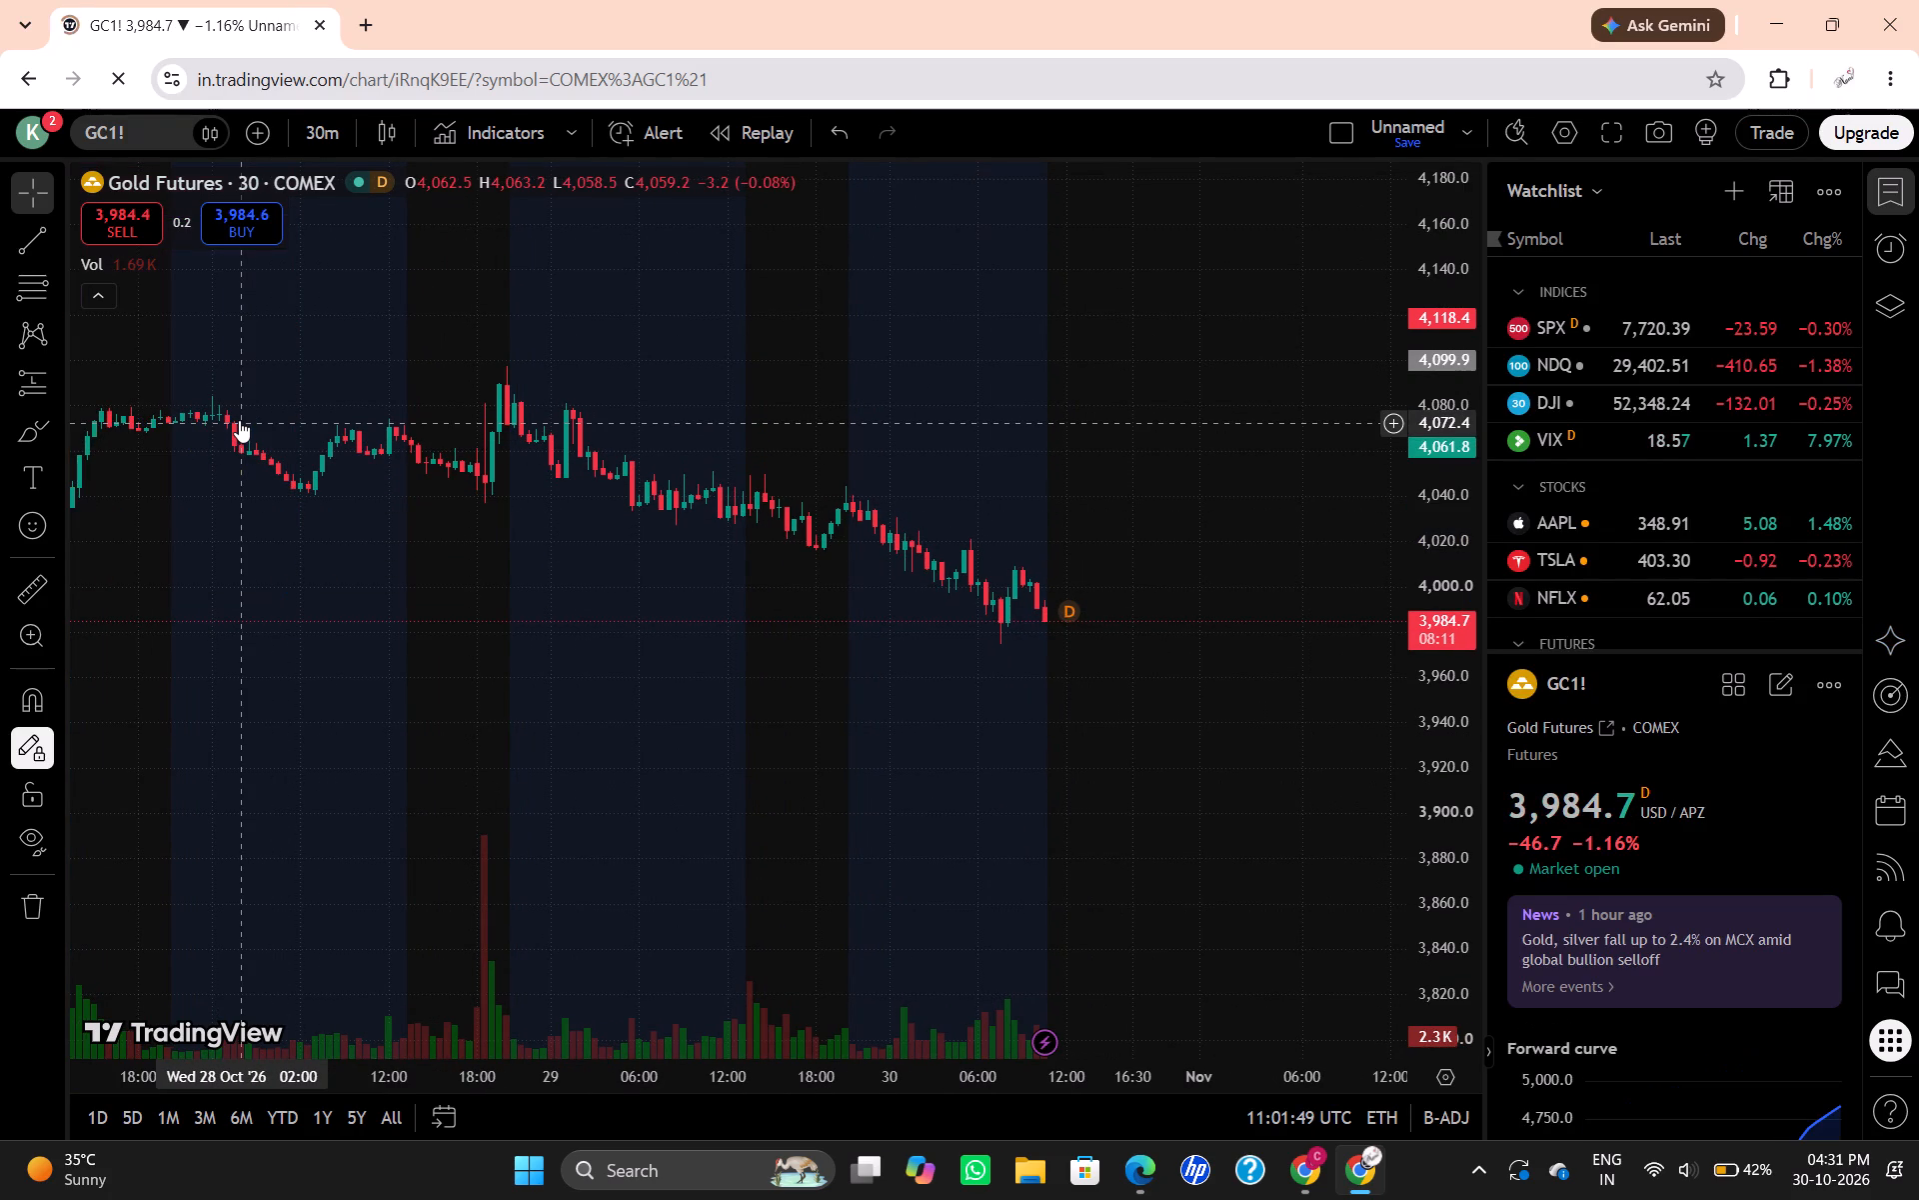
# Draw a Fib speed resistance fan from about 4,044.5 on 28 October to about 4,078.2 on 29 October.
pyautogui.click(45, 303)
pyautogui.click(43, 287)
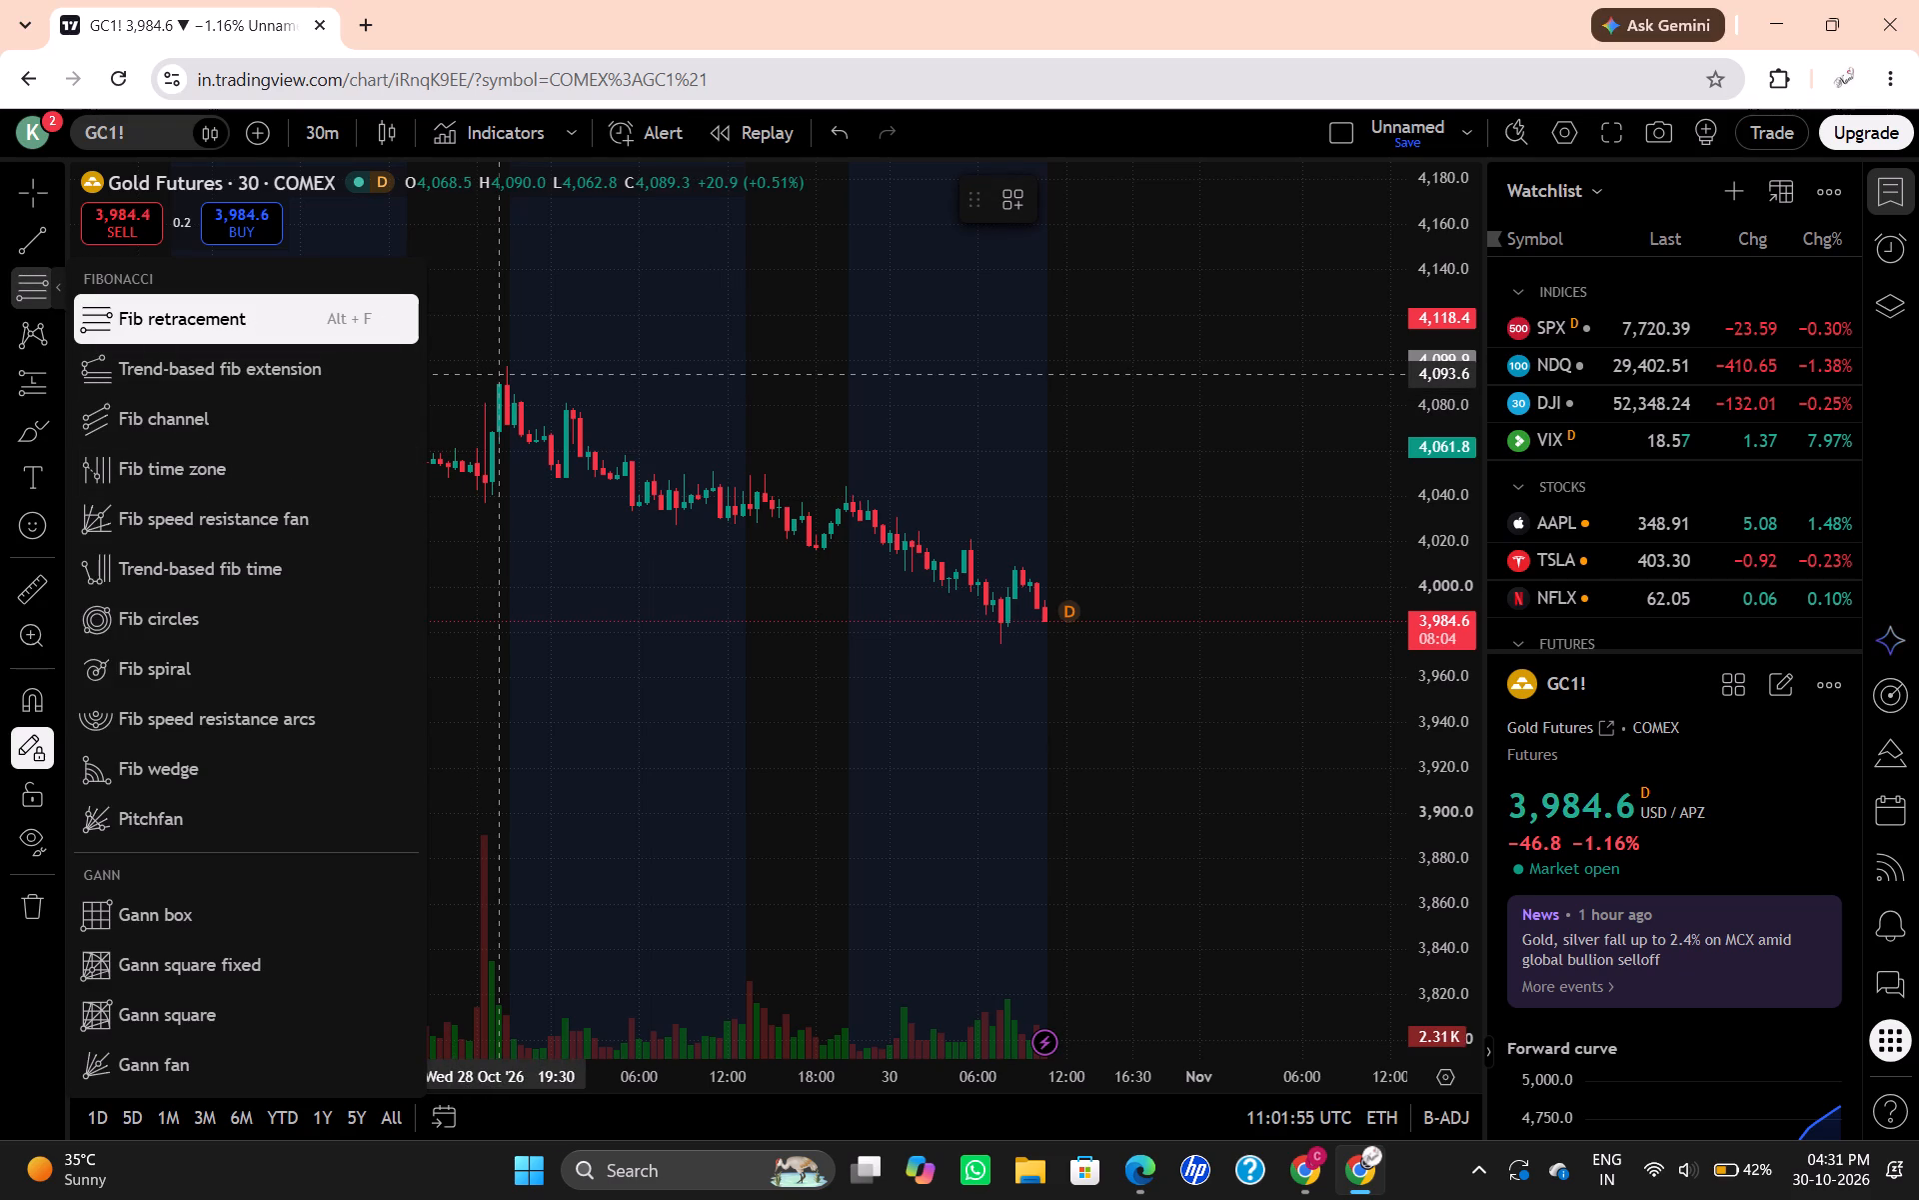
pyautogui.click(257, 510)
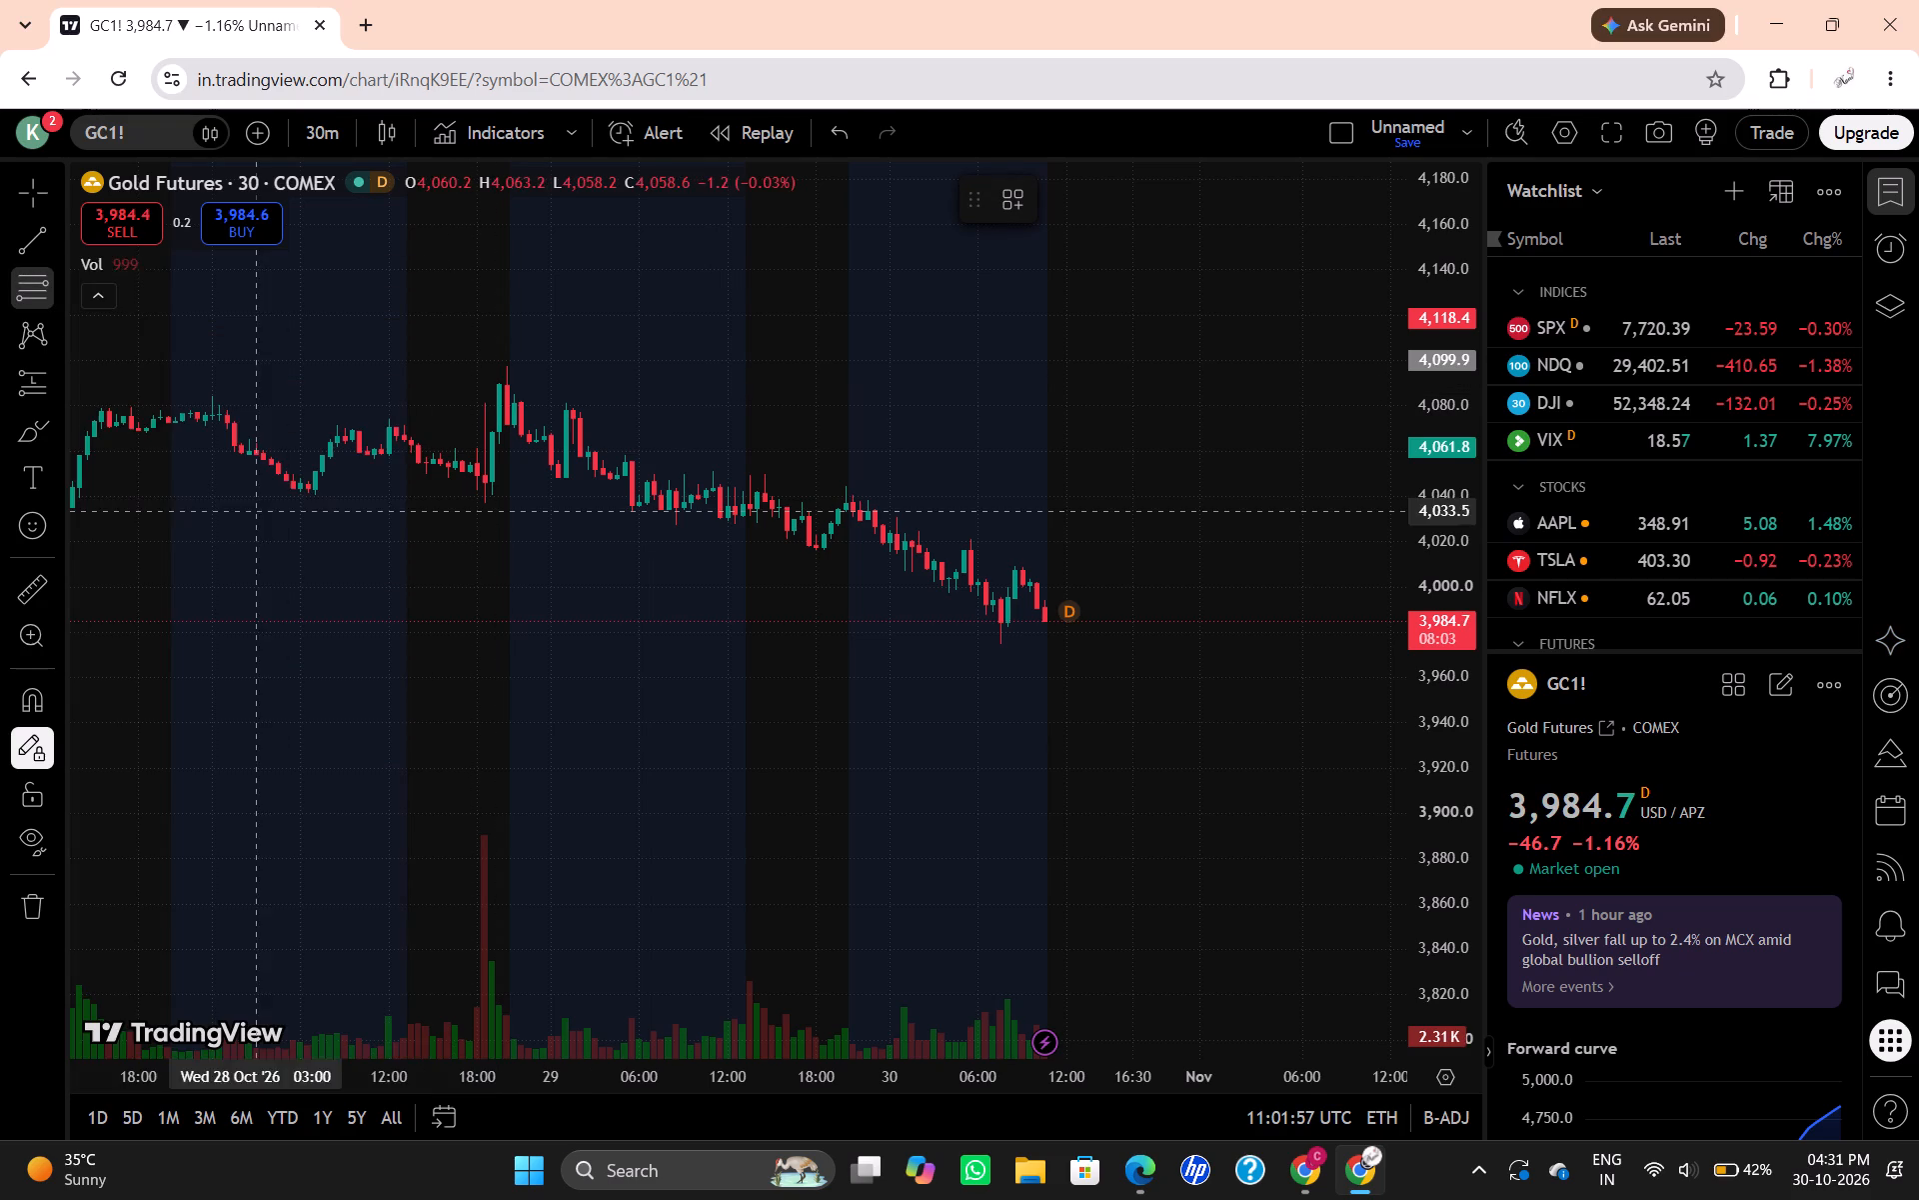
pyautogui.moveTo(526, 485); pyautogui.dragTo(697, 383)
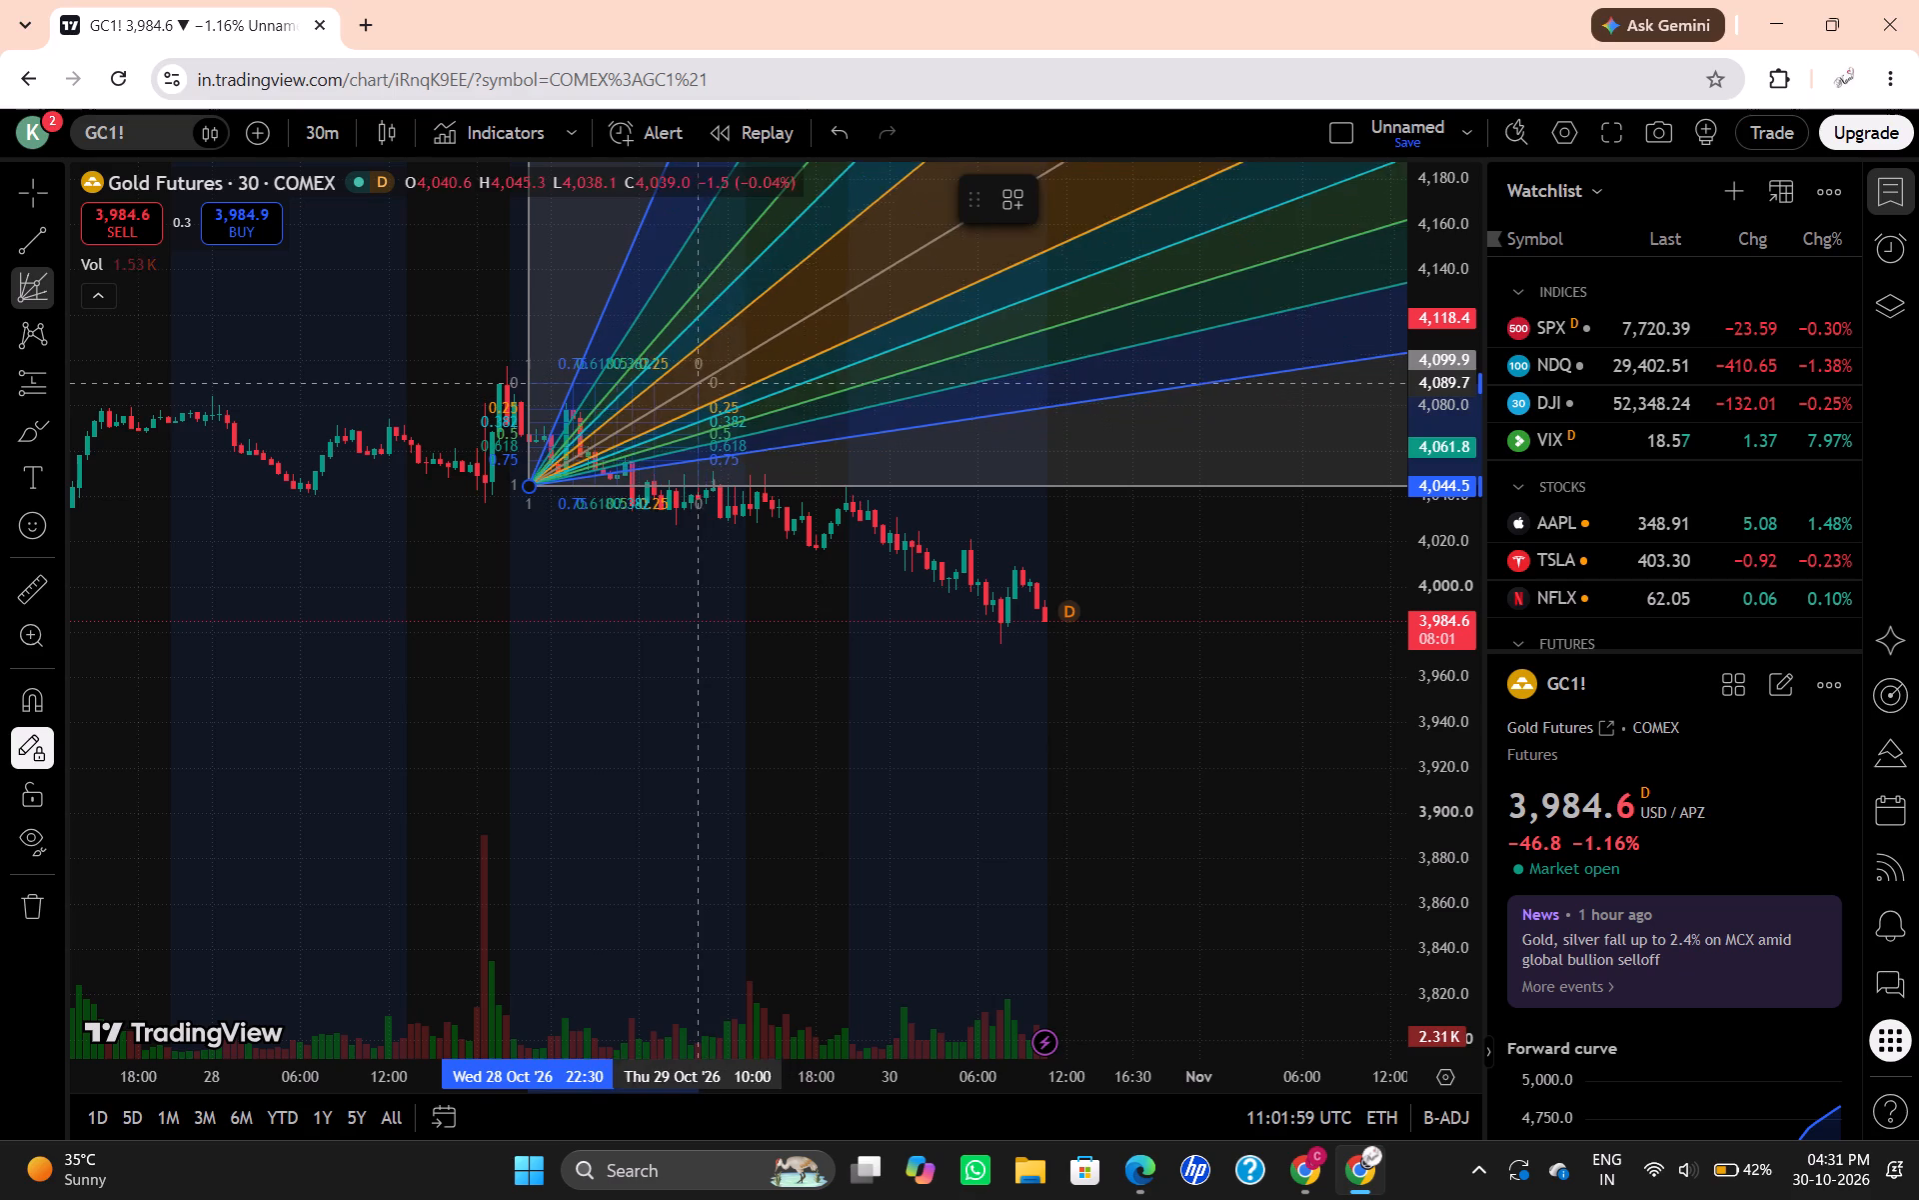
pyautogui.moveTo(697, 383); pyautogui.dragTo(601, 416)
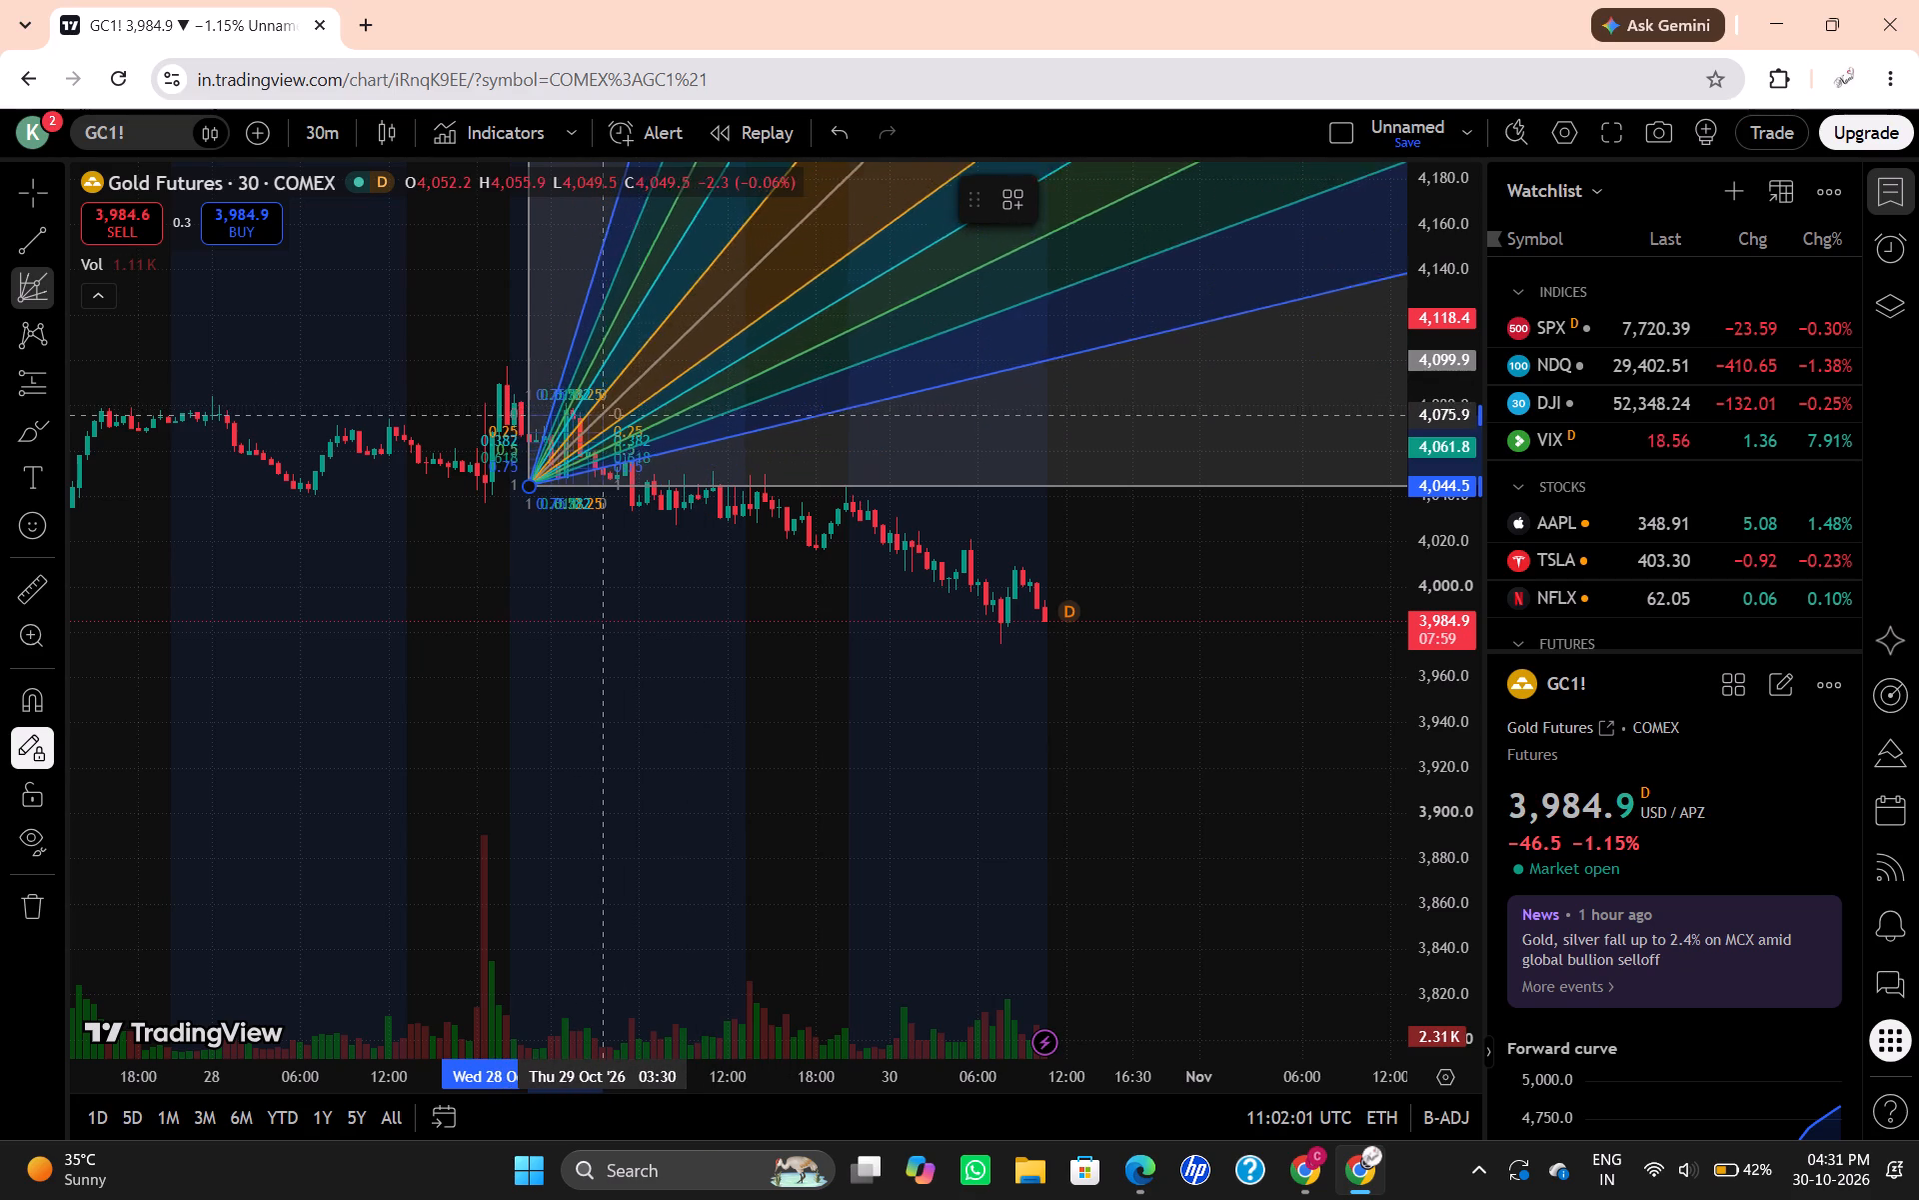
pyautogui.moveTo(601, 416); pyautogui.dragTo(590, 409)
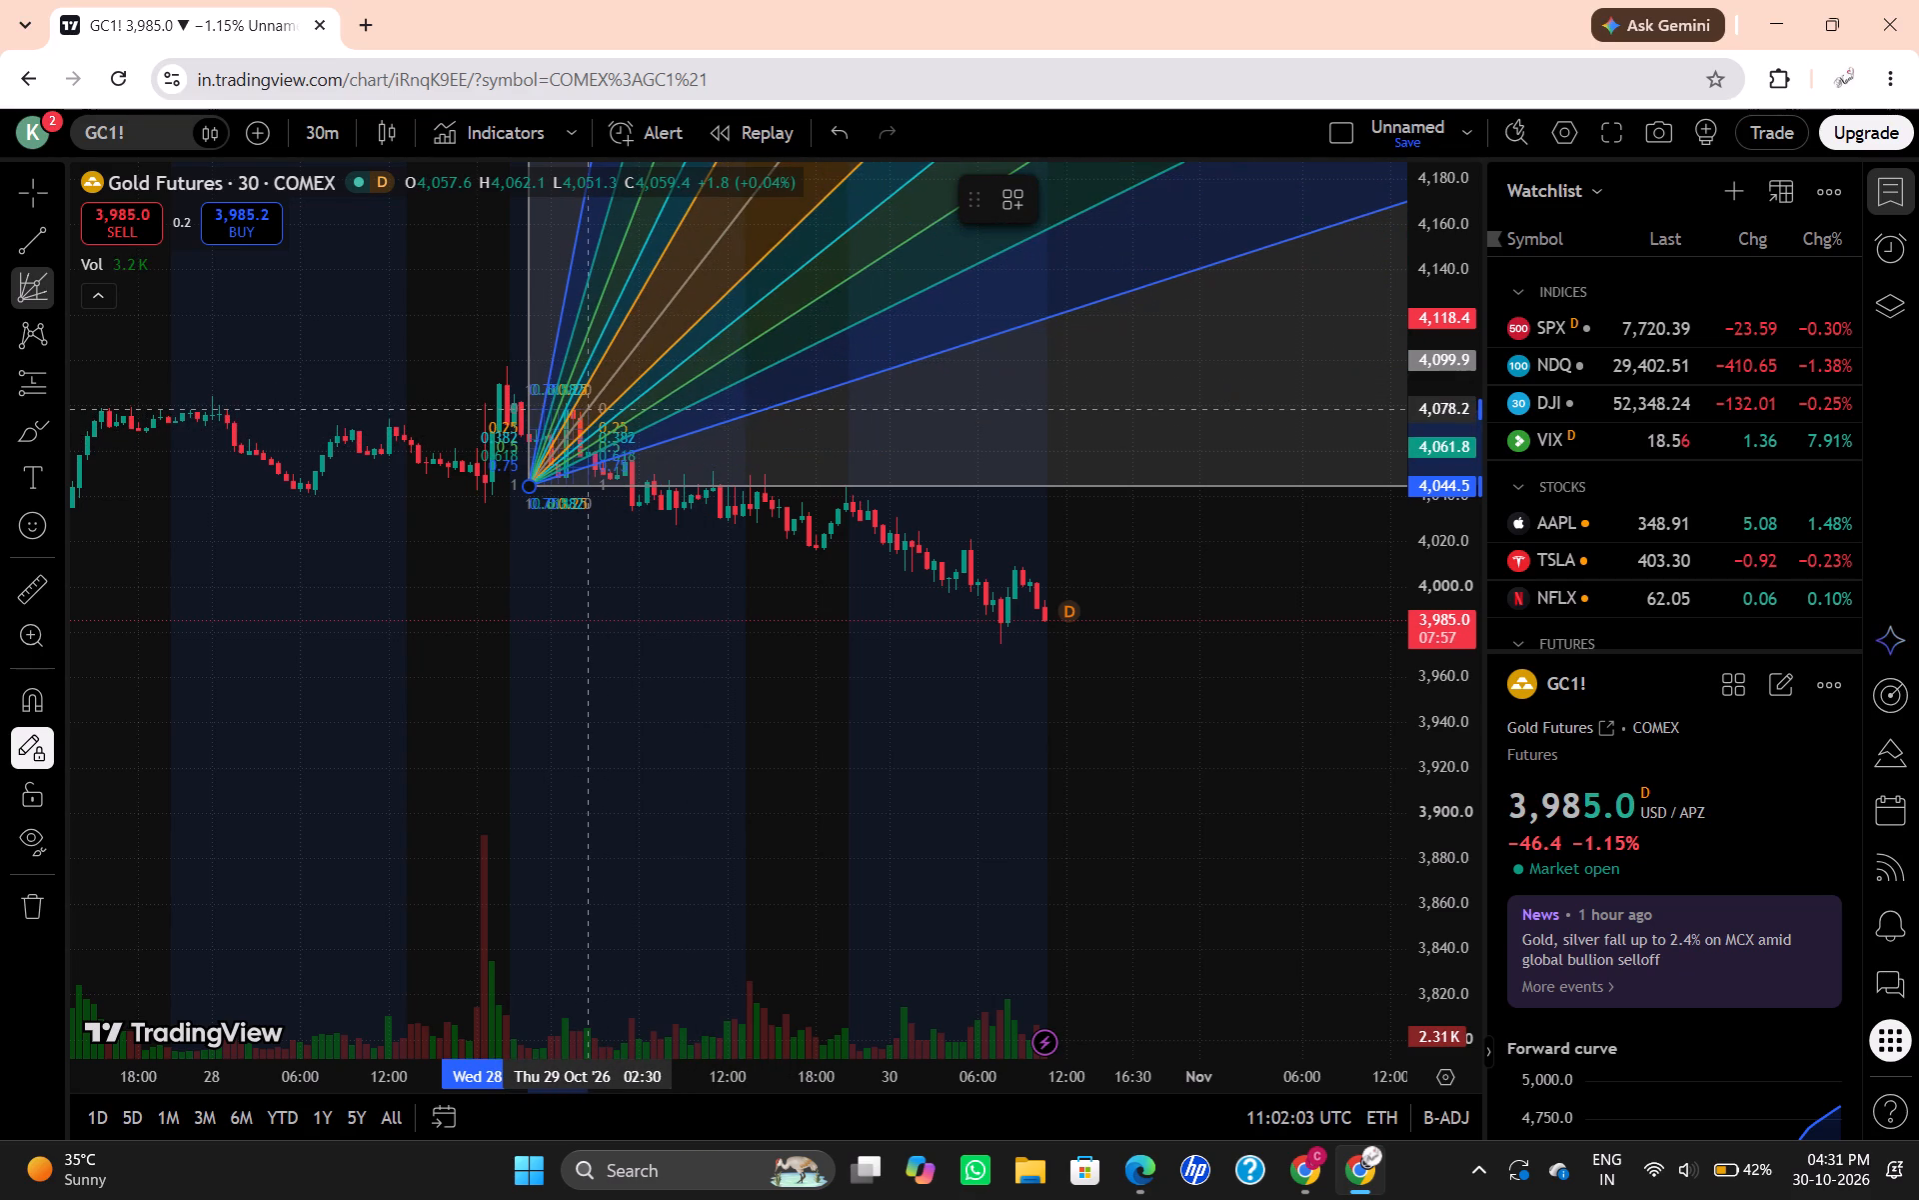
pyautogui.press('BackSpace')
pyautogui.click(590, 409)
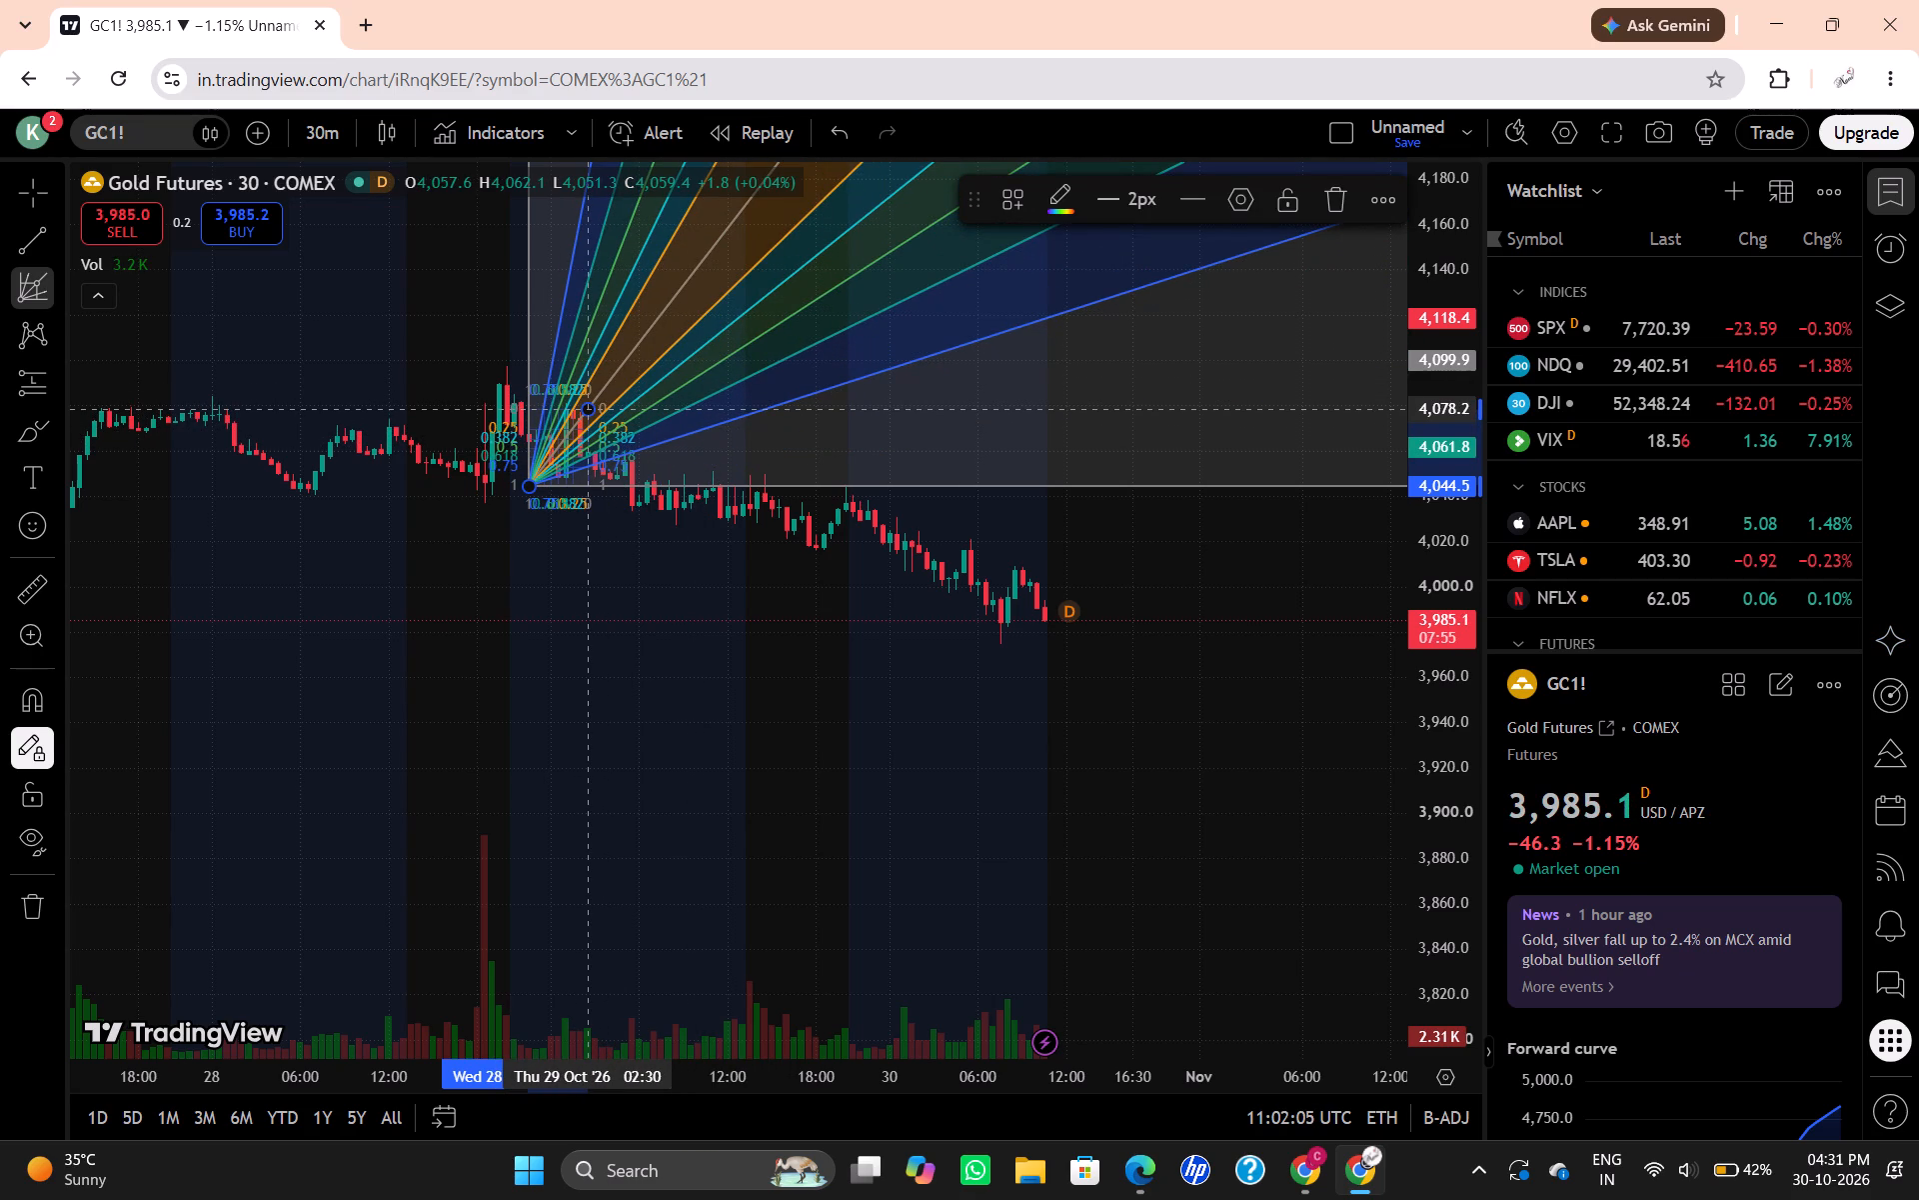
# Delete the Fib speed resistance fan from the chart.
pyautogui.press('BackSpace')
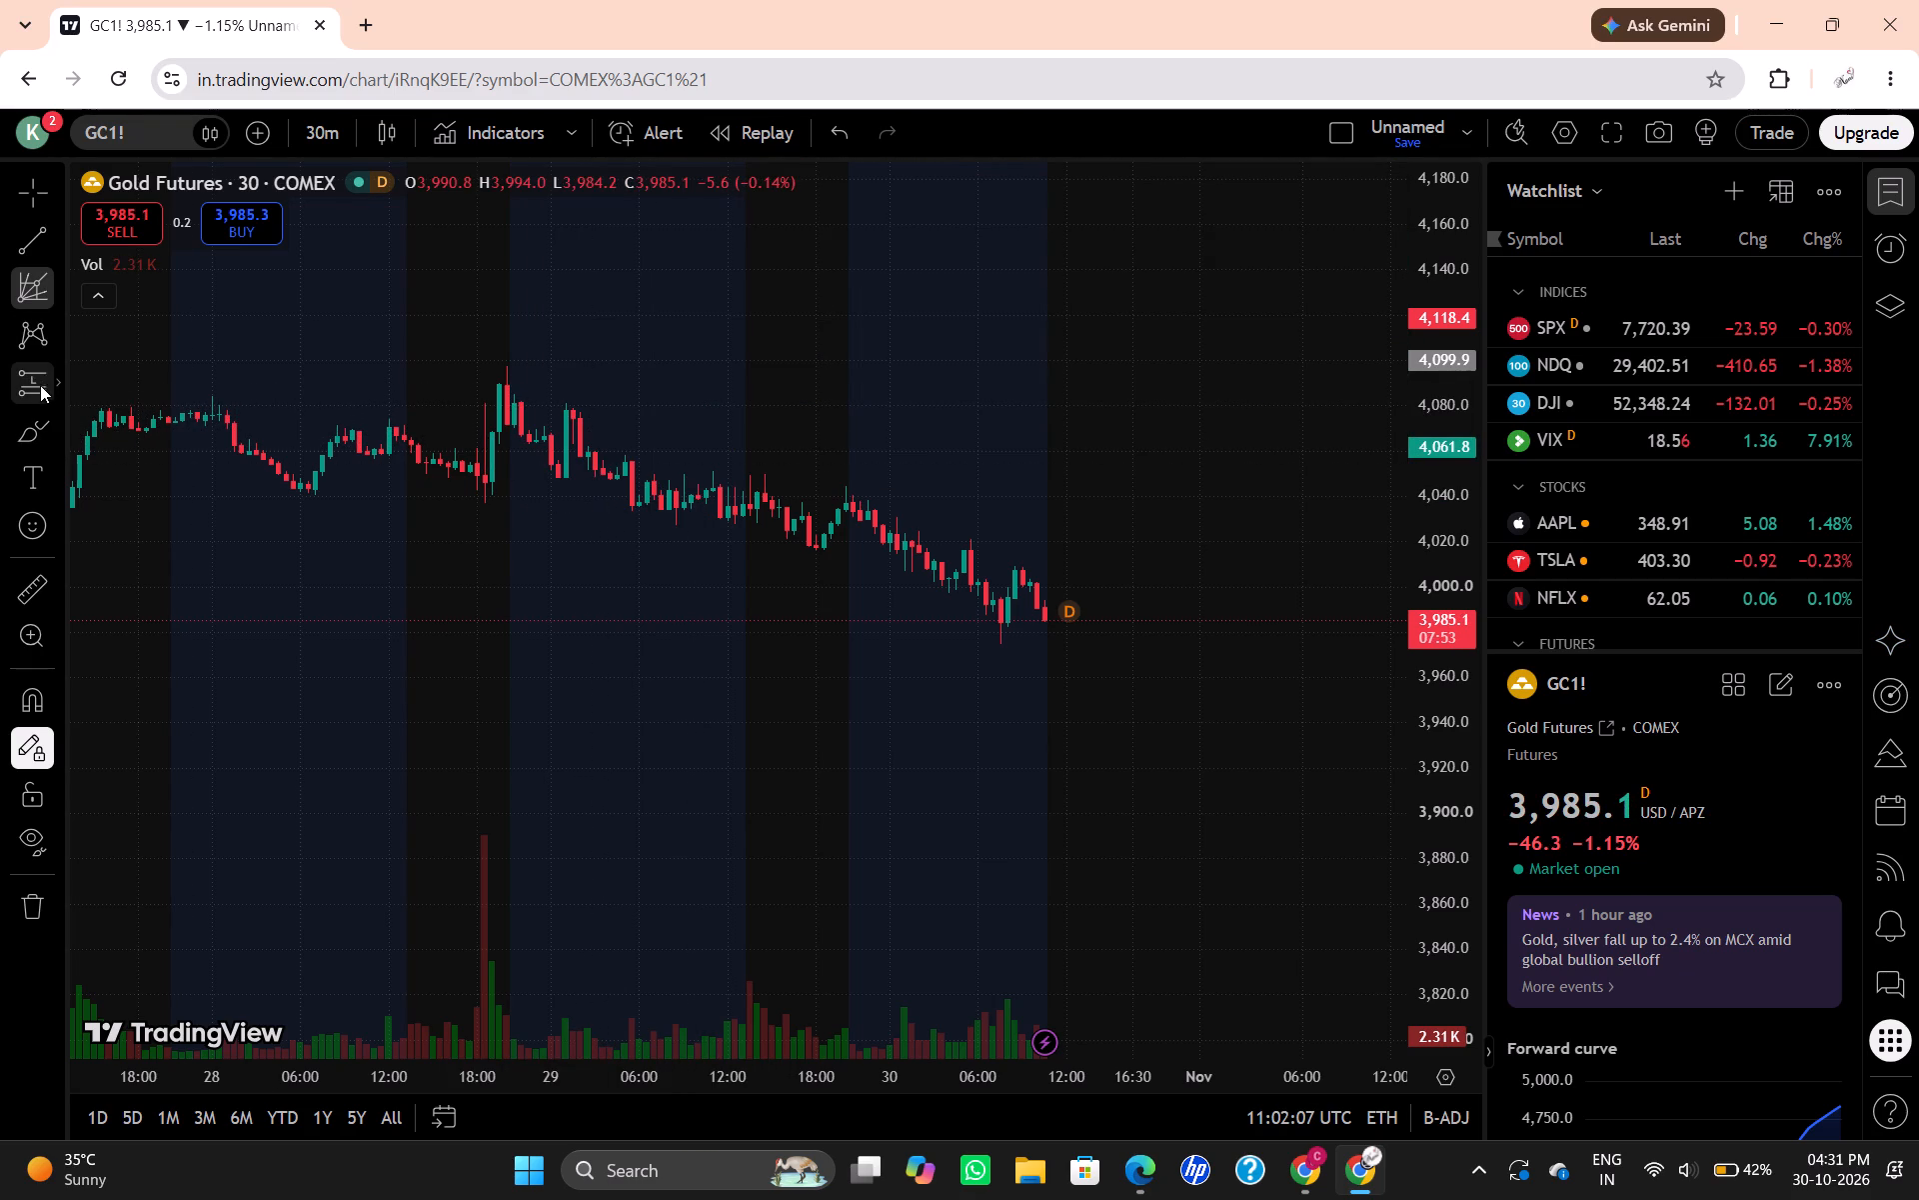
# Place two short positions at the start of the 30 October decline, with entries at about 4,033.0 and 4,006.6.
pyautogui.click(40, 389)
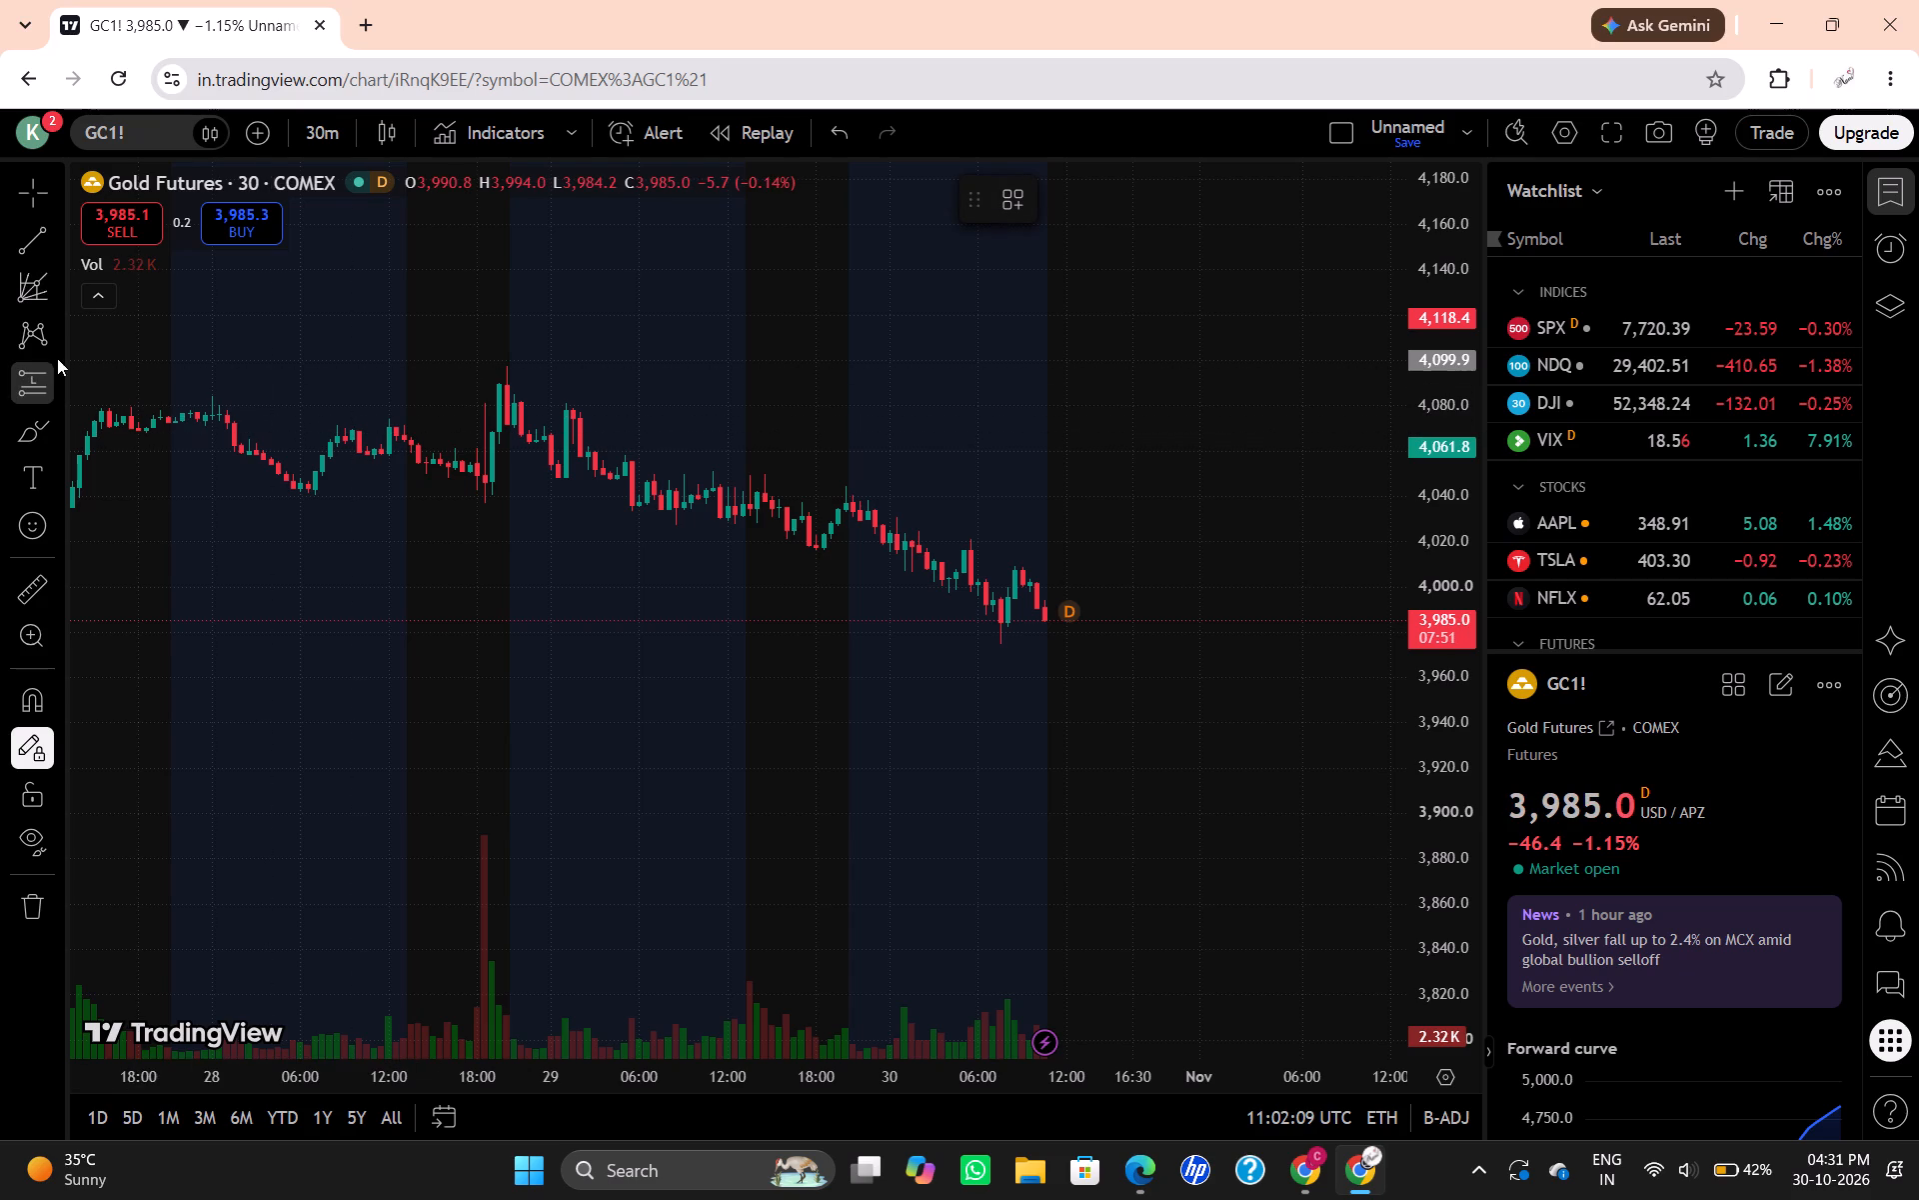
pyautogui.click(46, 378)
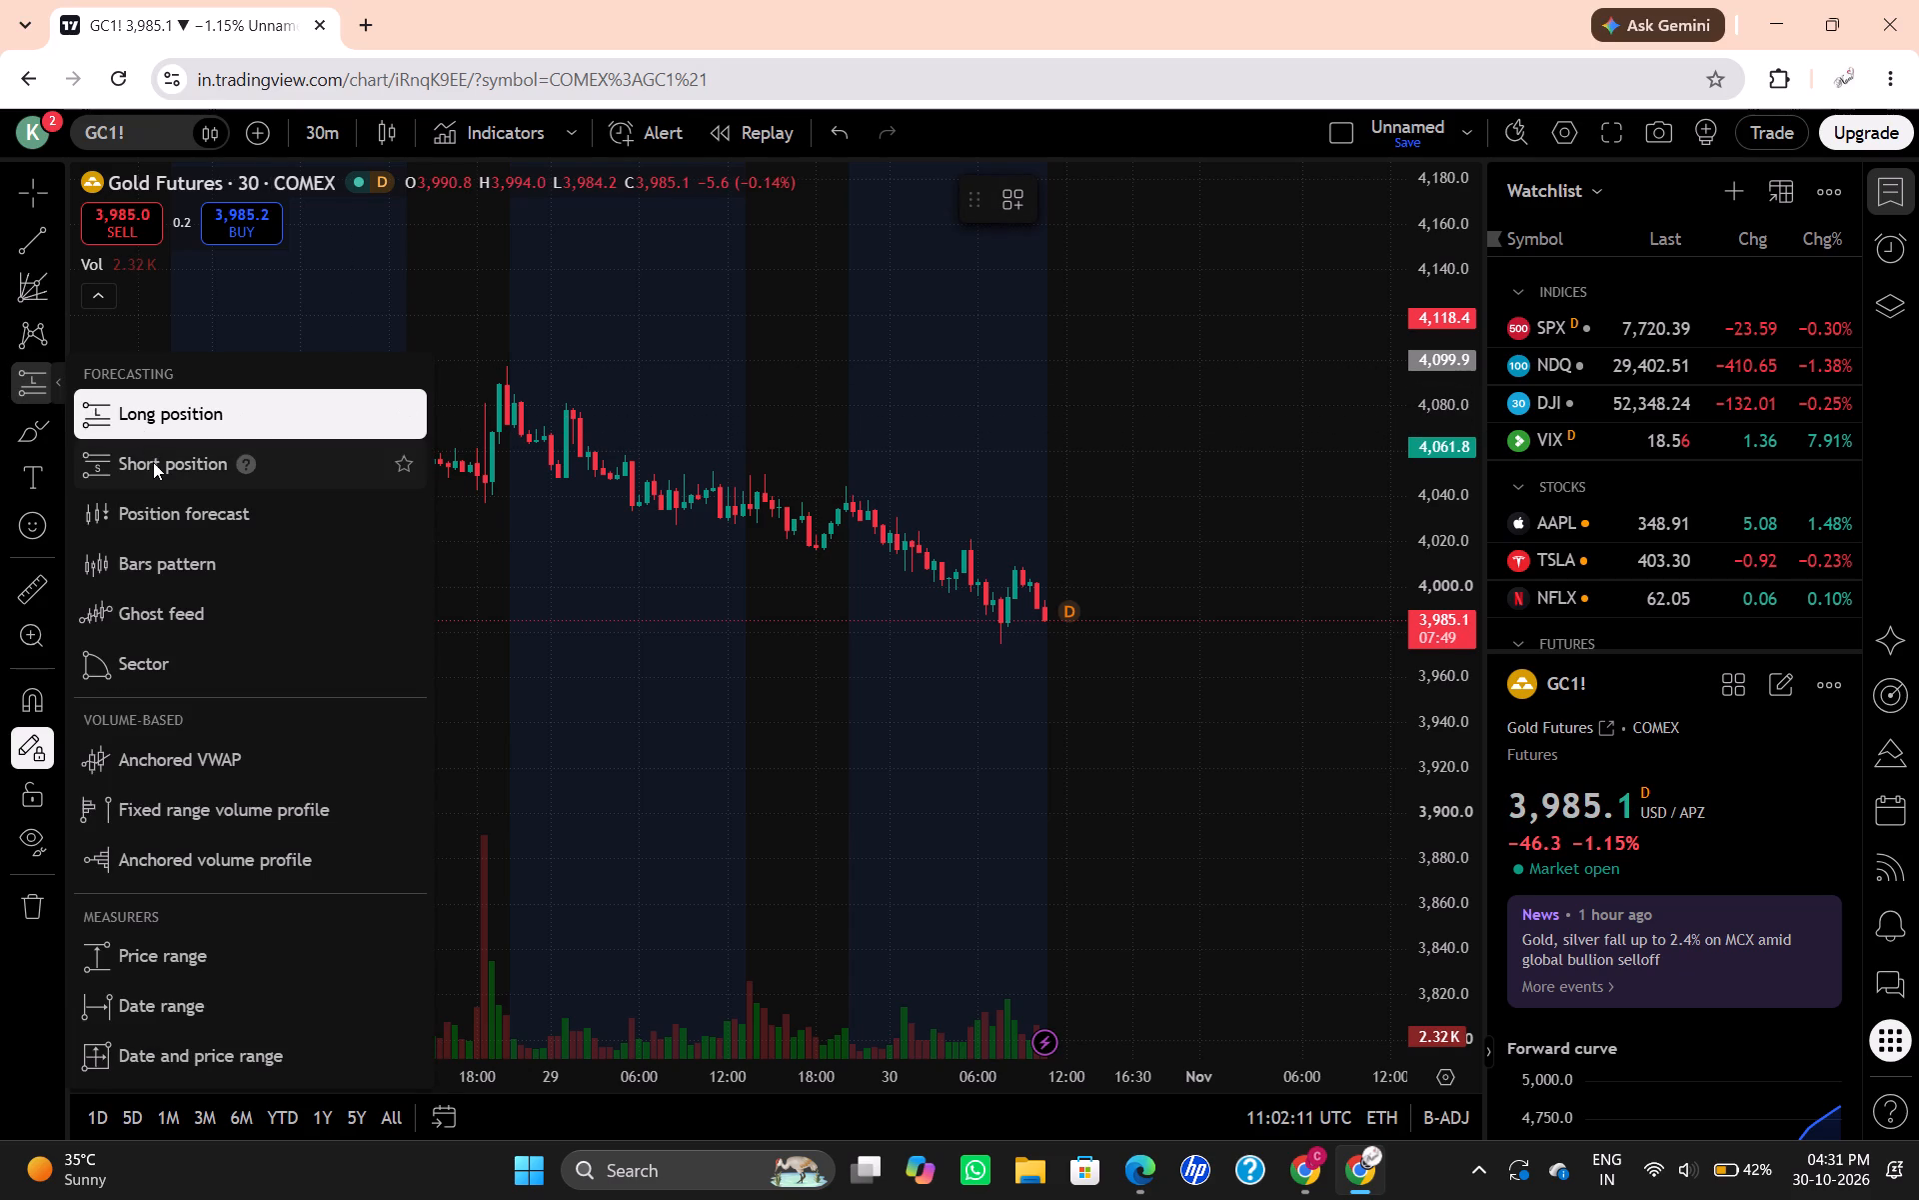
pyautogui.click(153, 463)
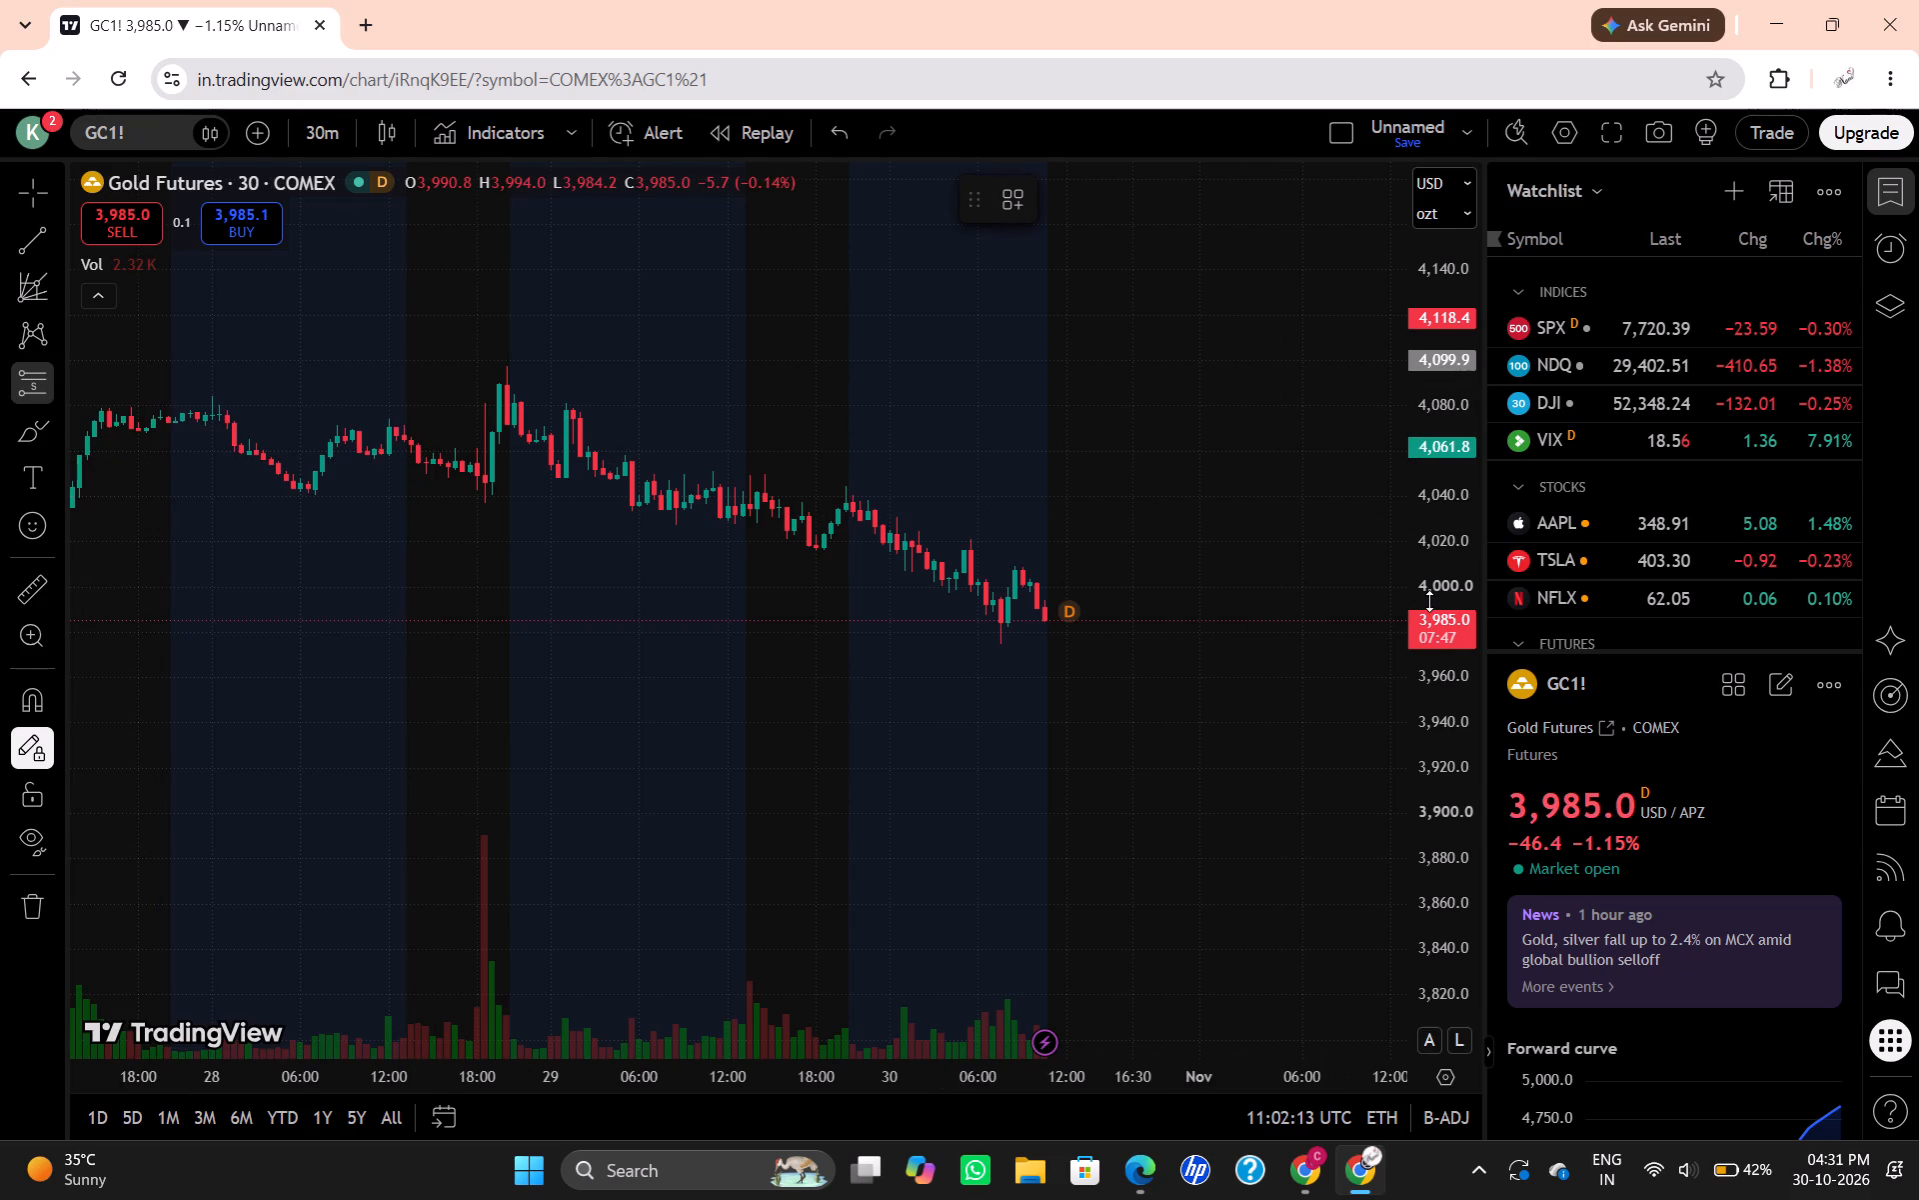
pyautogui.moveTo(1429, 601); pyautogui.dragTo(1440, 386)
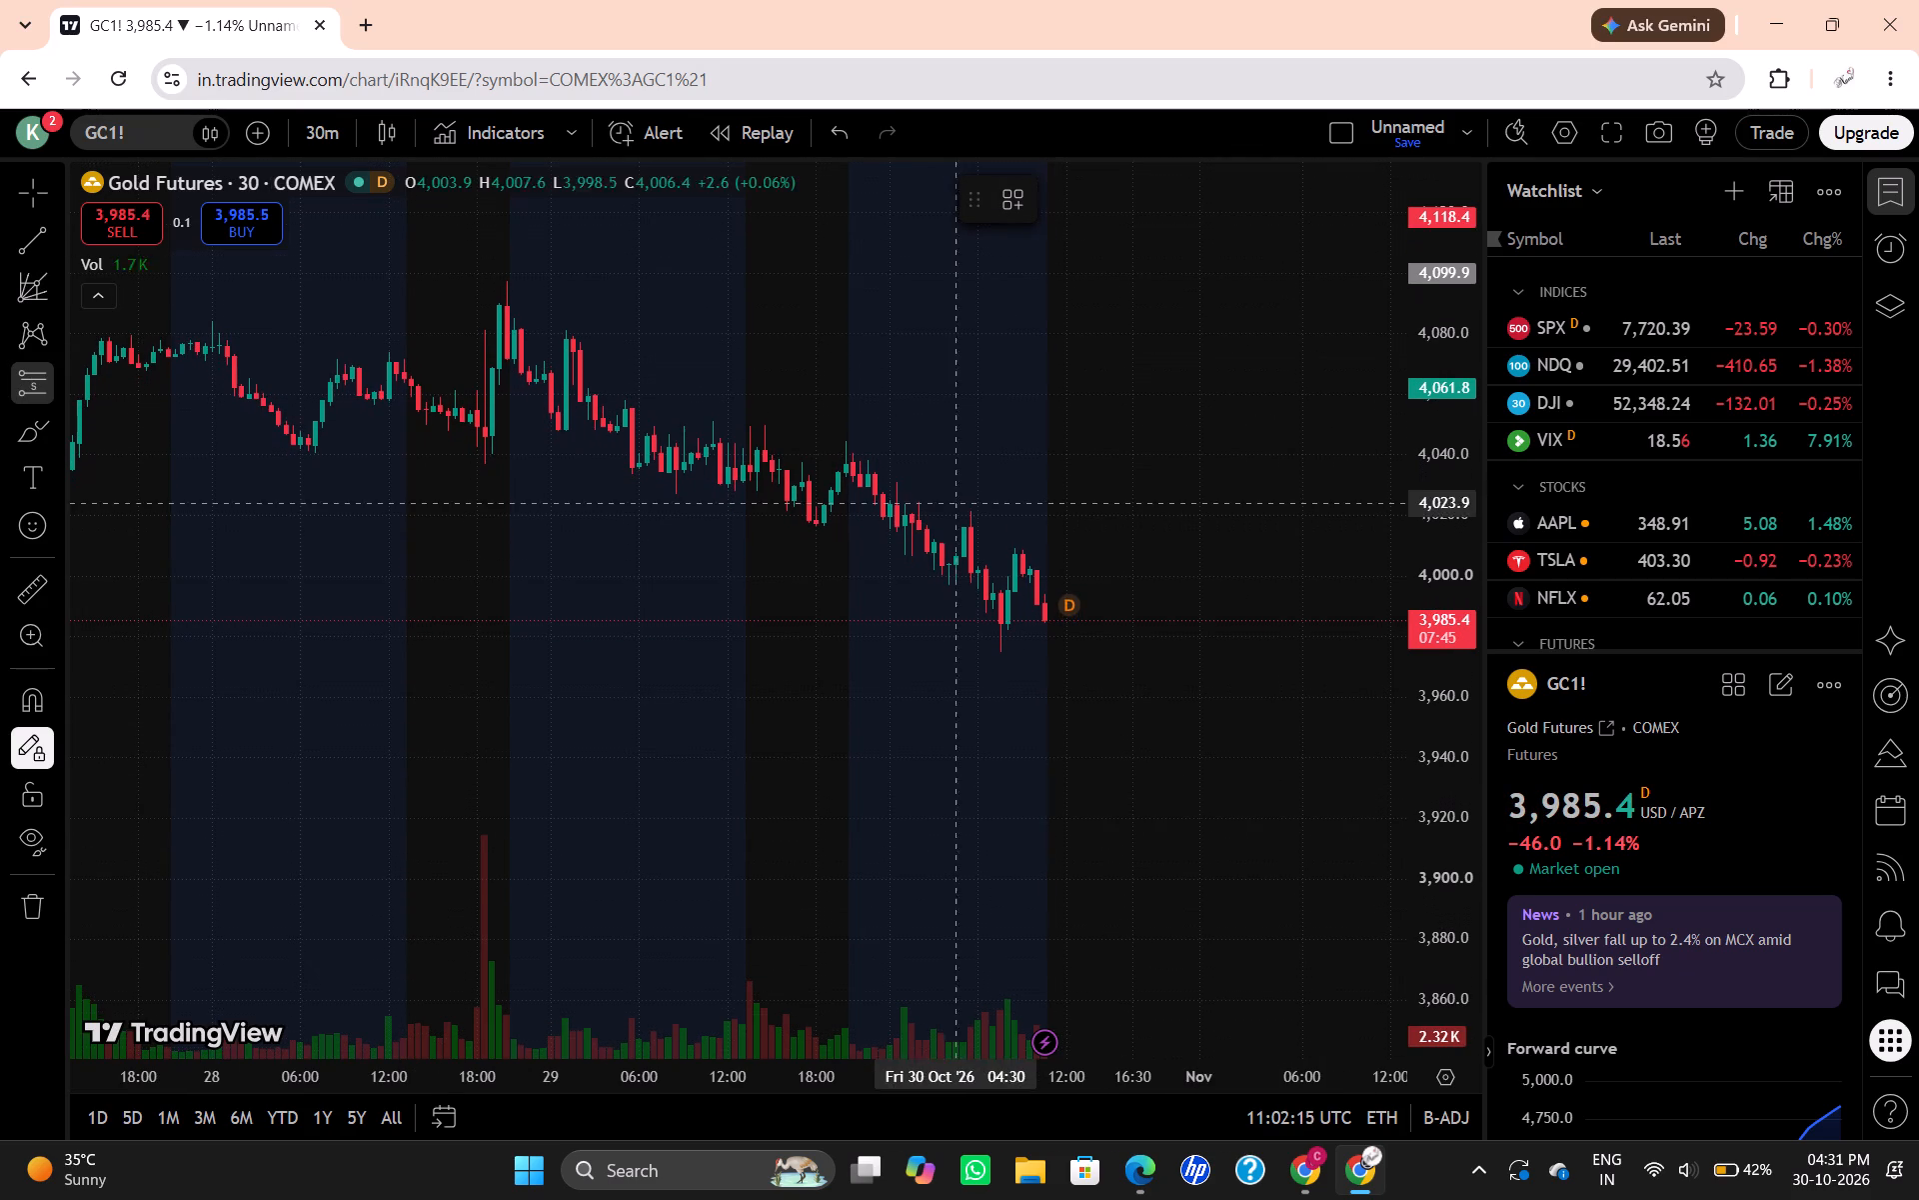
pyautogui.moveTo(868, 476); pyautogui.dragTo(898, 491)
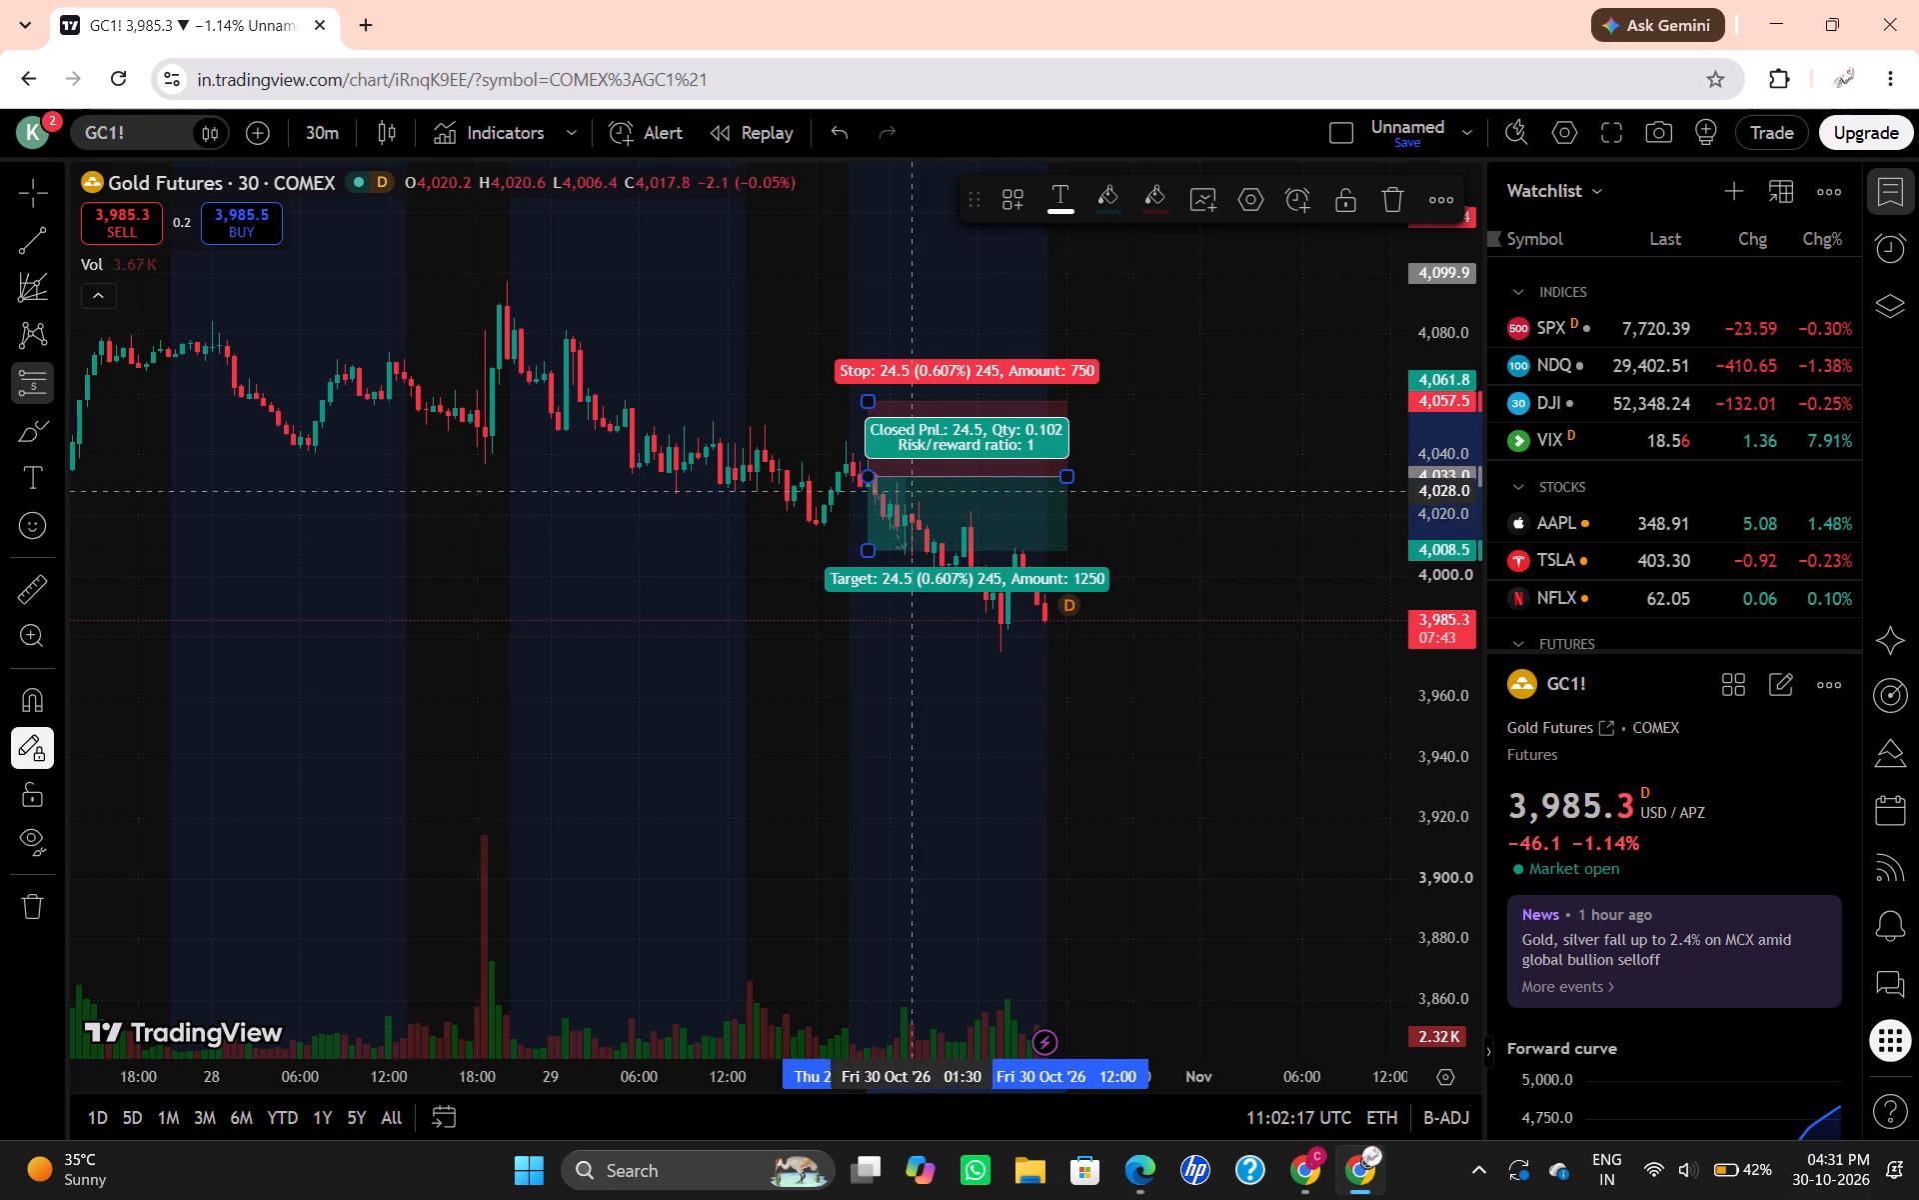
pyautogui.moveTo(898, 491); pyautogui.dragTo(869, 555)
pyautogui.moveTo(869, 555); pyautogui.dragTo(880, 501)
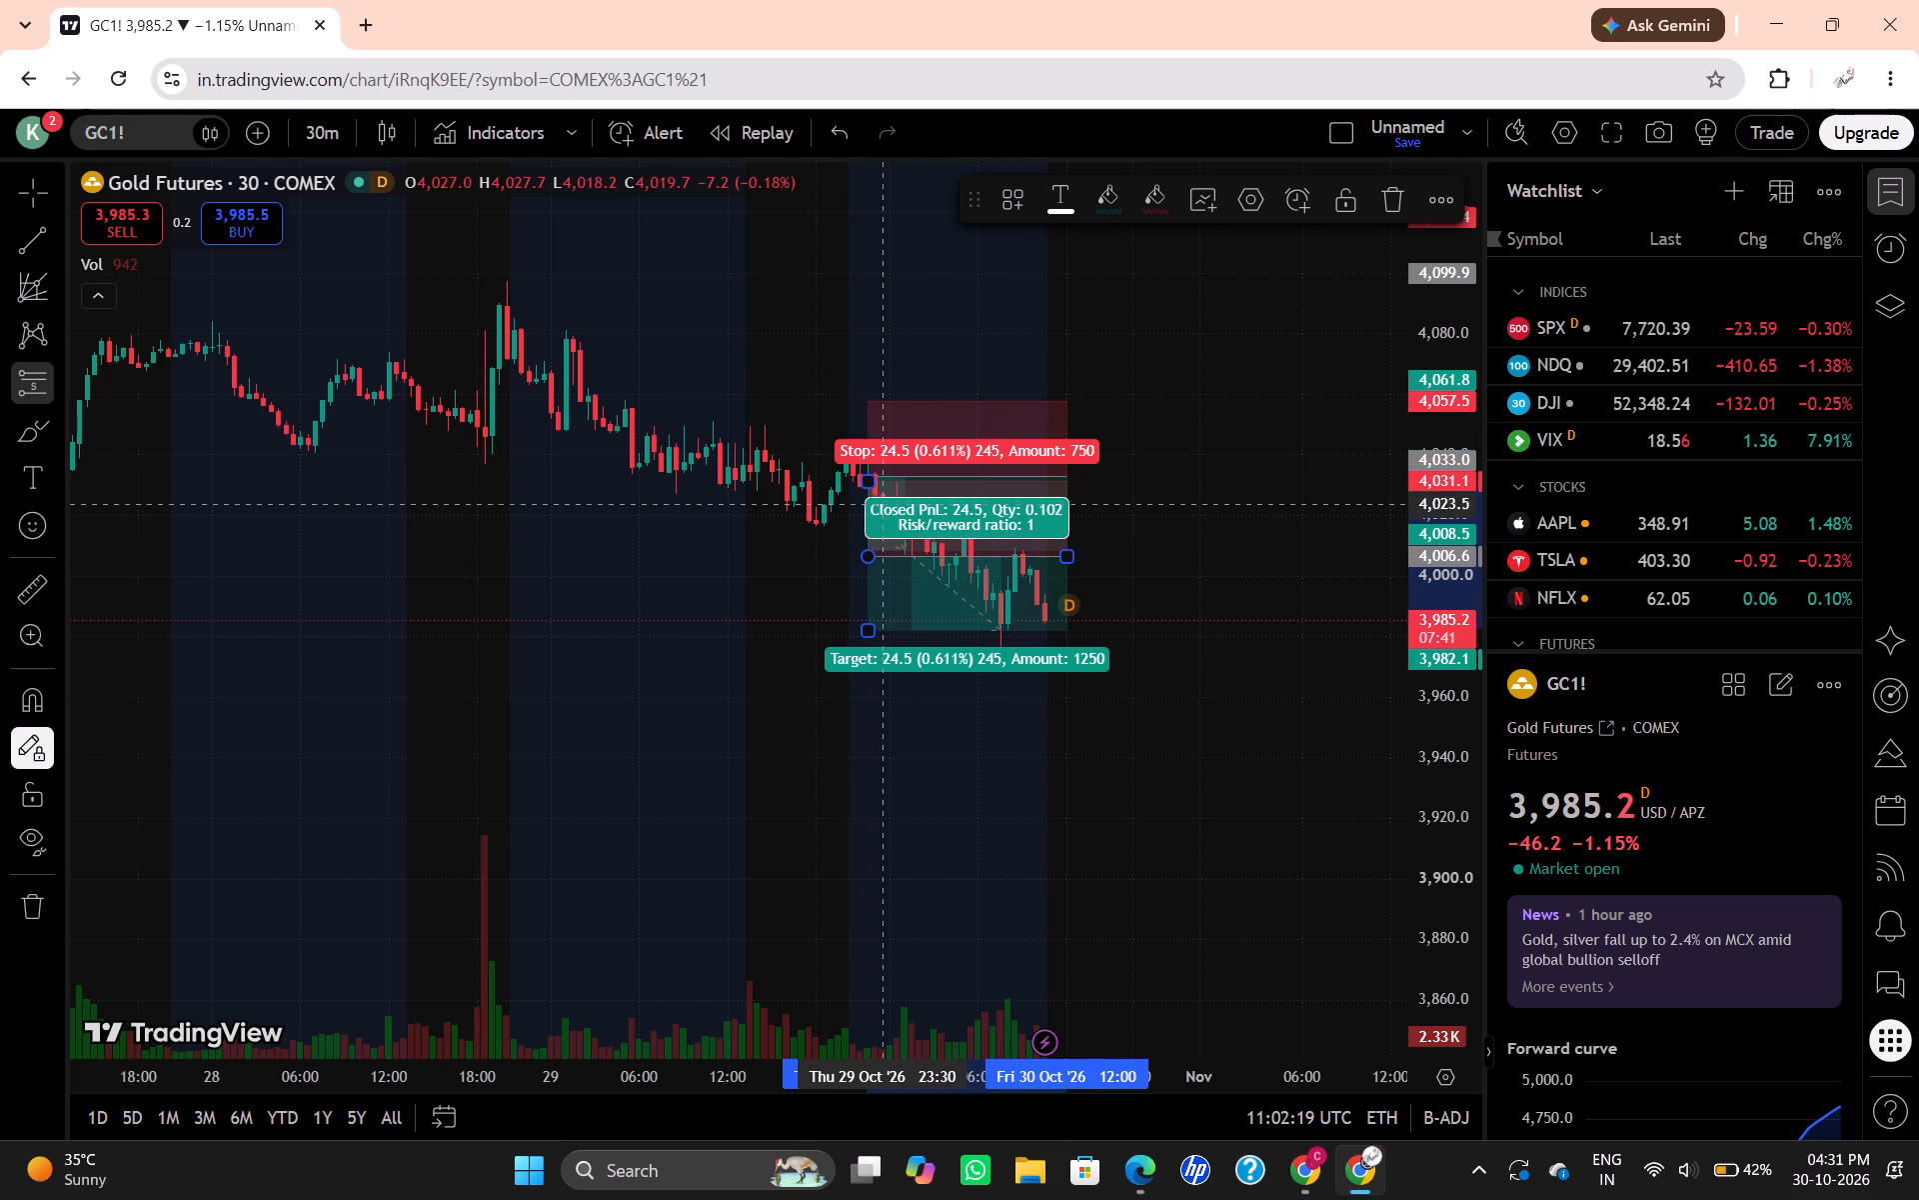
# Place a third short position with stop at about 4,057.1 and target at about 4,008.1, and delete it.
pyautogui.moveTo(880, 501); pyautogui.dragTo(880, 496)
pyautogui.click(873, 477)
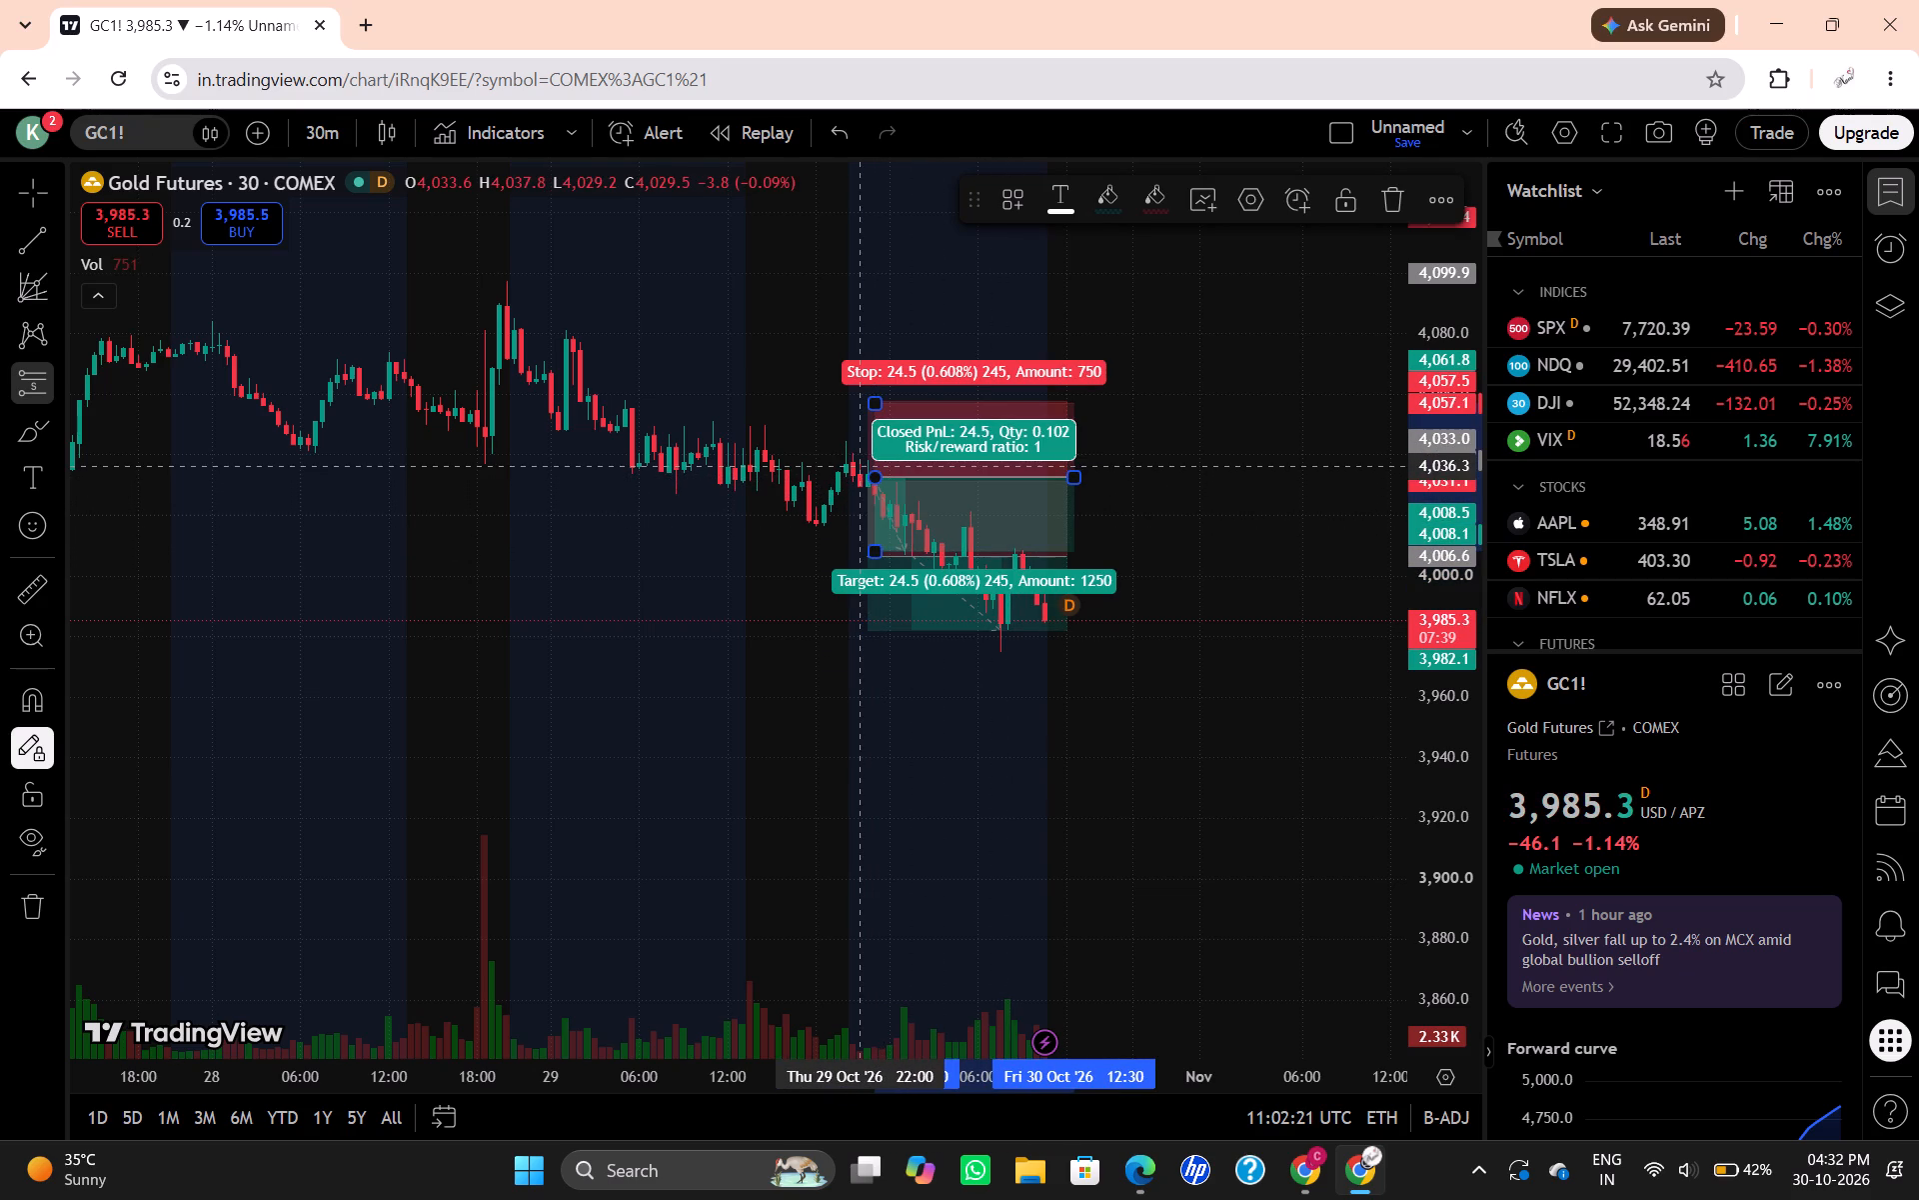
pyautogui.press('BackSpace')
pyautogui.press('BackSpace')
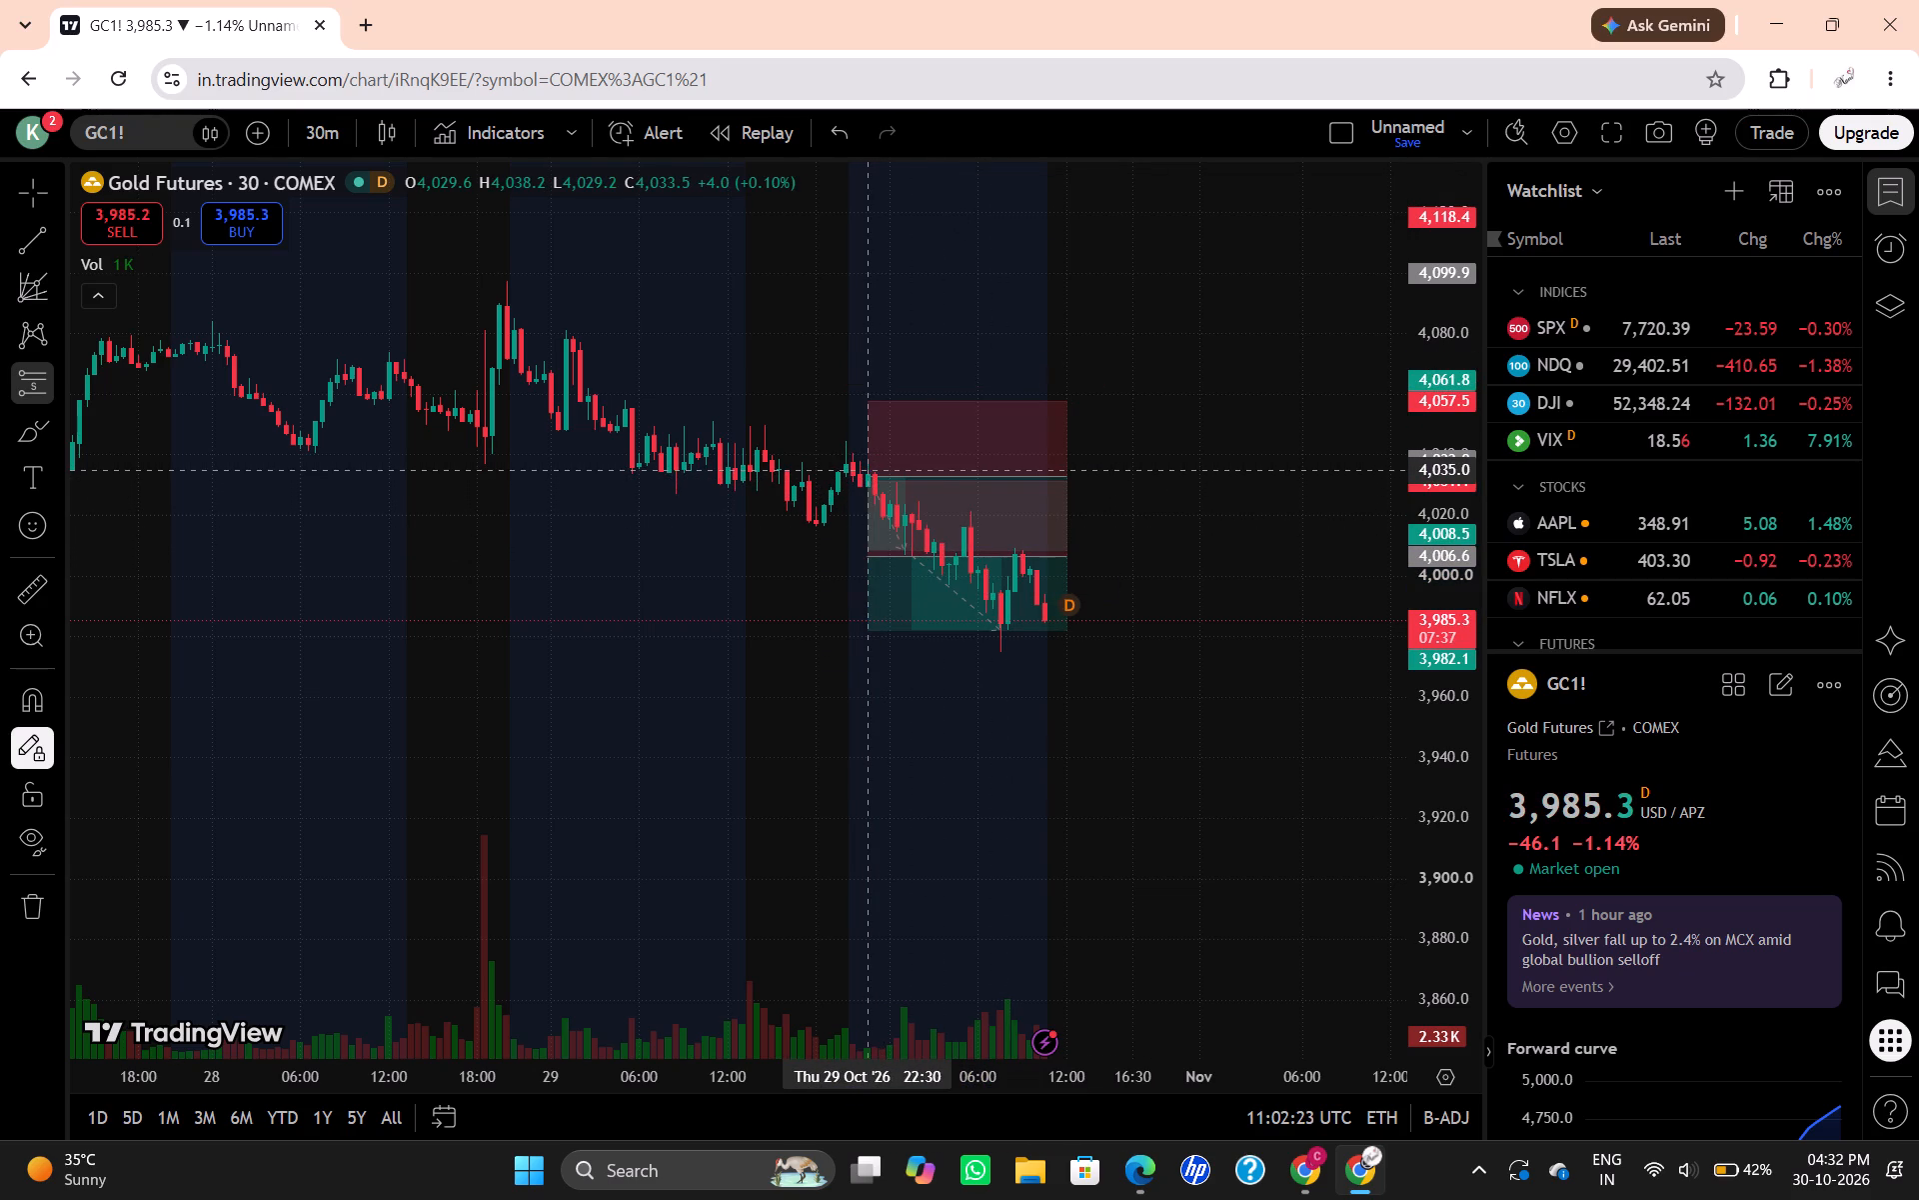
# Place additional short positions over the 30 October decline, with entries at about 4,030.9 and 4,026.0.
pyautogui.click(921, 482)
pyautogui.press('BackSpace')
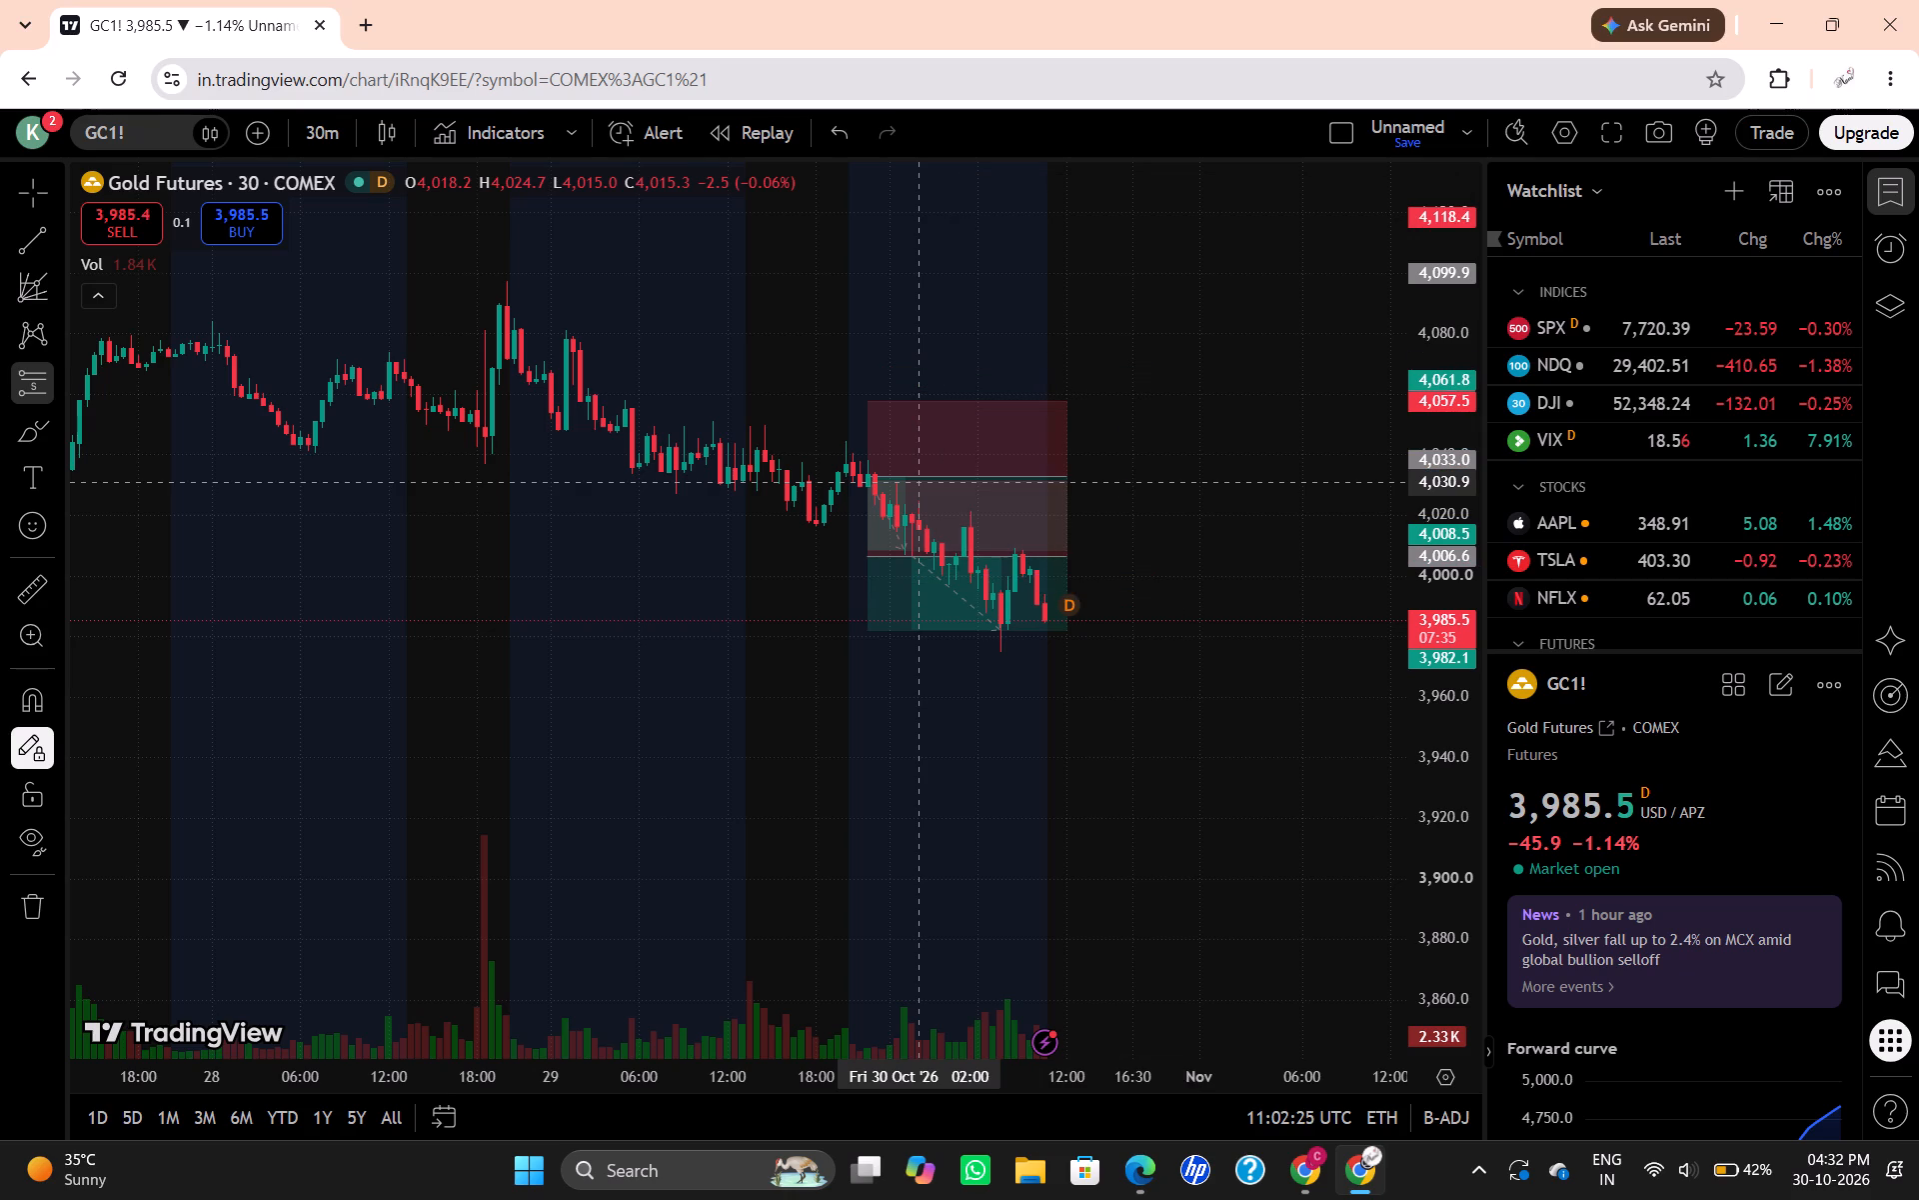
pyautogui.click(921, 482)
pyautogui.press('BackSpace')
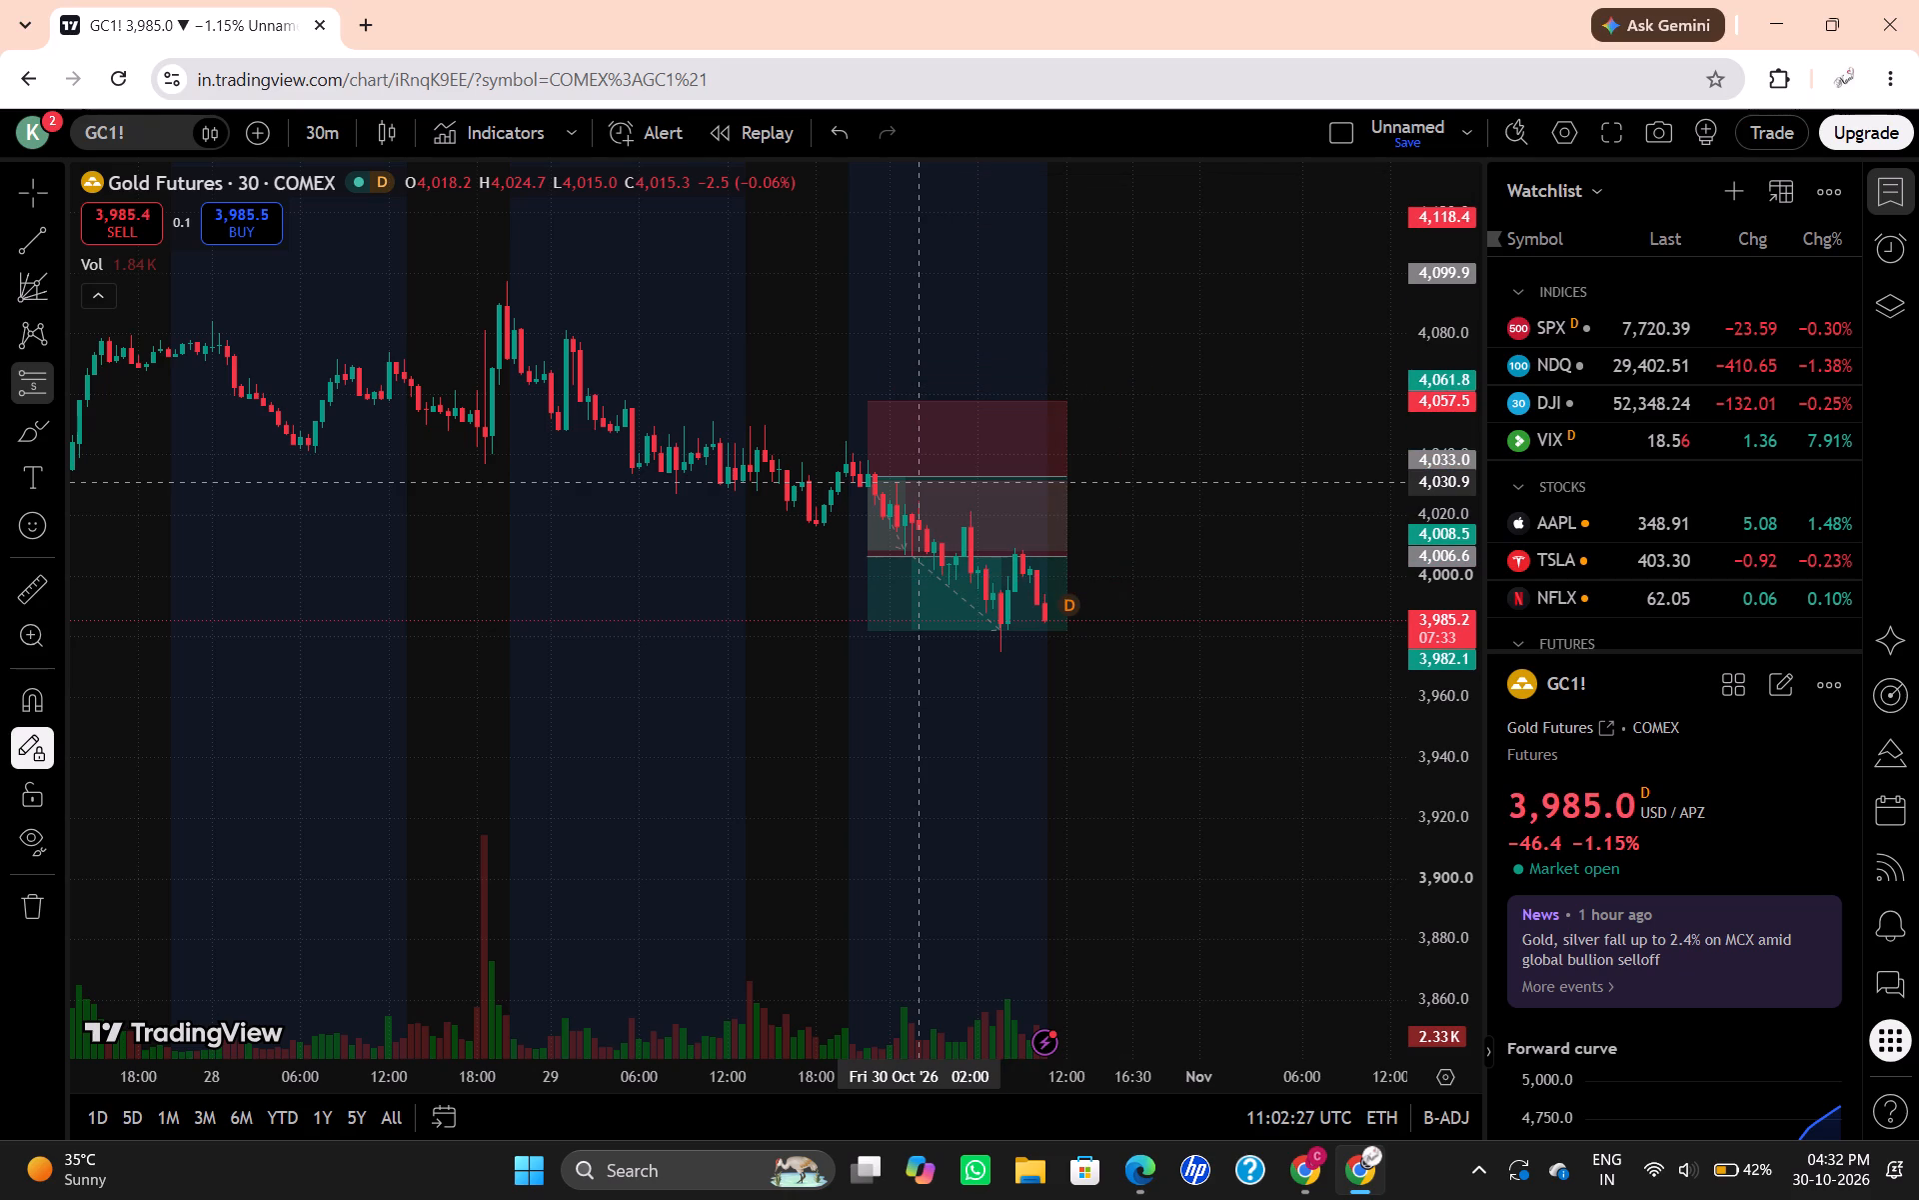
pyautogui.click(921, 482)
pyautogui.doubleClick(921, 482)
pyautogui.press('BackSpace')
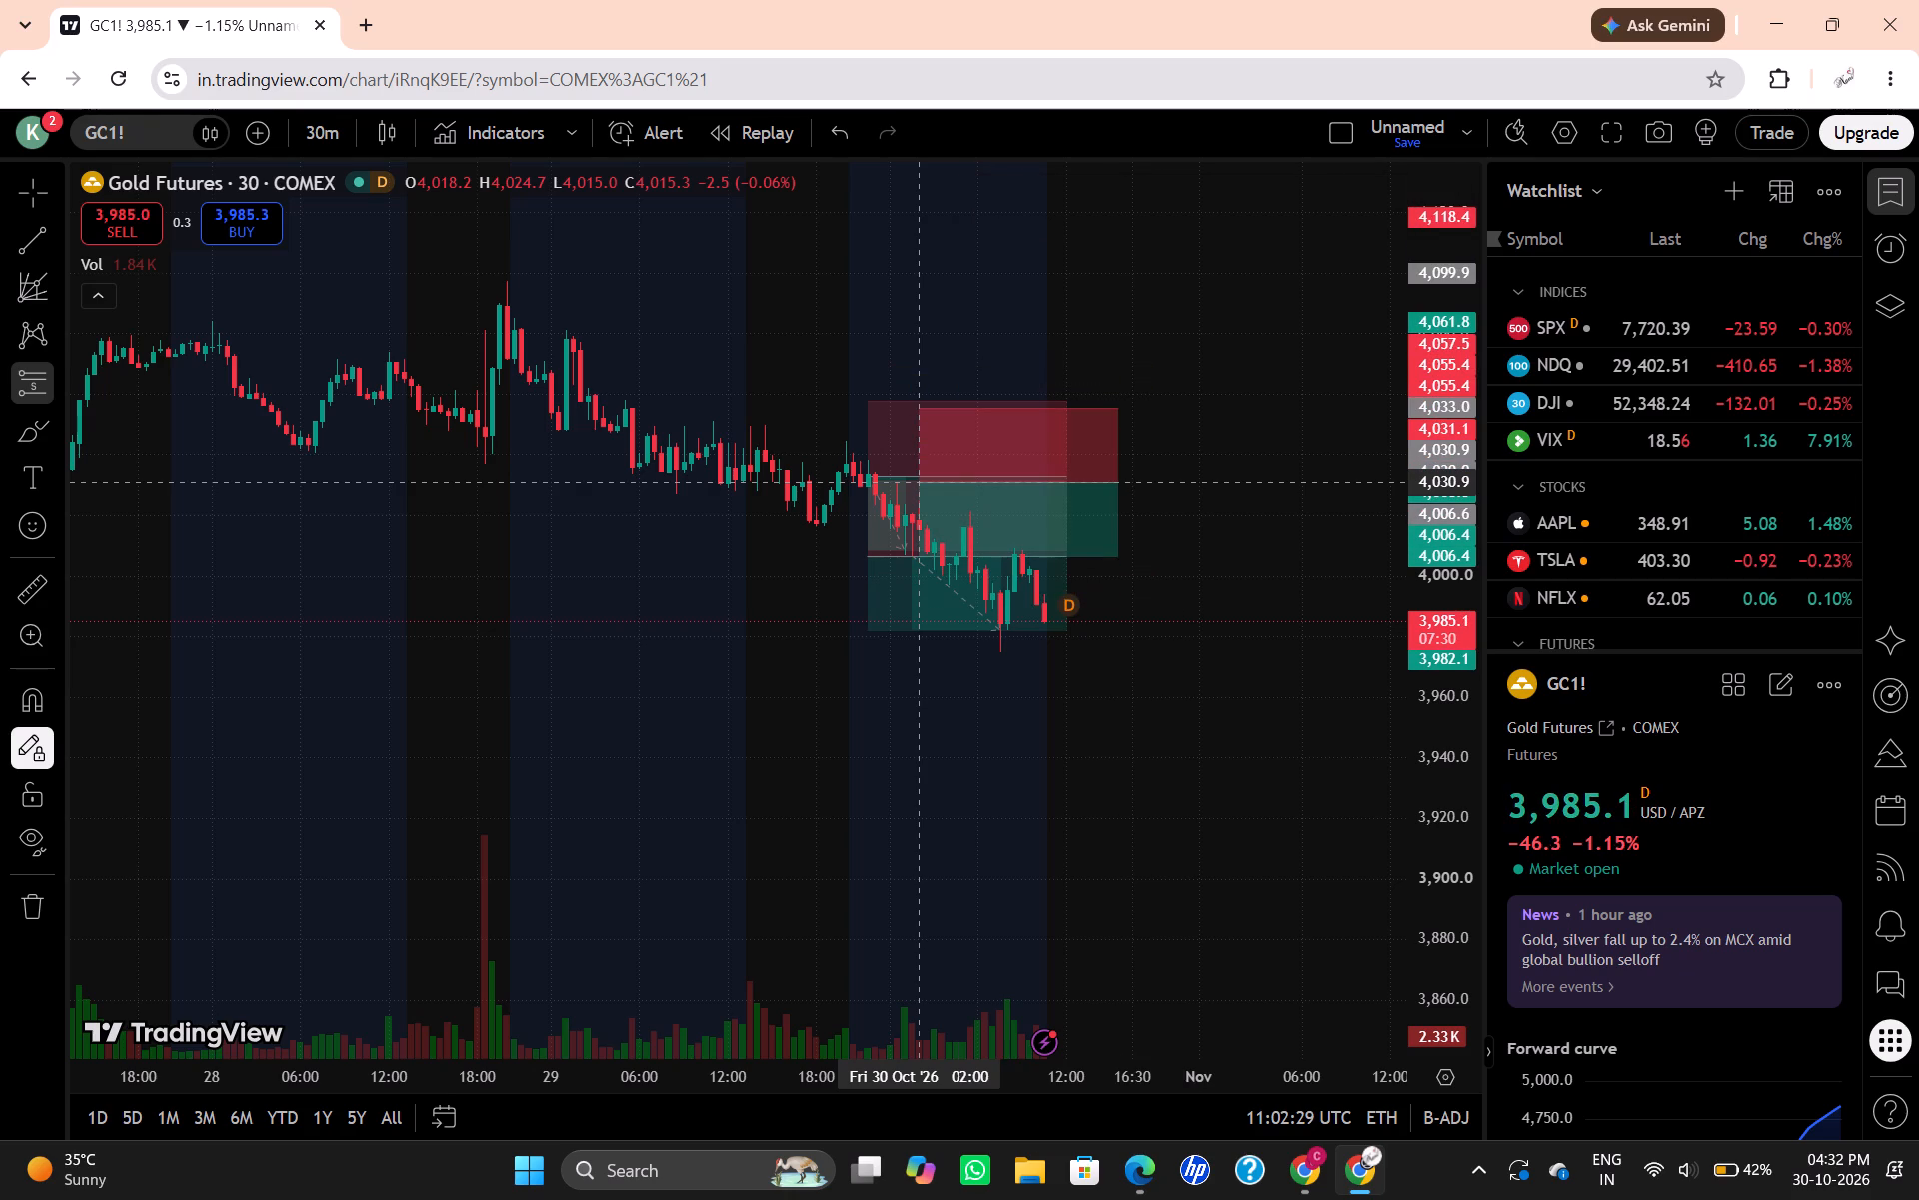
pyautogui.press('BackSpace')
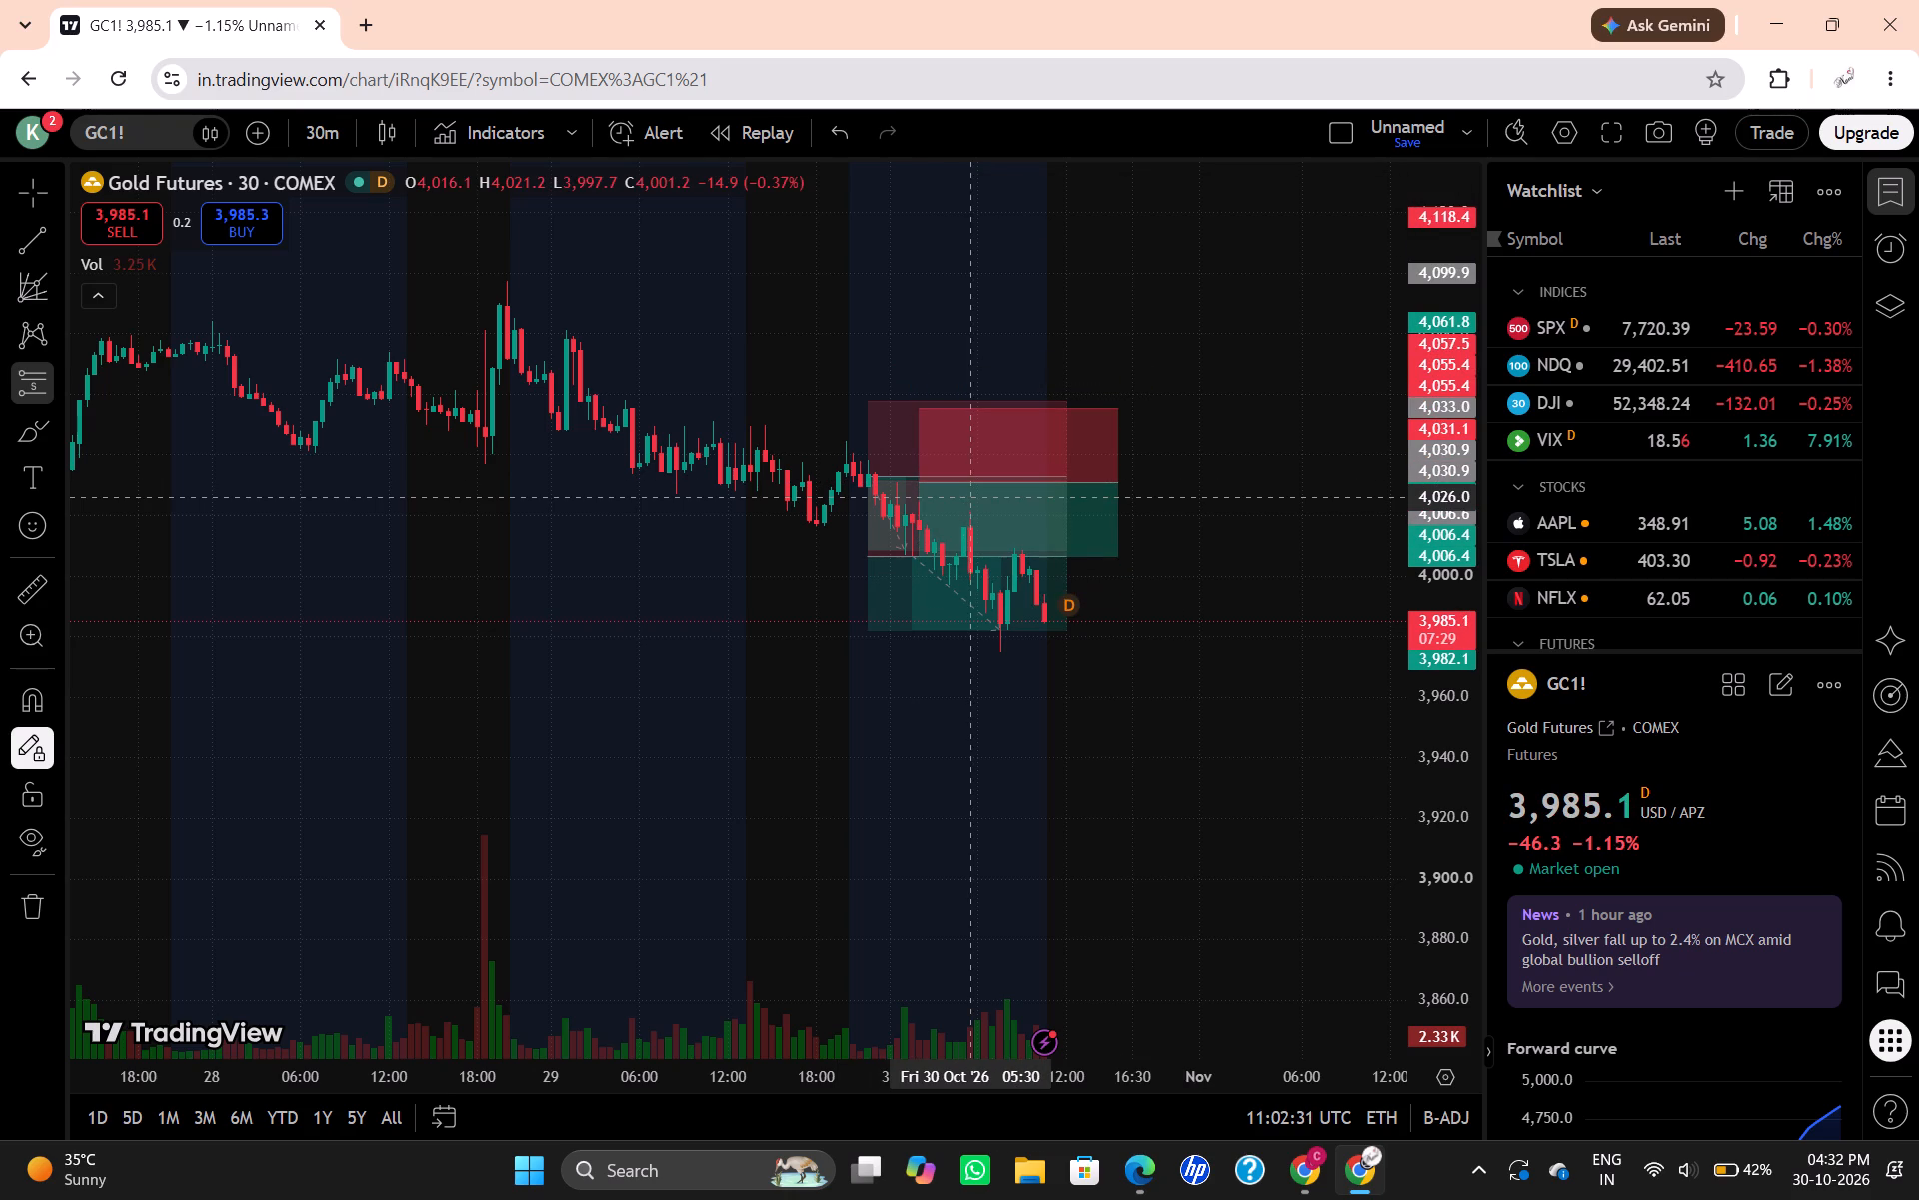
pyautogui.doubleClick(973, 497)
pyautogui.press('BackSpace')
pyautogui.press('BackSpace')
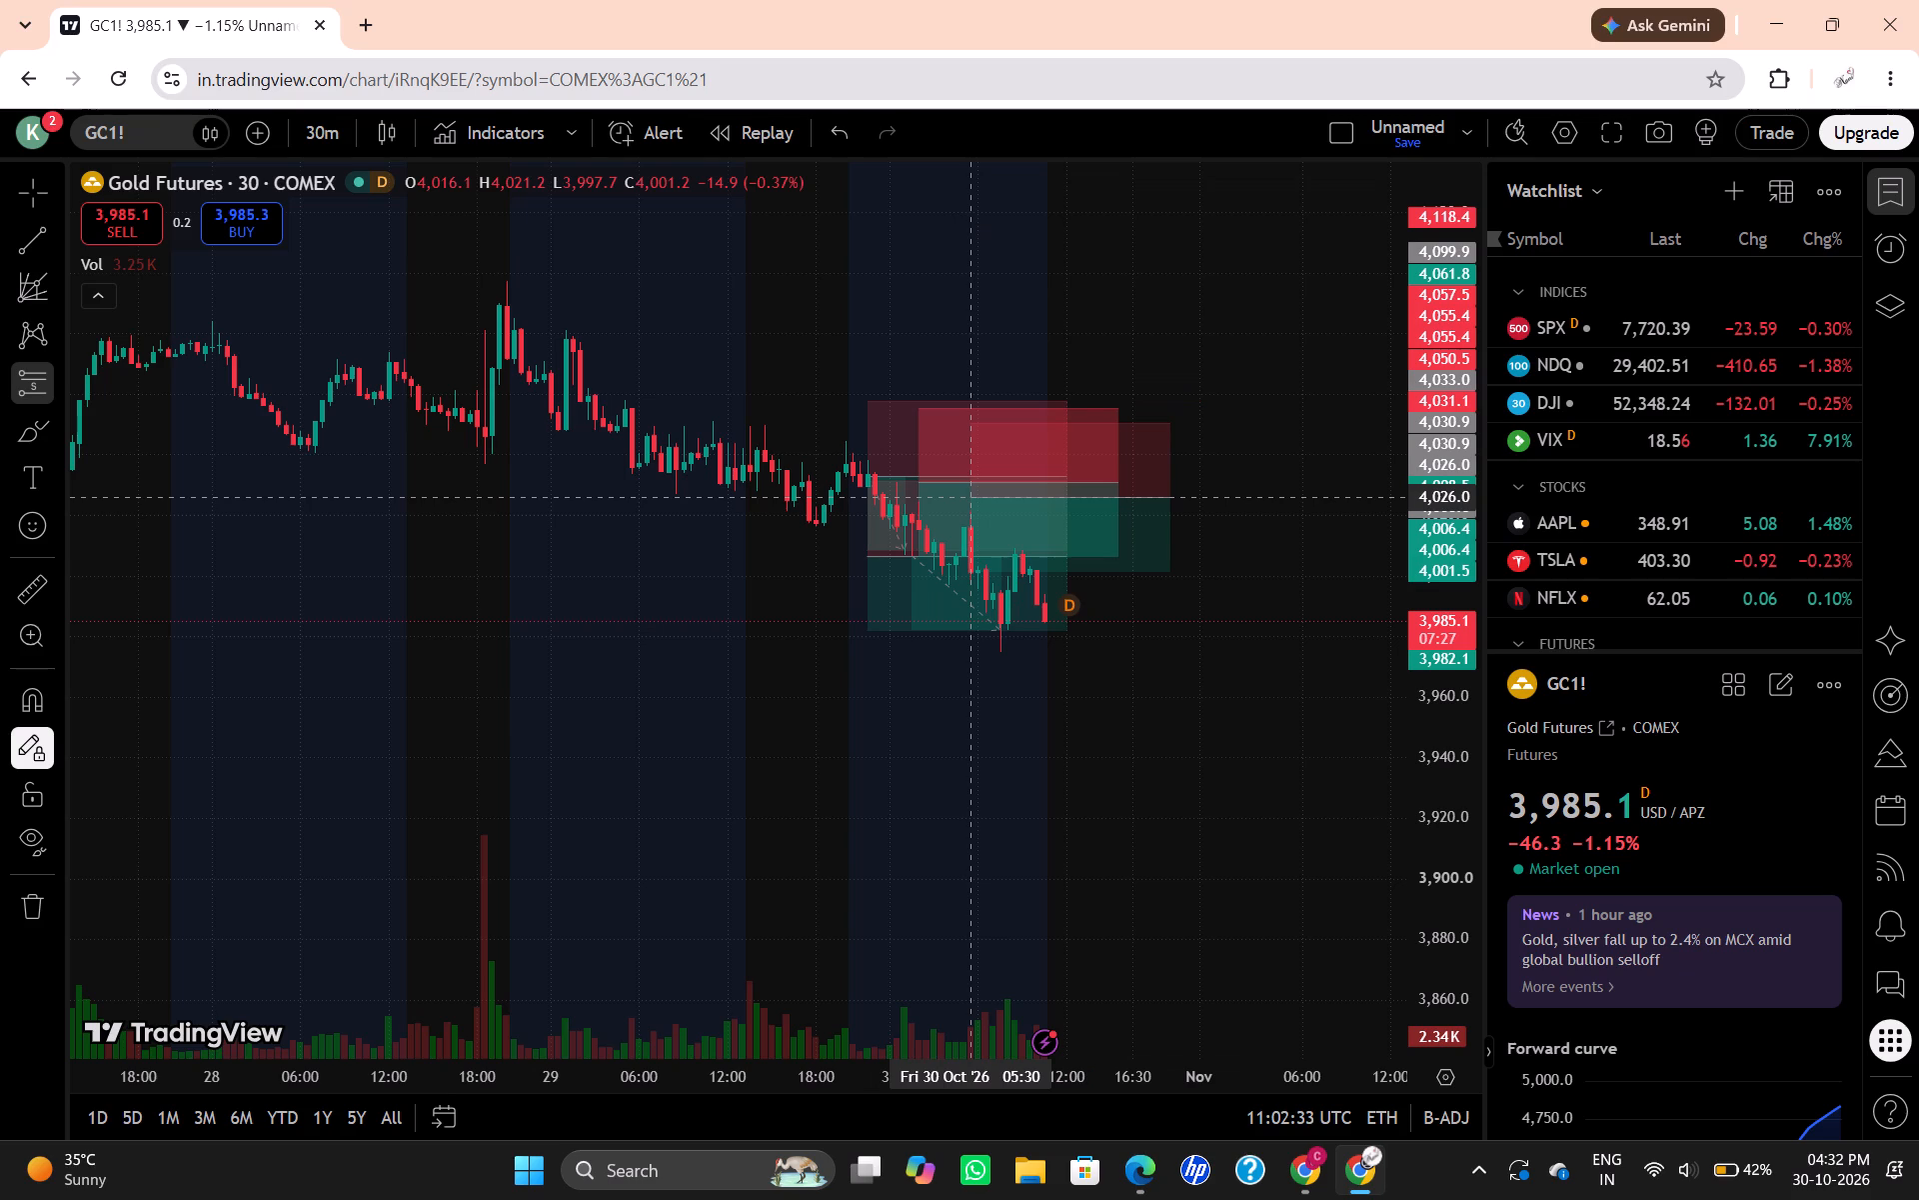
# Delete the overlapping short positions with entries at about 4,026.0, 4,030.9 and 4,006.6, keeping only the one at 4,033.0.
pyautogui.rightClick(973, 497)
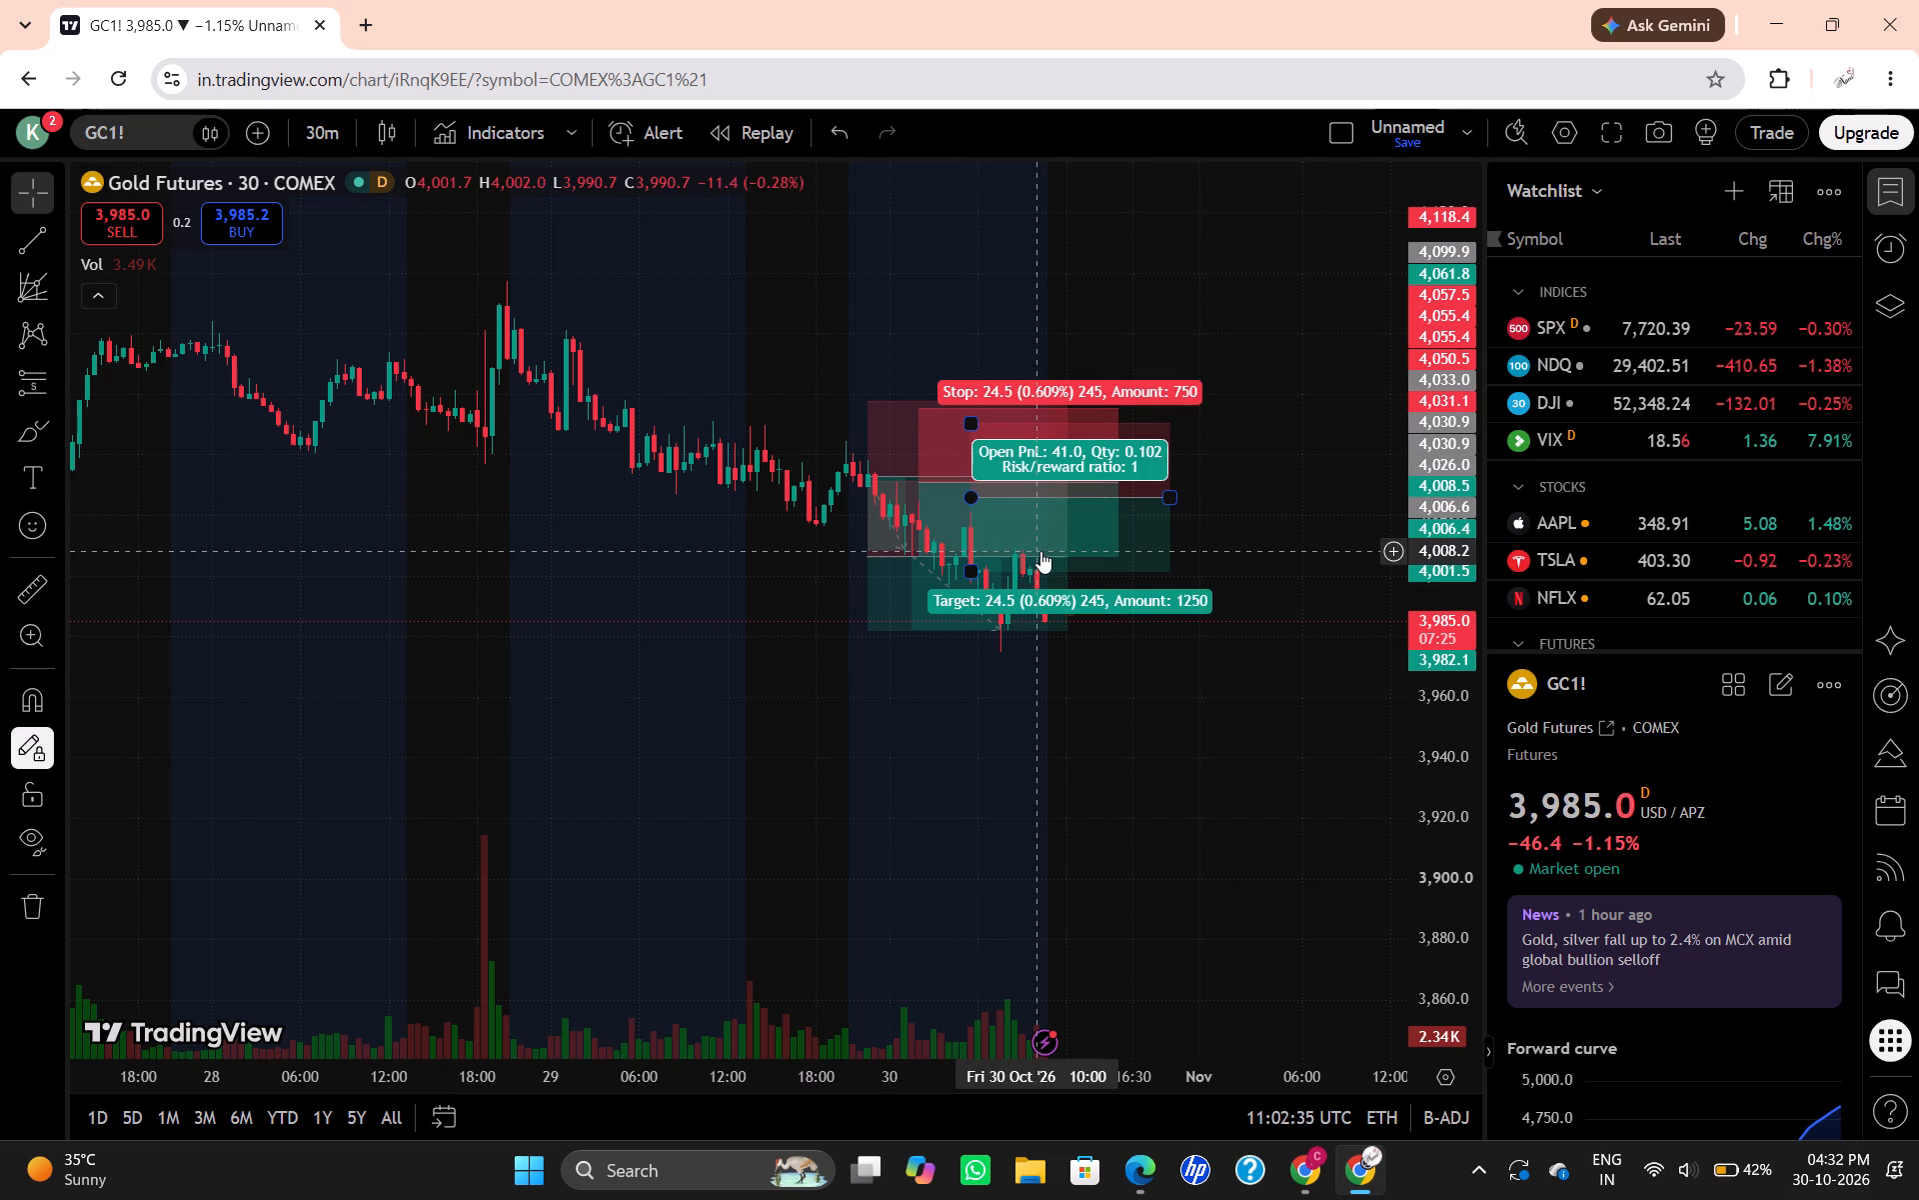
pyautogui.press('BackSpace')
pyautogui.click(1040, 551)
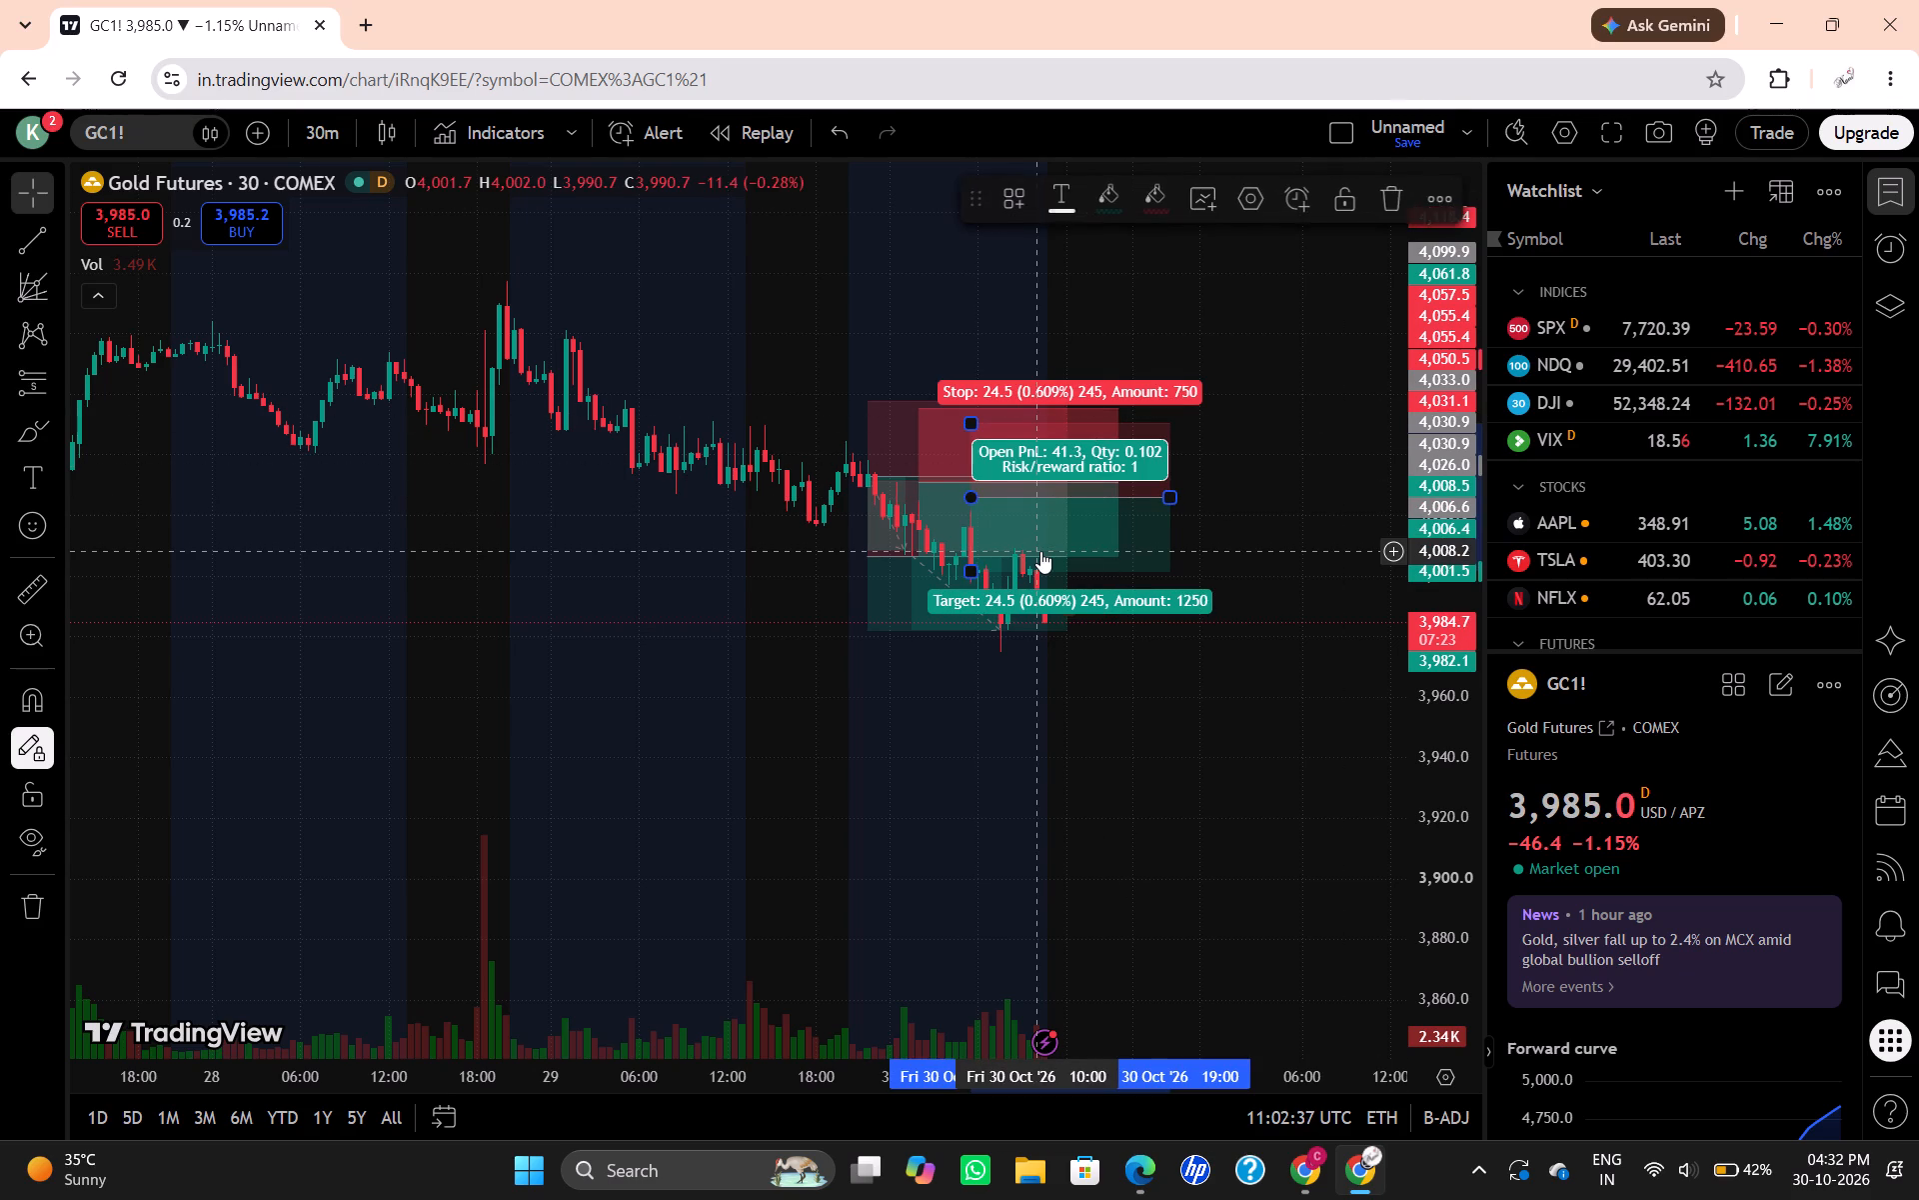
pyautogui.press('BackSpace')
pyautogui.click(1040, 551)
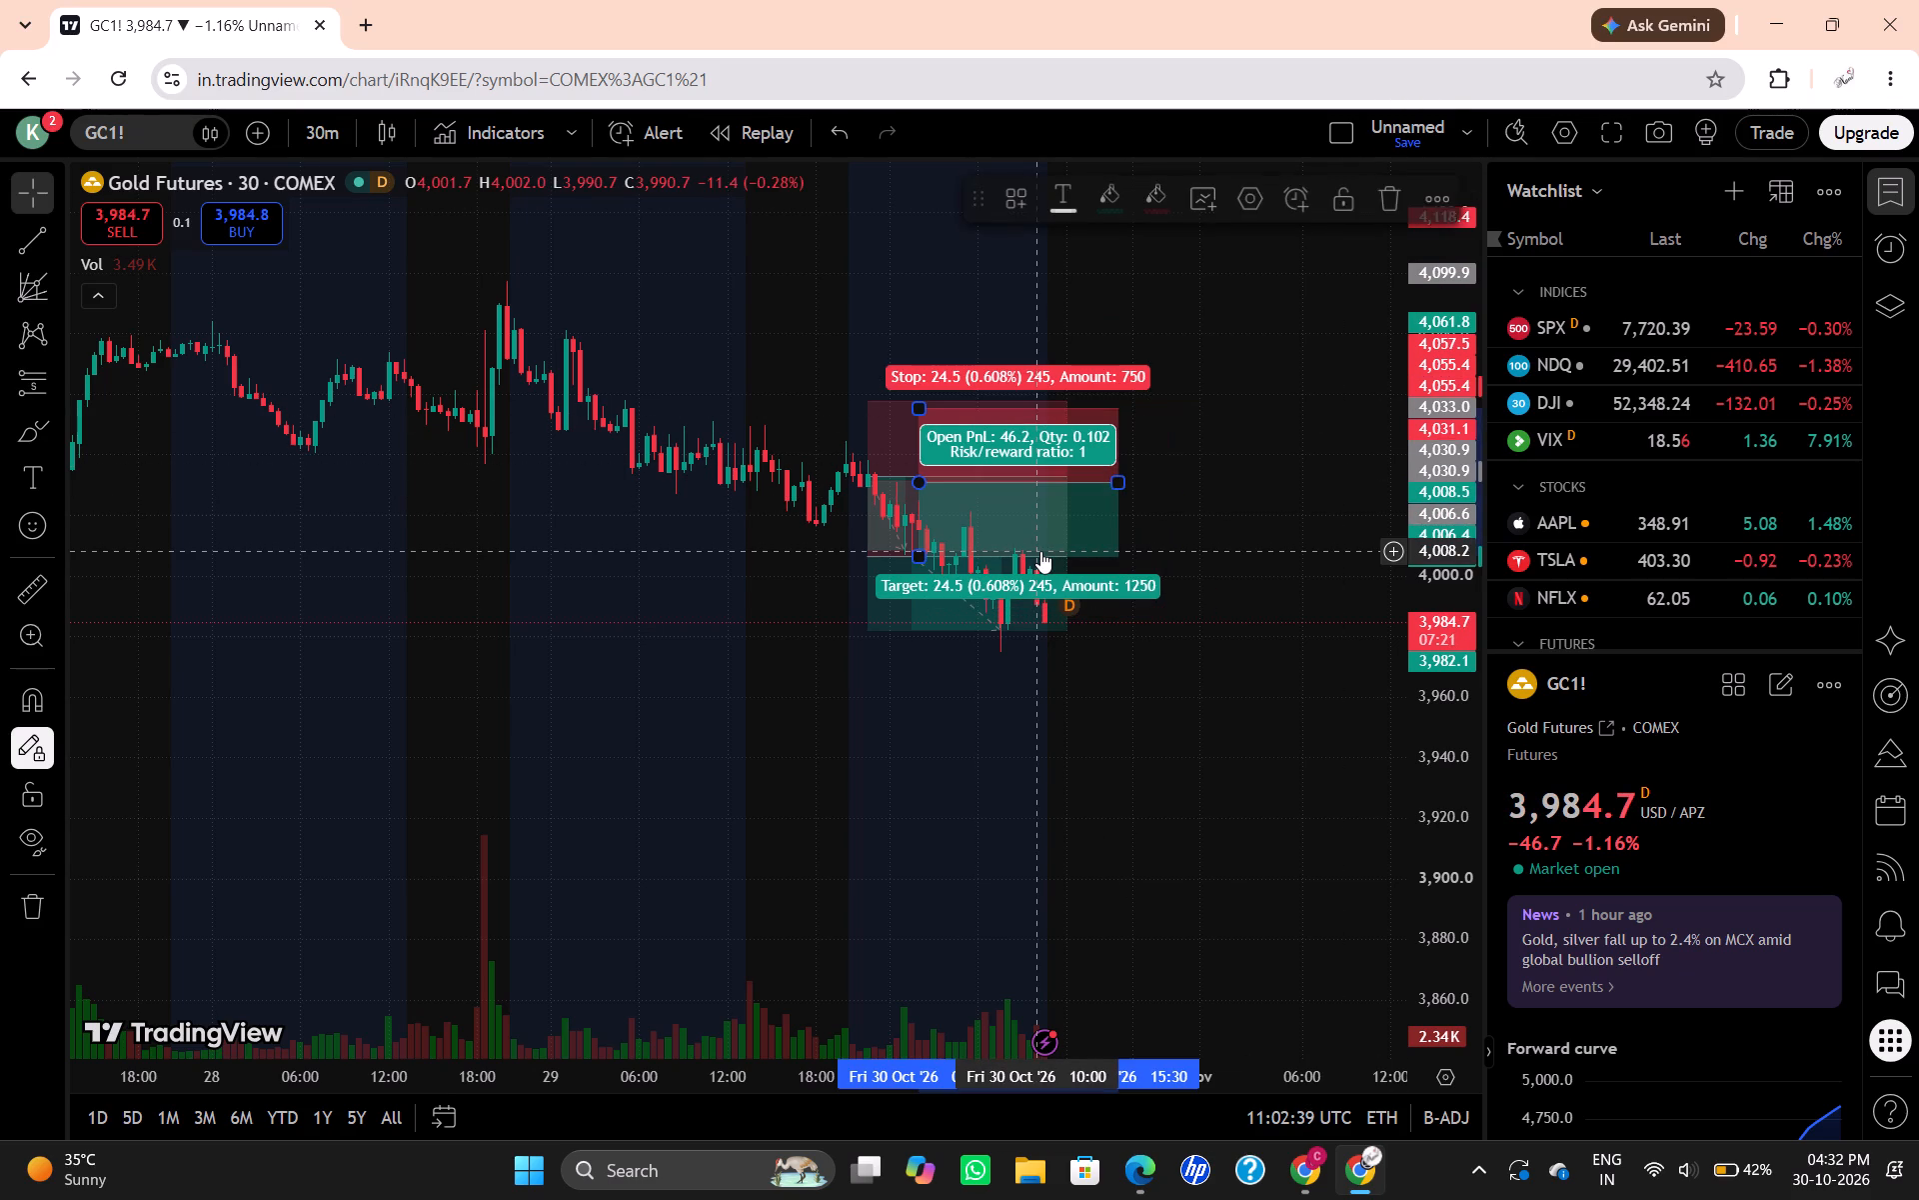
pyautogui.press('BackSpace')
pyautogui.click(1040, 551)
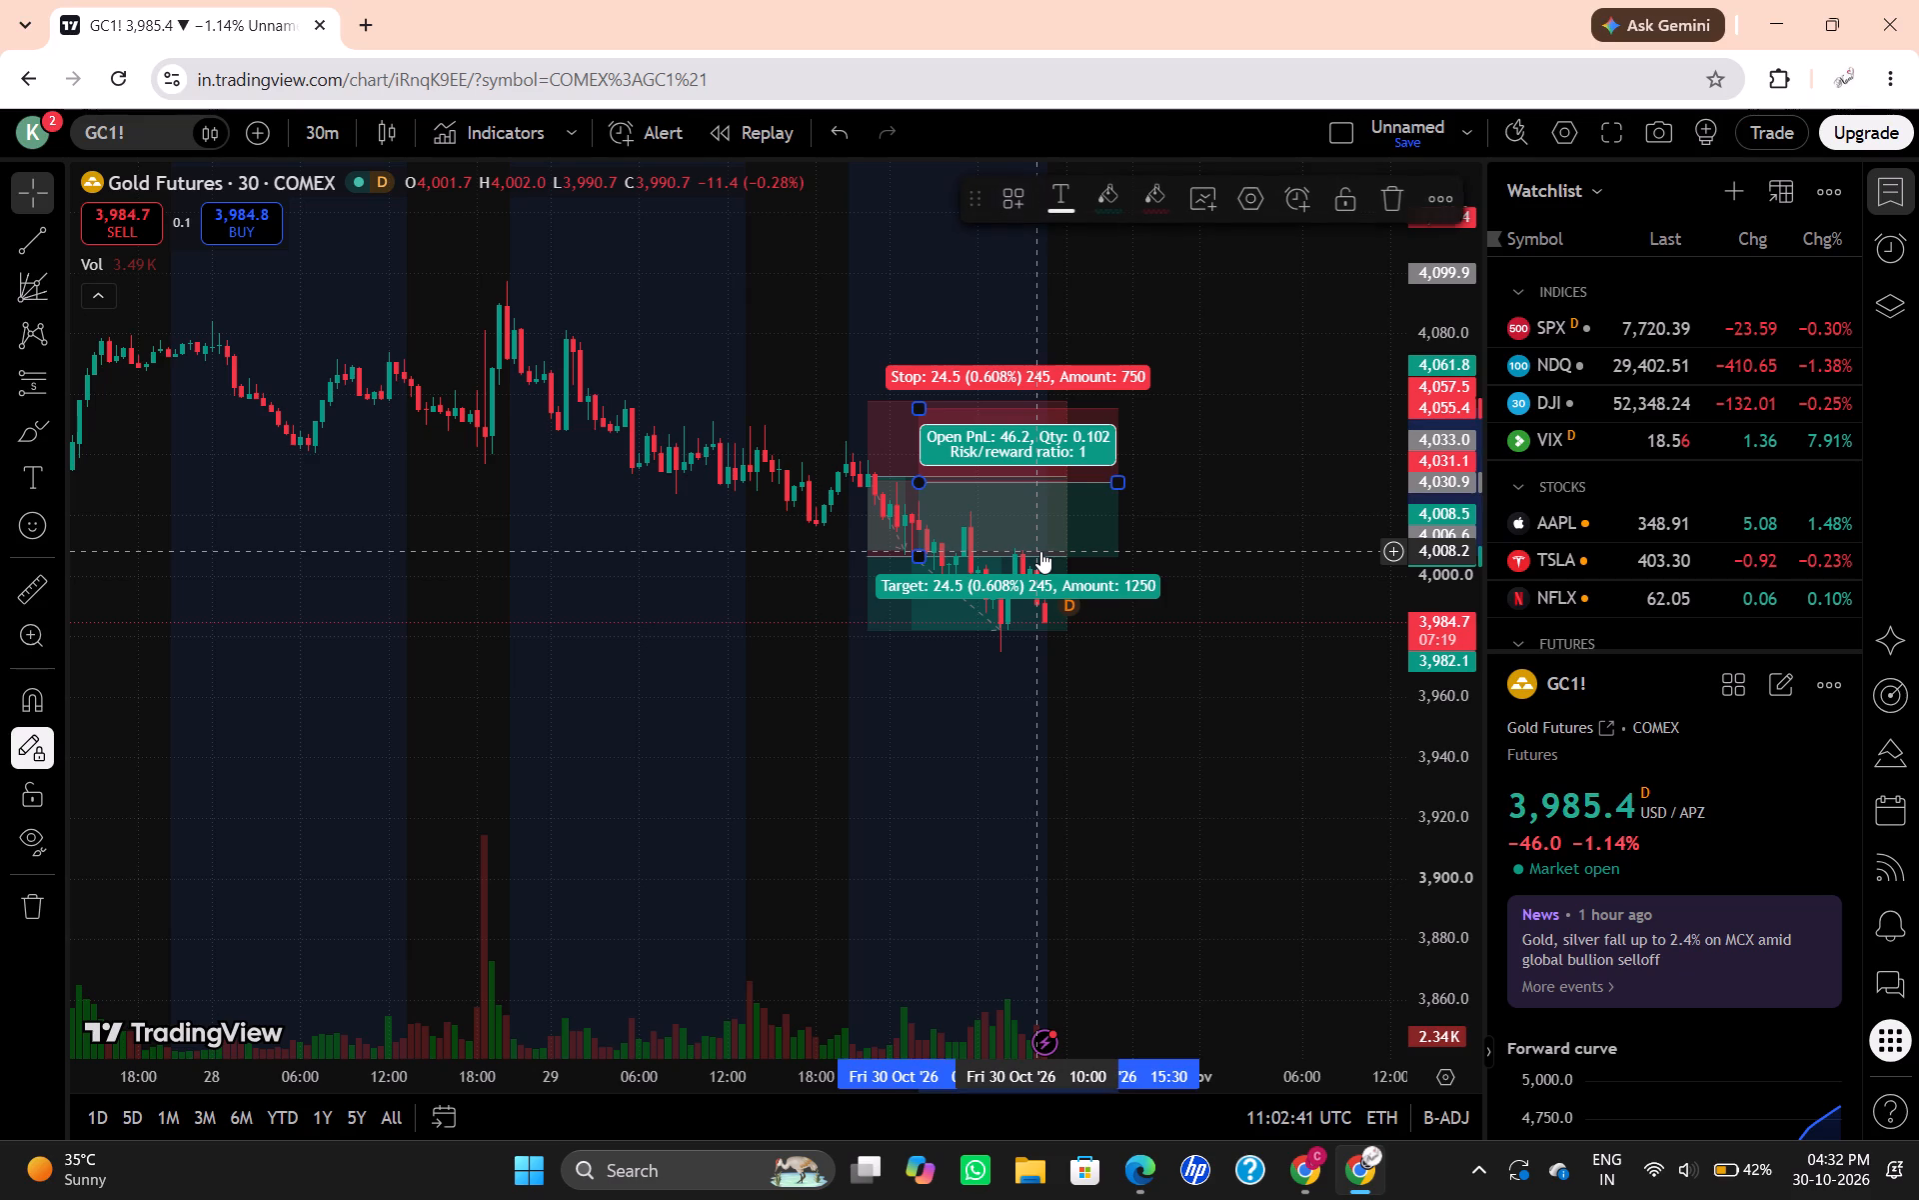
pyautogui.press('BackSpace')
pyautogui.click(1040, 551)
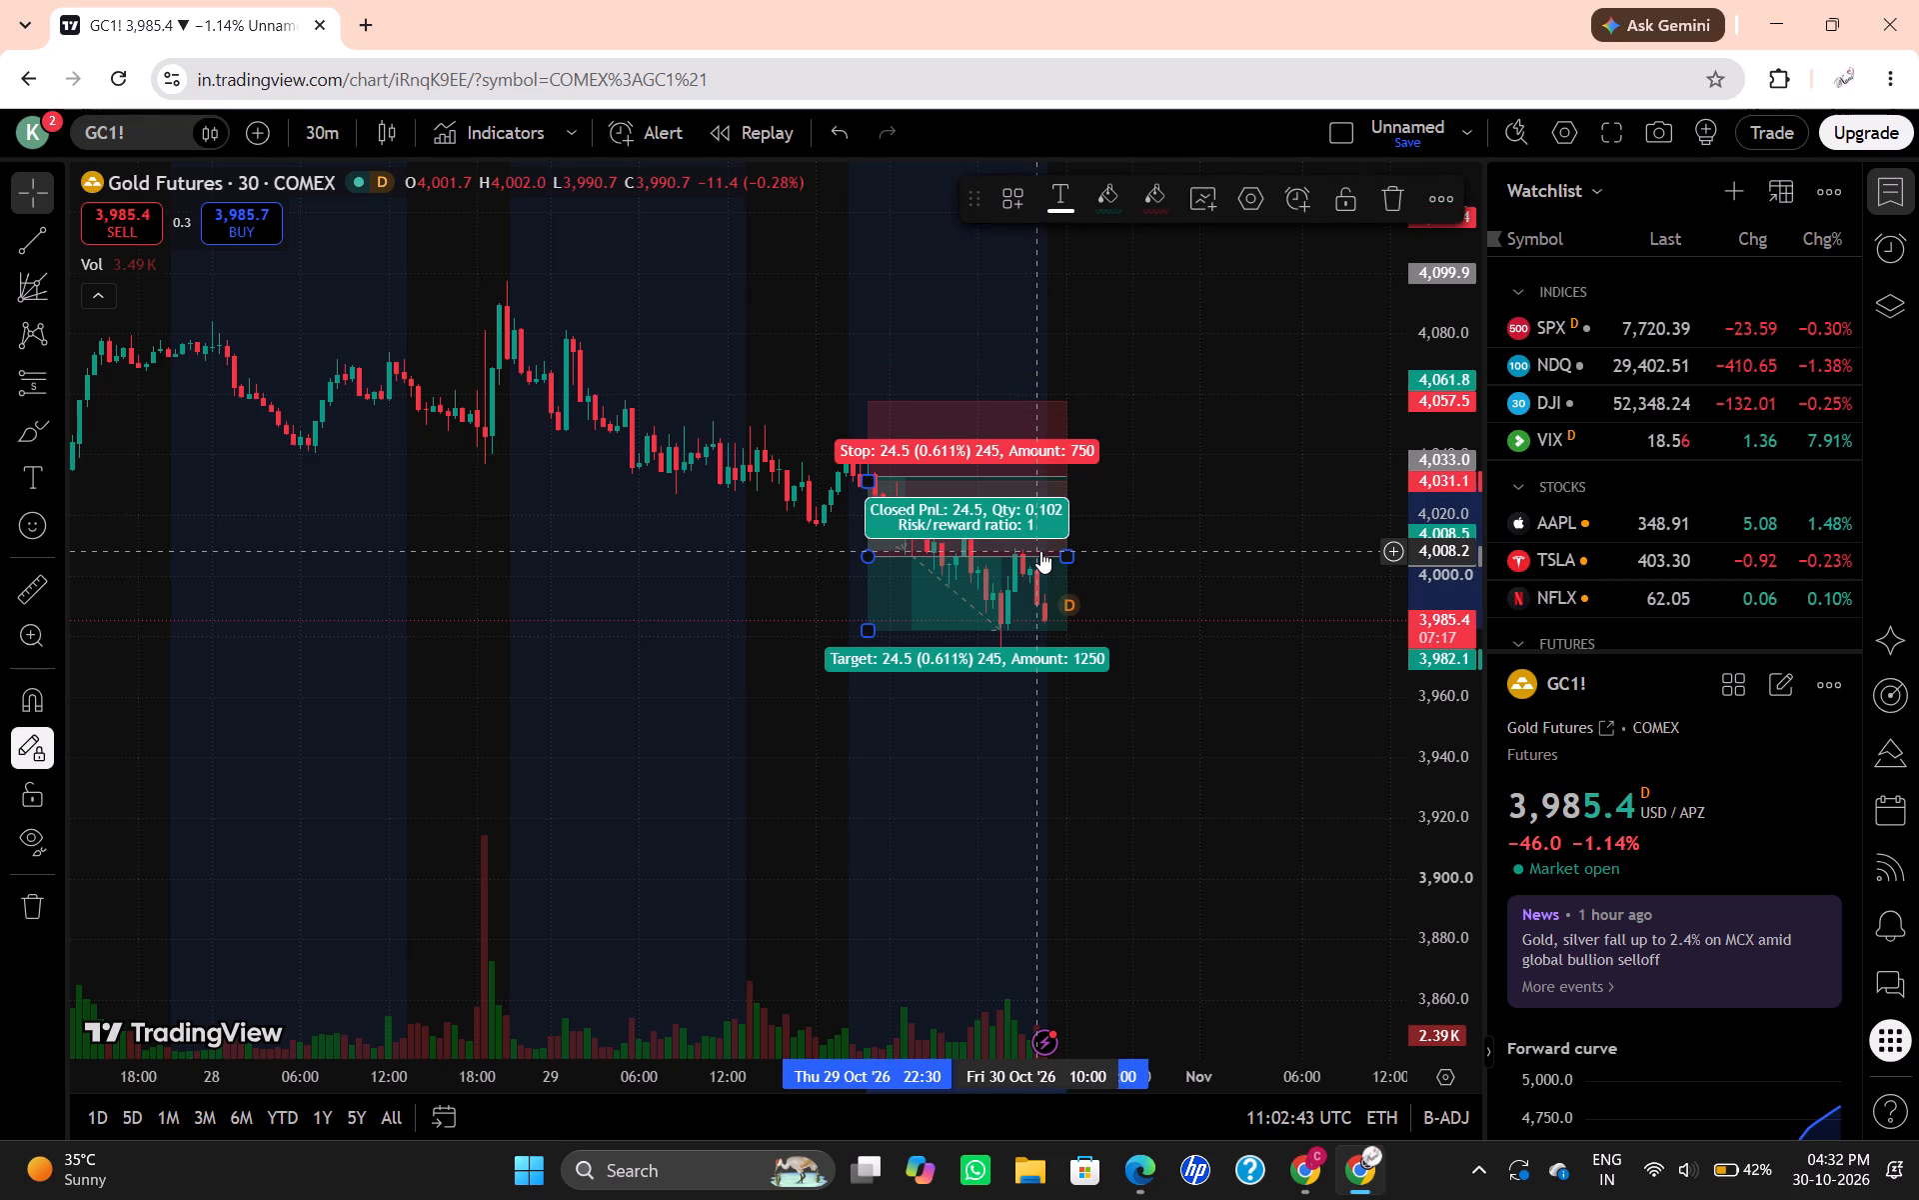
pyautogui.press('BackSpace')
# Move the remaining short position to start at about 20:30 on 29 October with its entry at about 4,035.1.
pyautogui.click(1040, 551)
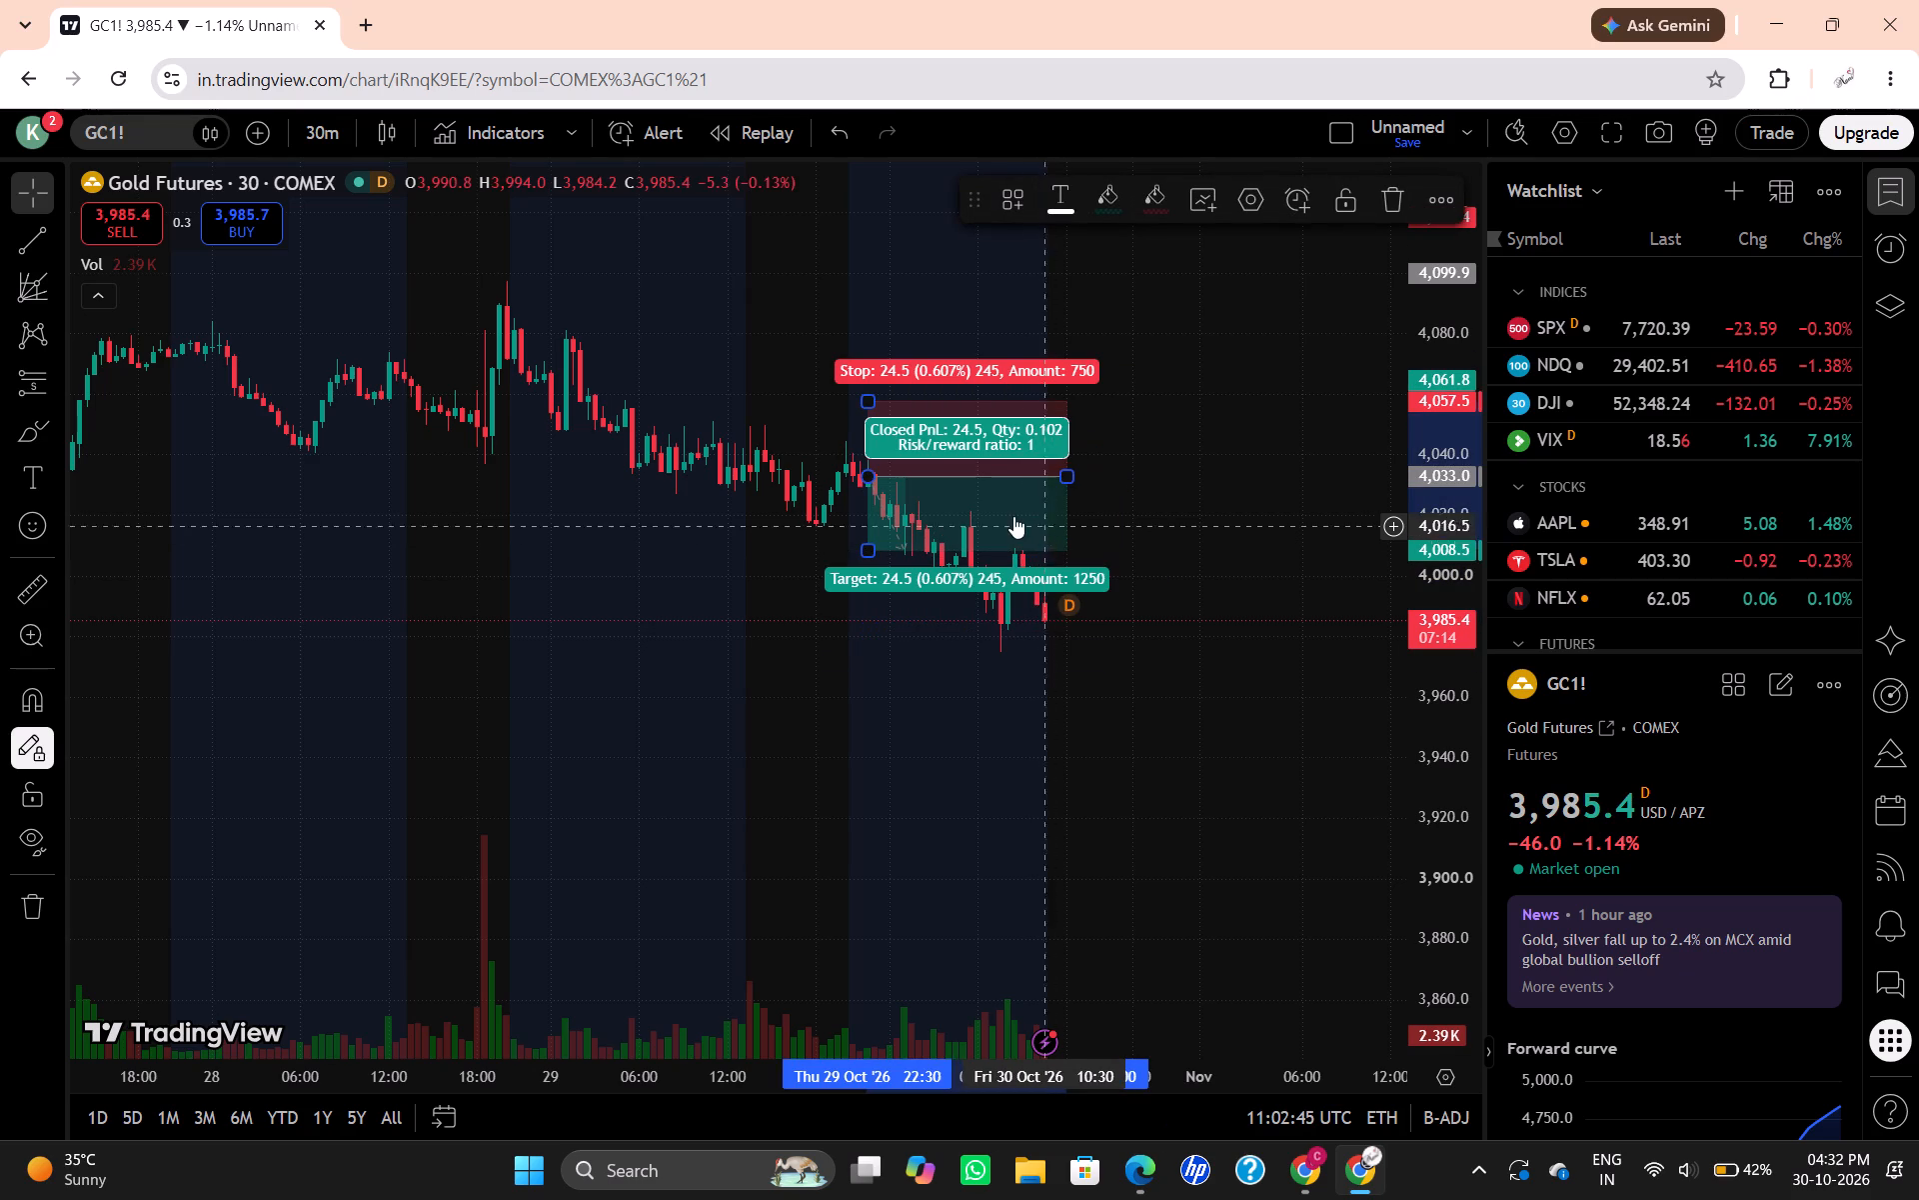
pyautogui.moveTo(997, 512); pyautogui.dragTo(991, 545)
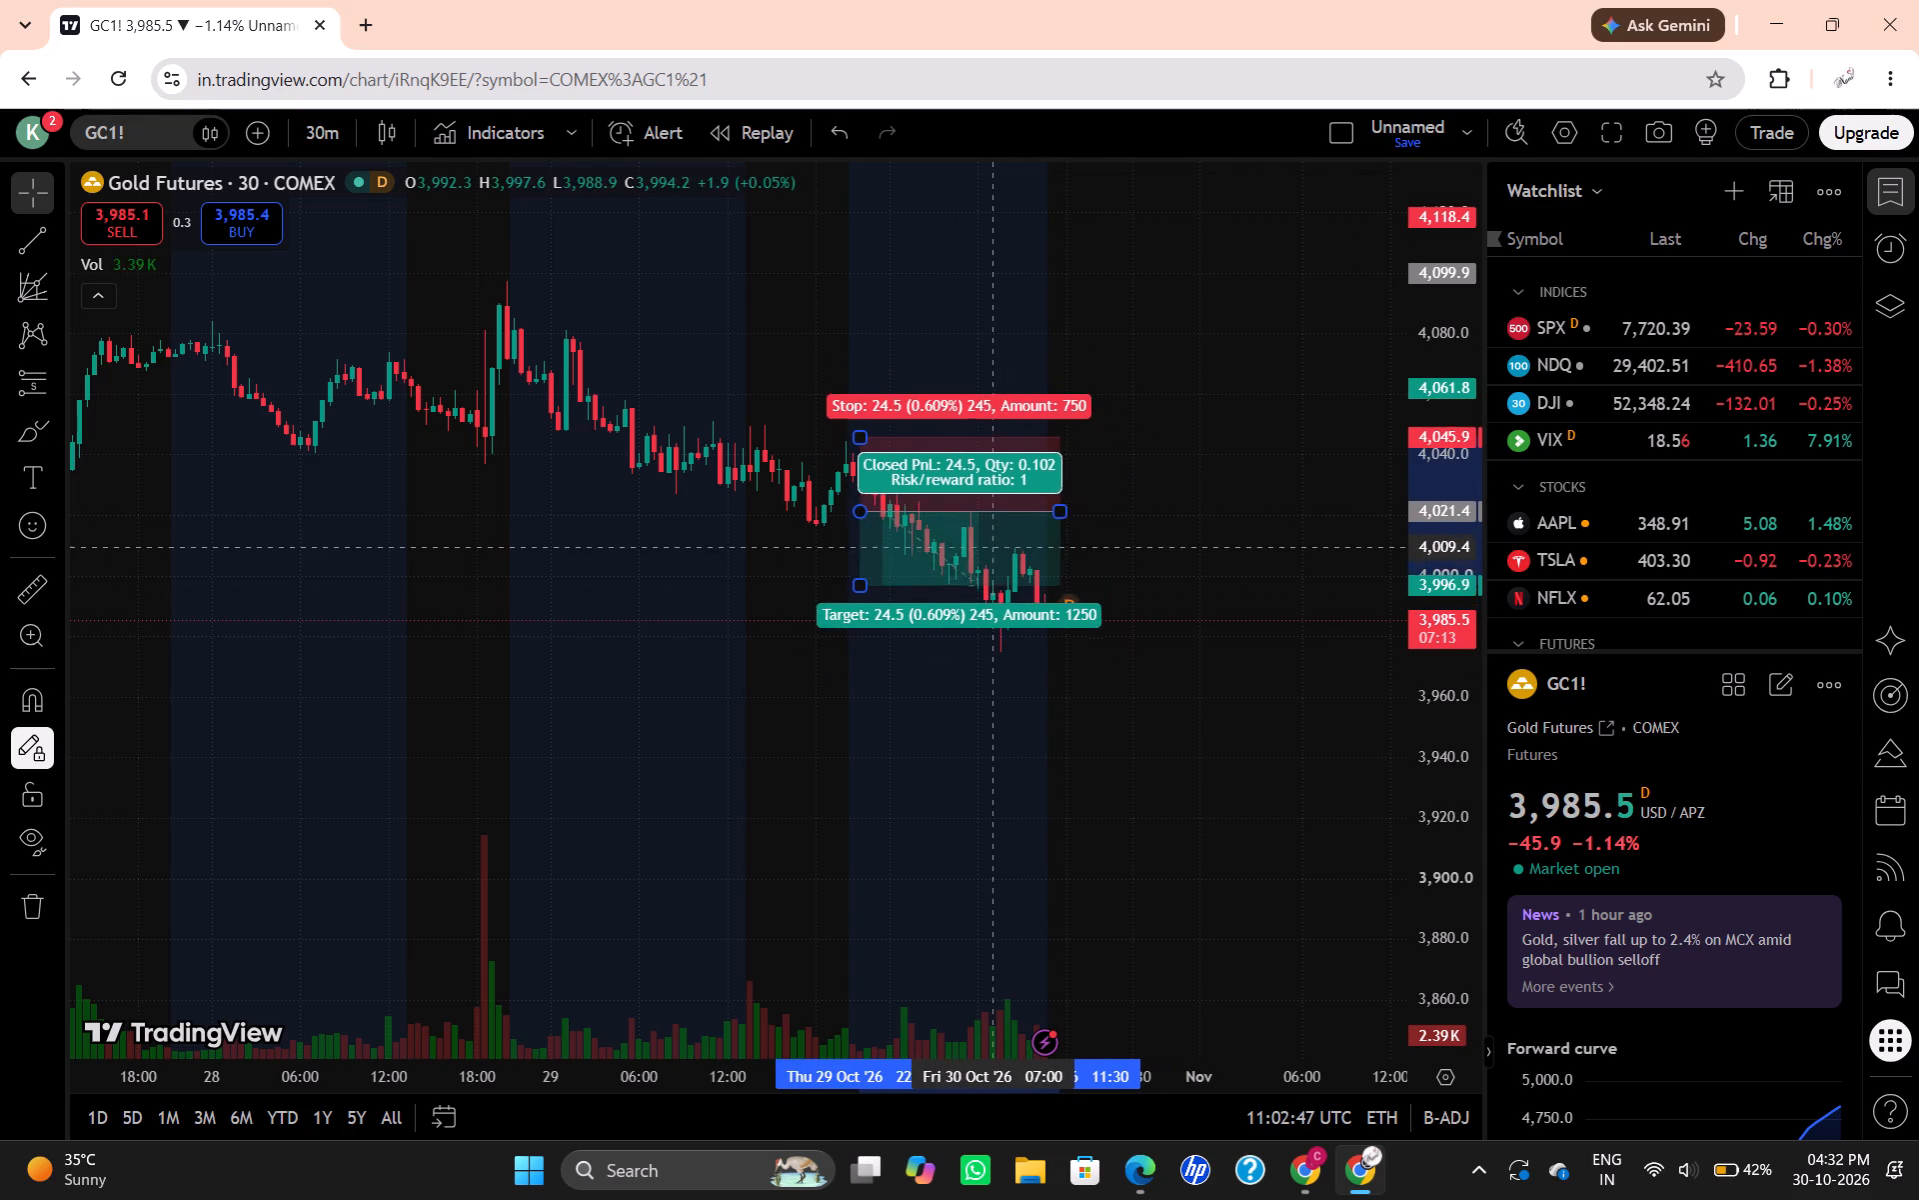
pyautogui.moveTo(991, 545); pyautogui.dragTo(991, 503)
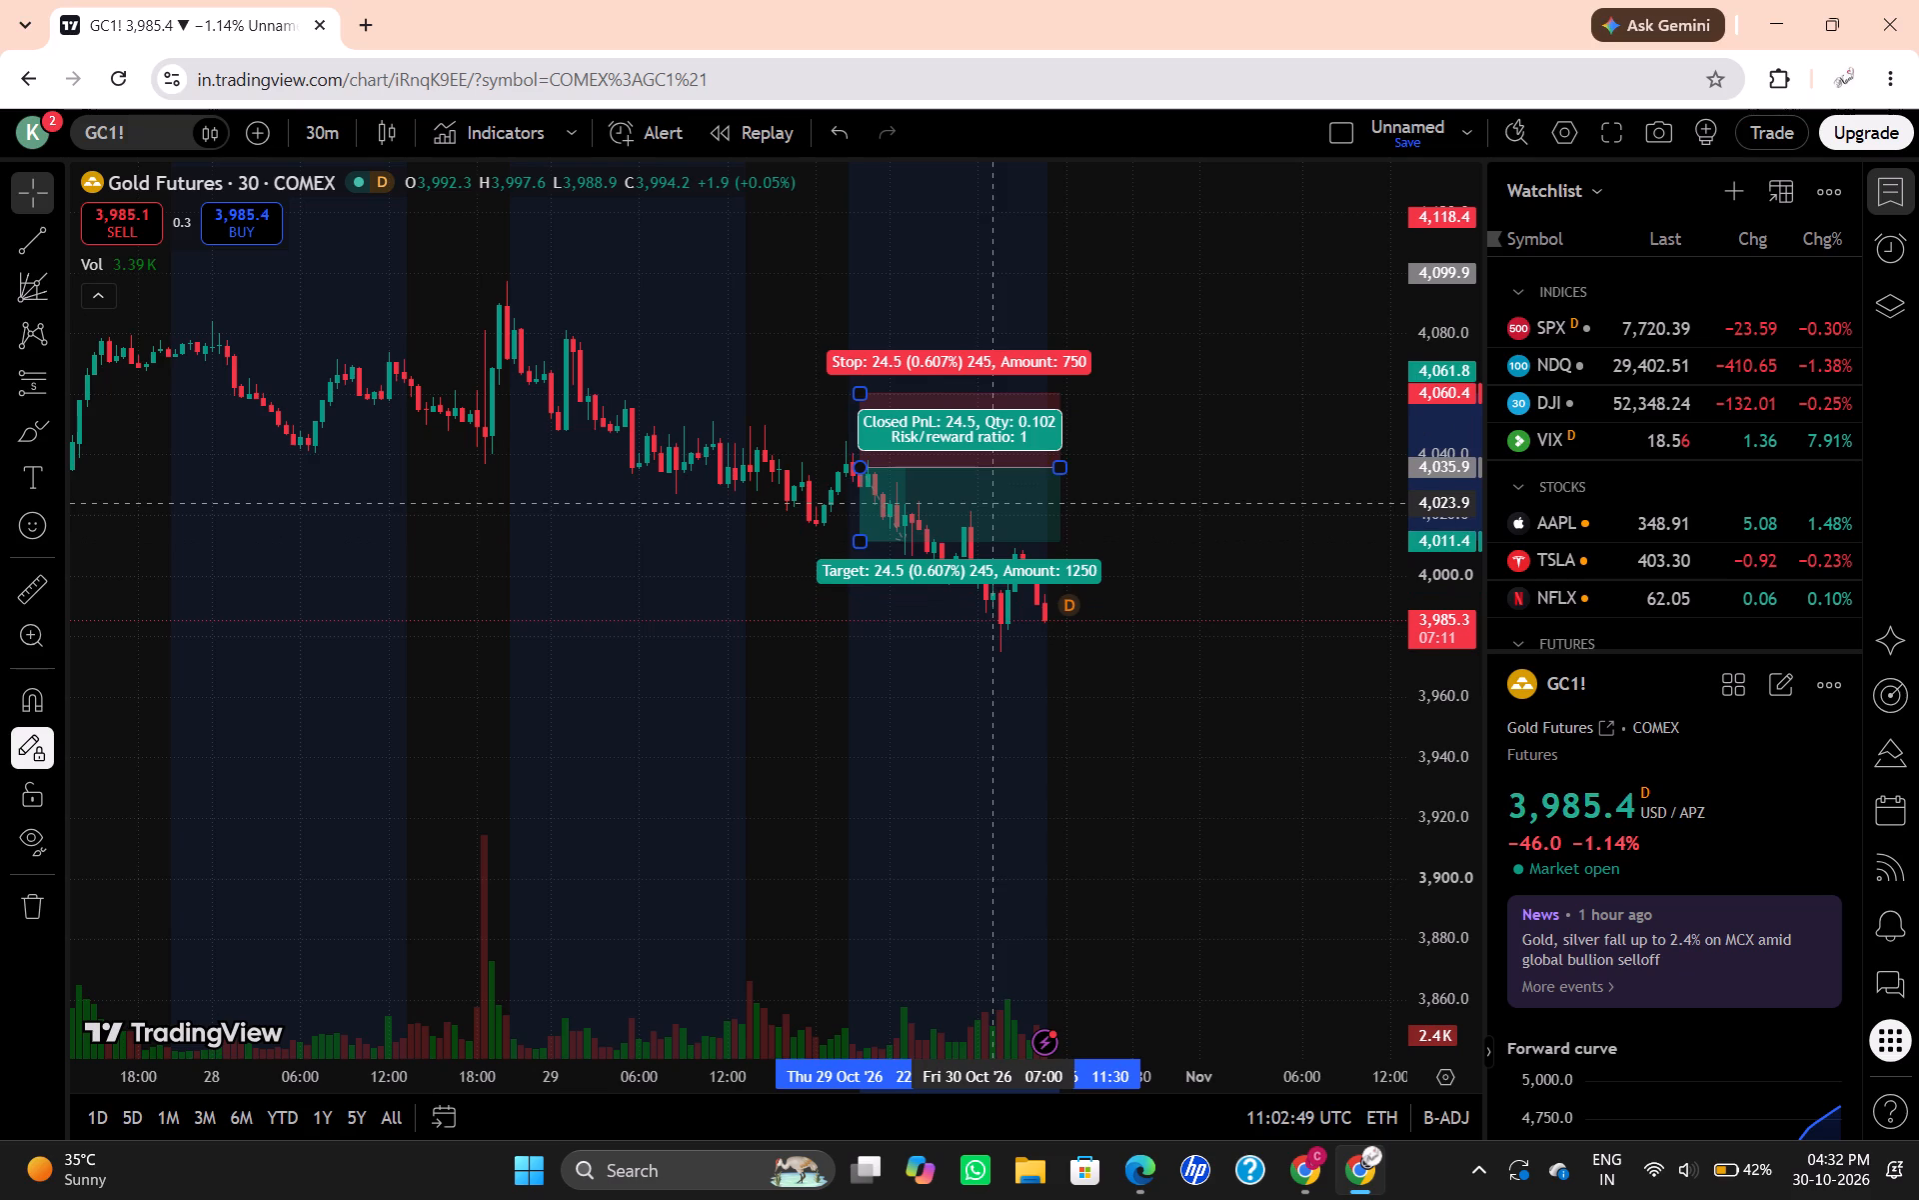
pyautogui.moveTo(991, 503); pyautogui.dragTo(983, 480)
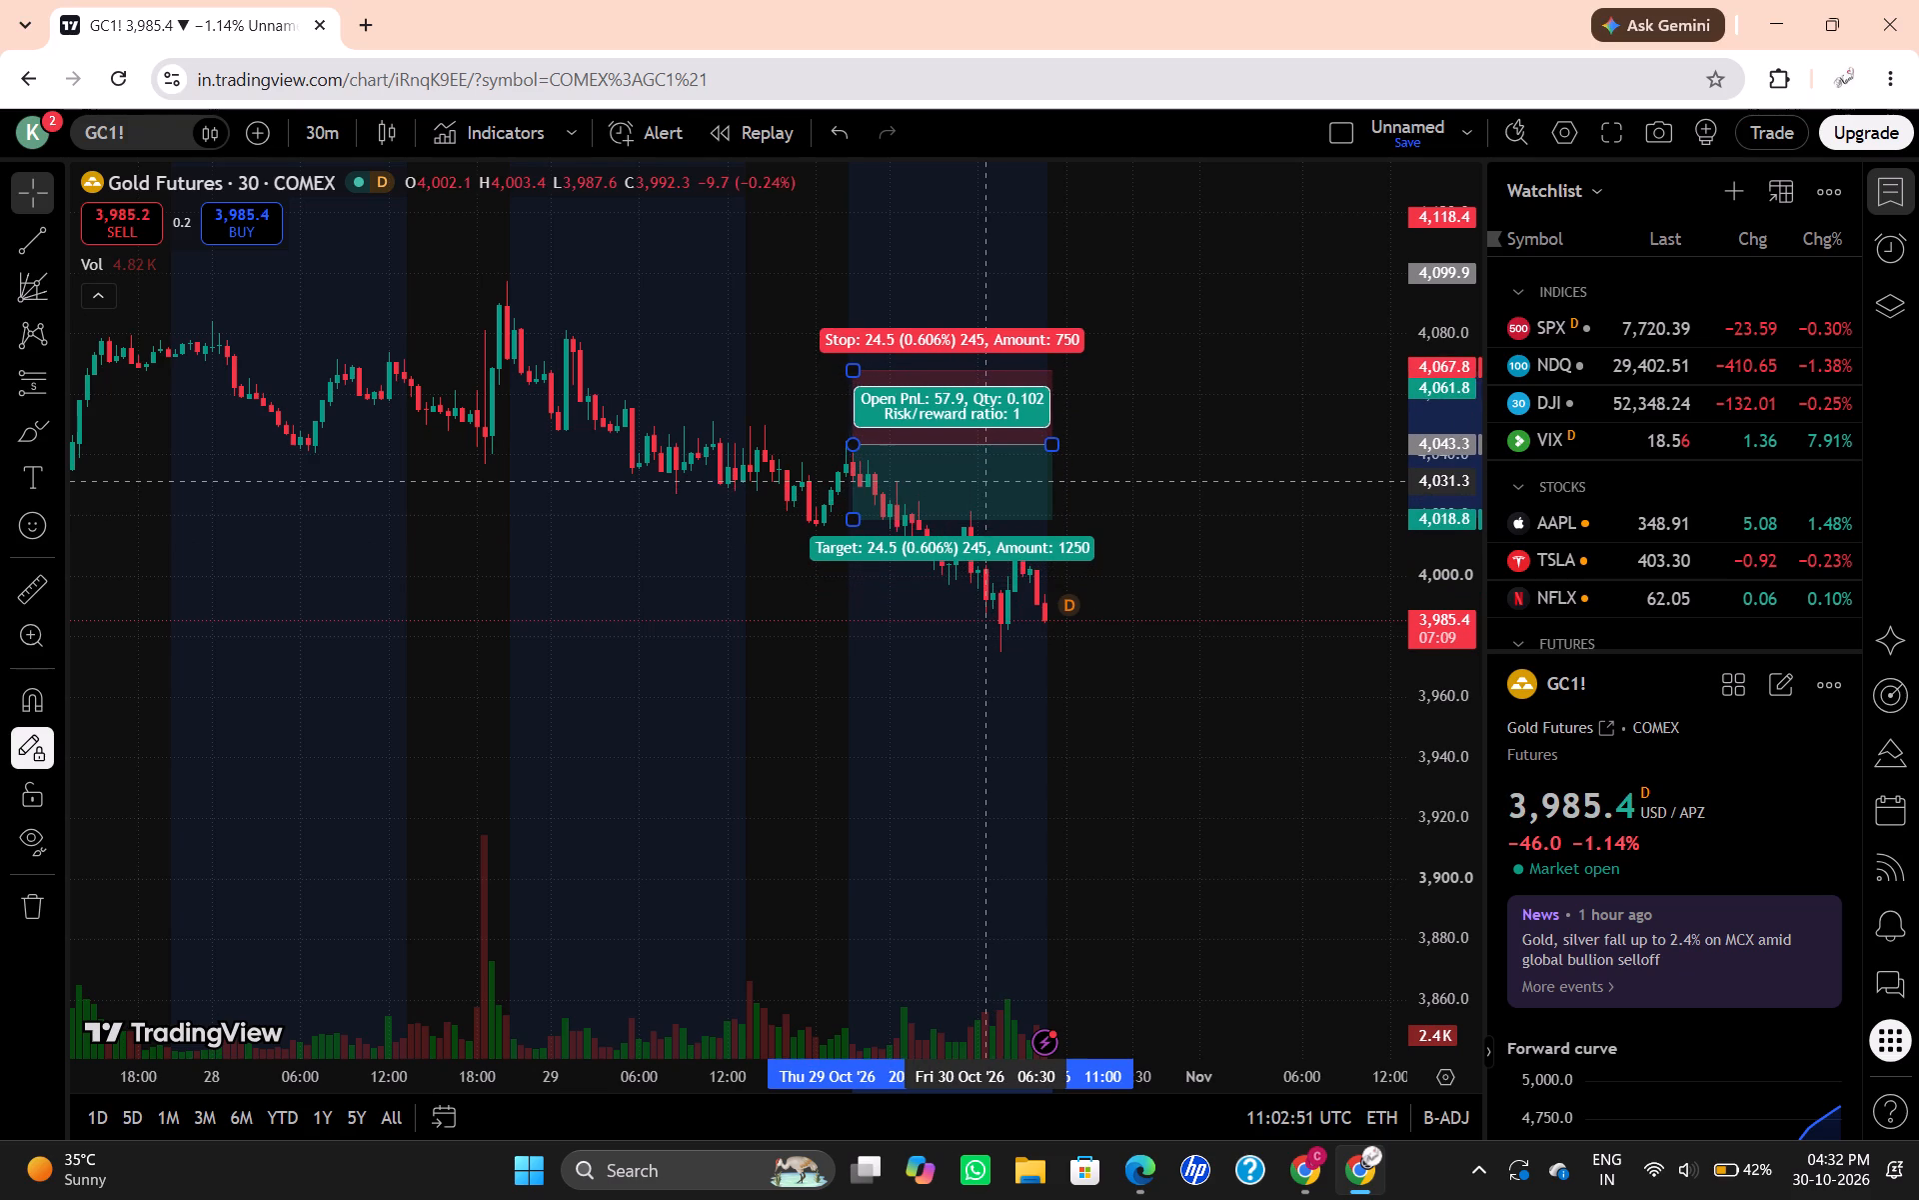
pyautogui.moveTo(983, 480); pyautogui.dragTo(983, 491)
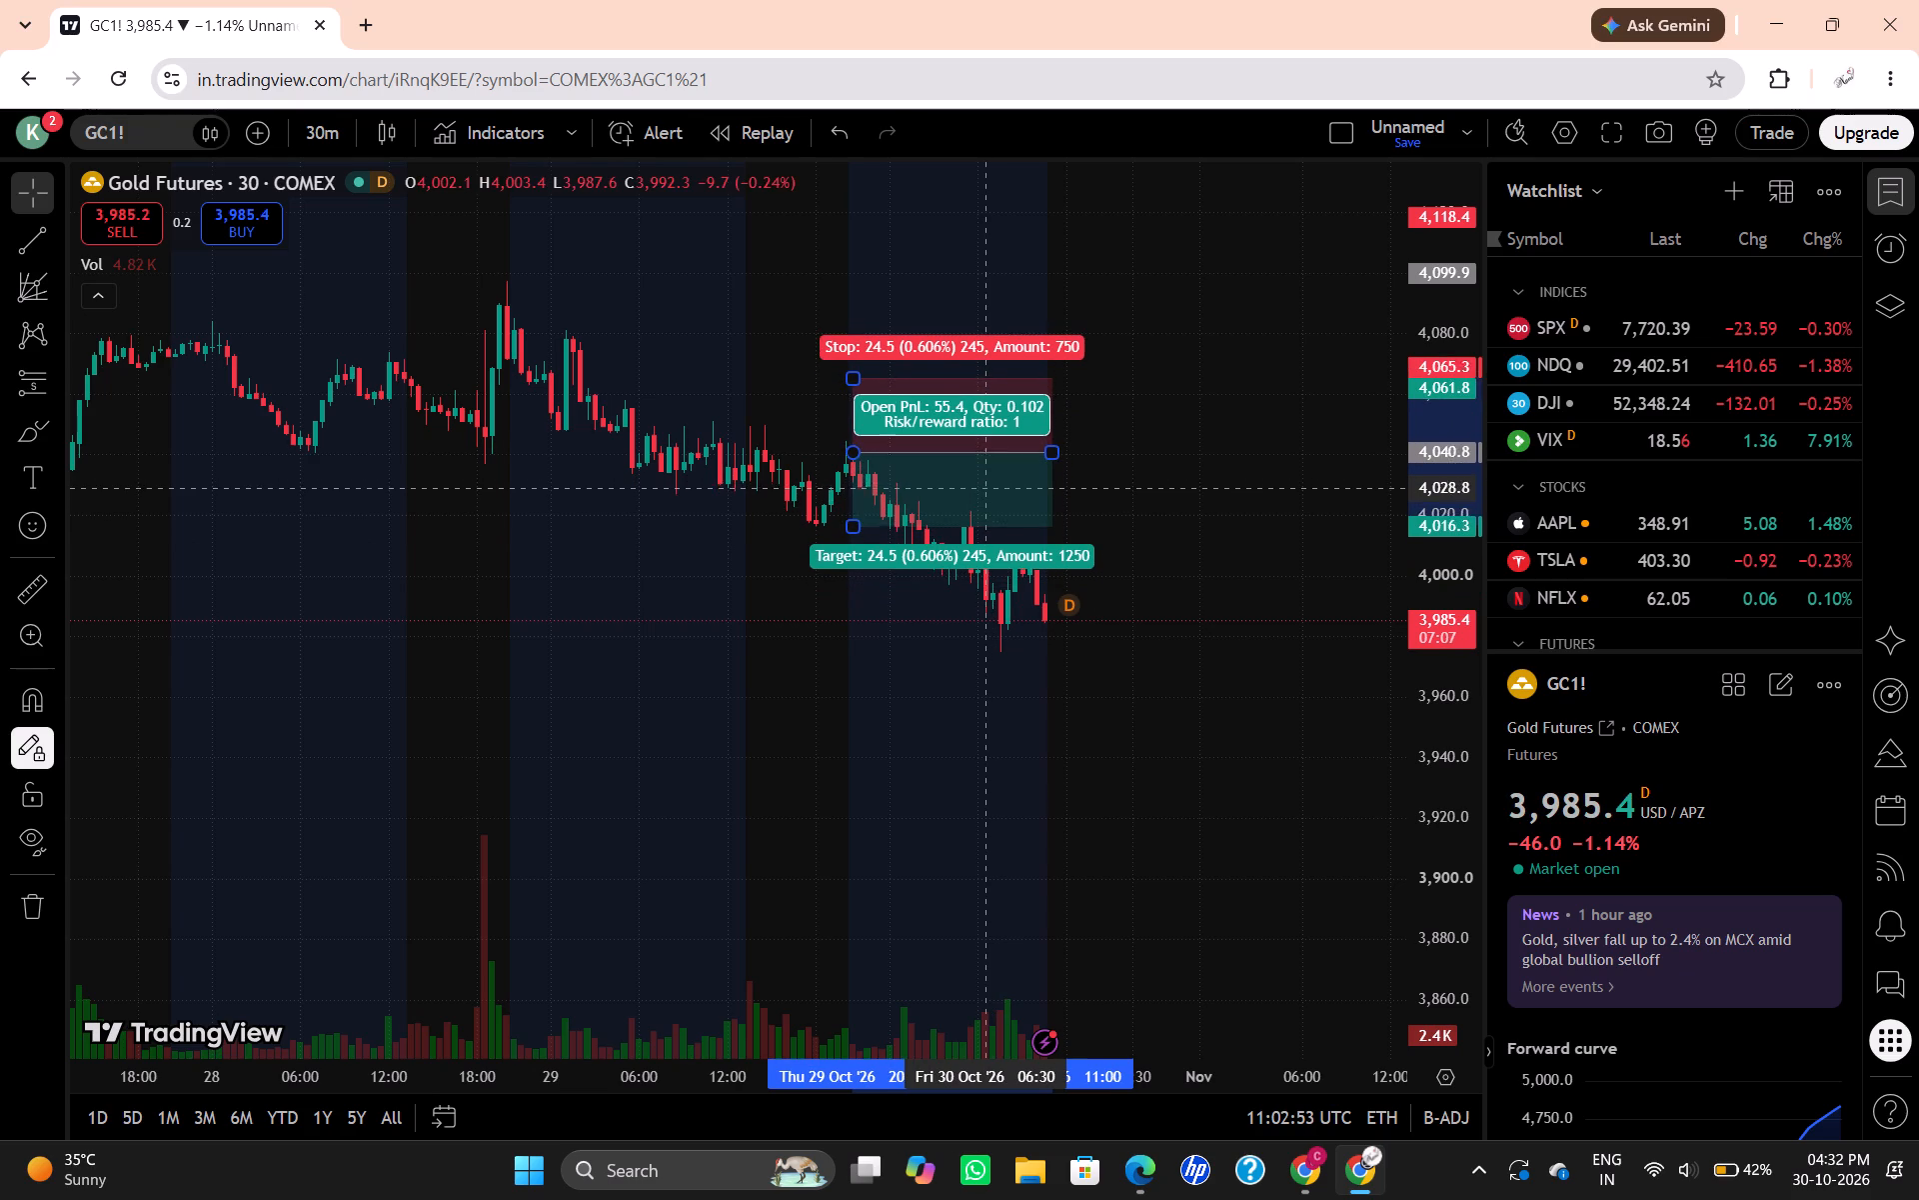
pyautogui.moveTo(983, 491); pyautogui.dragTo(987, 521)
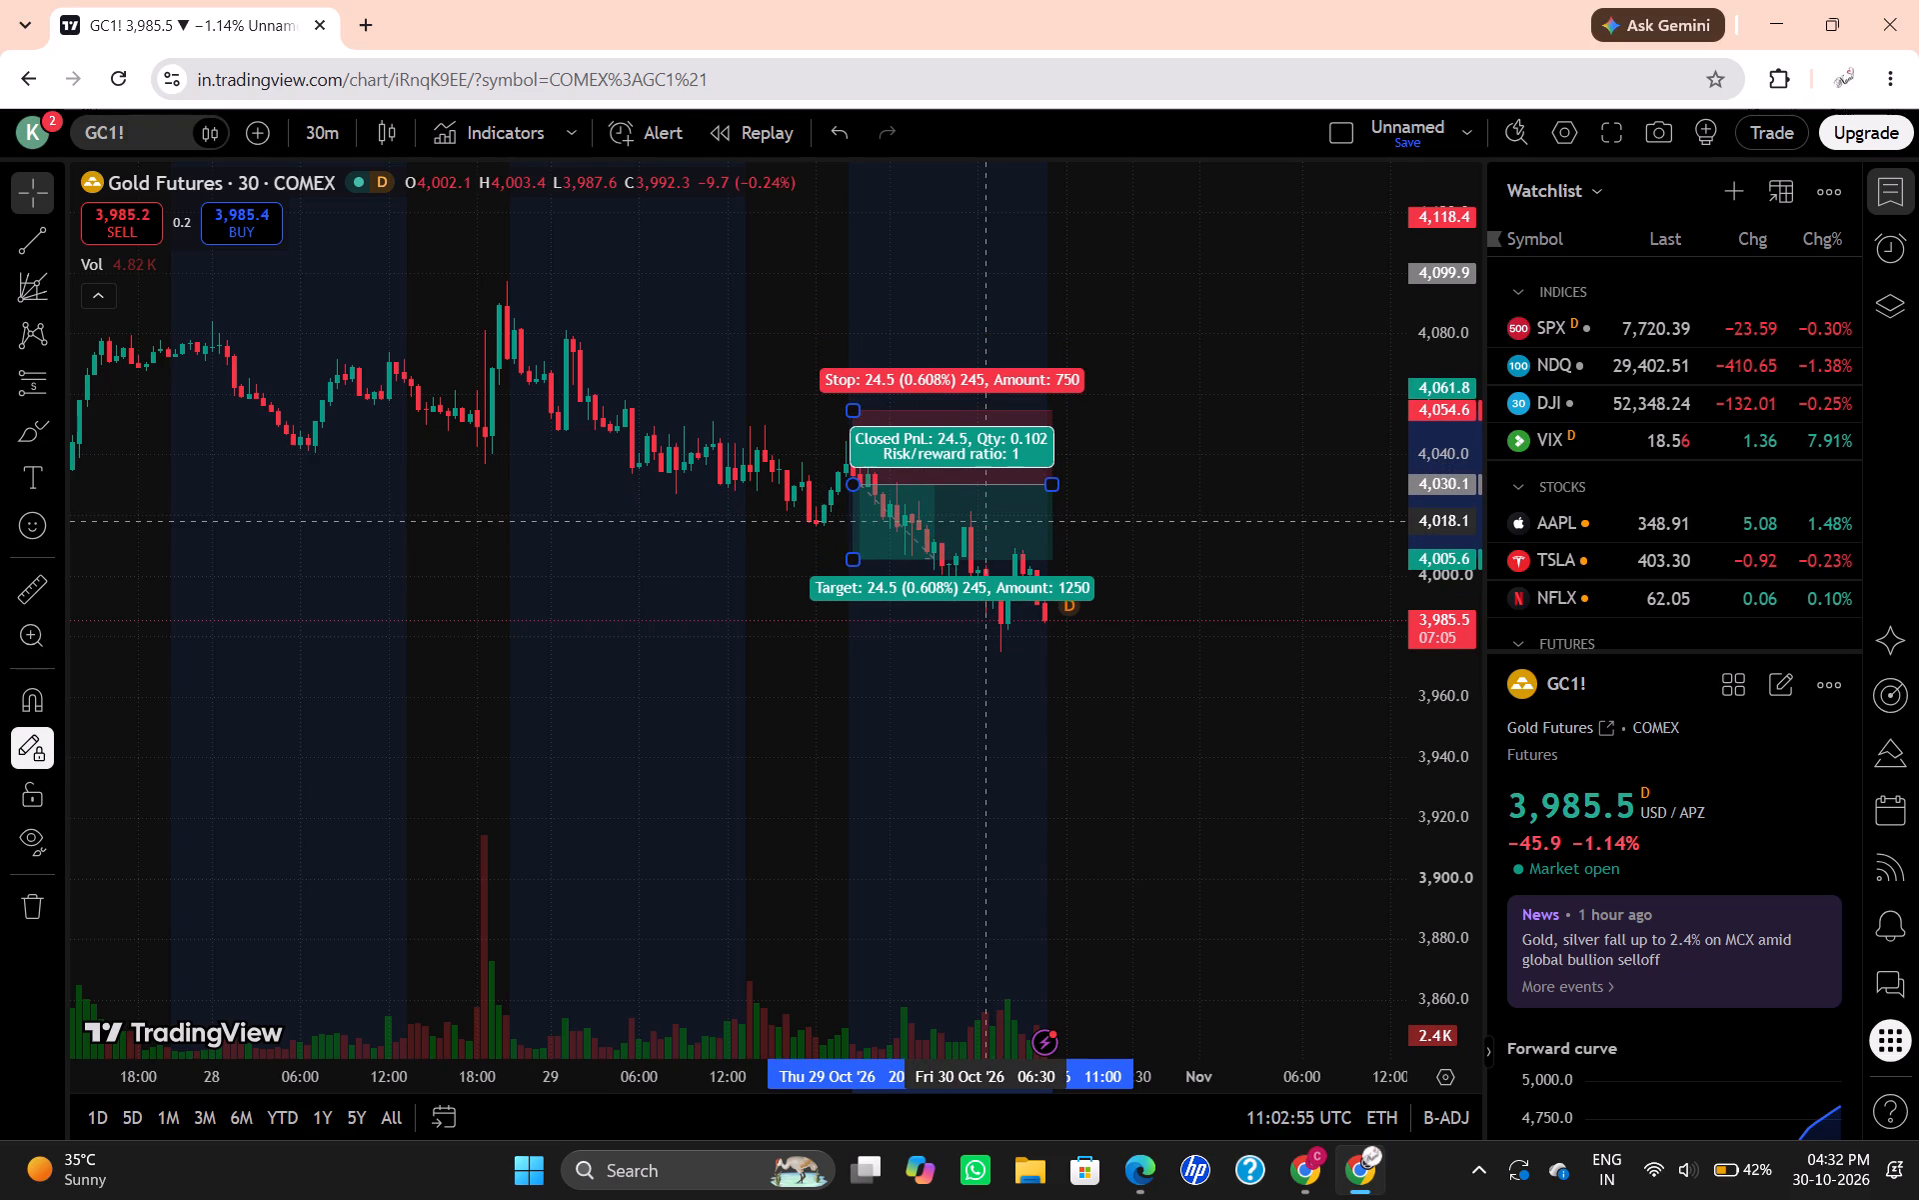
pyautogui.moveTo(987, 521); pyautogui.dragTo(991, 520)
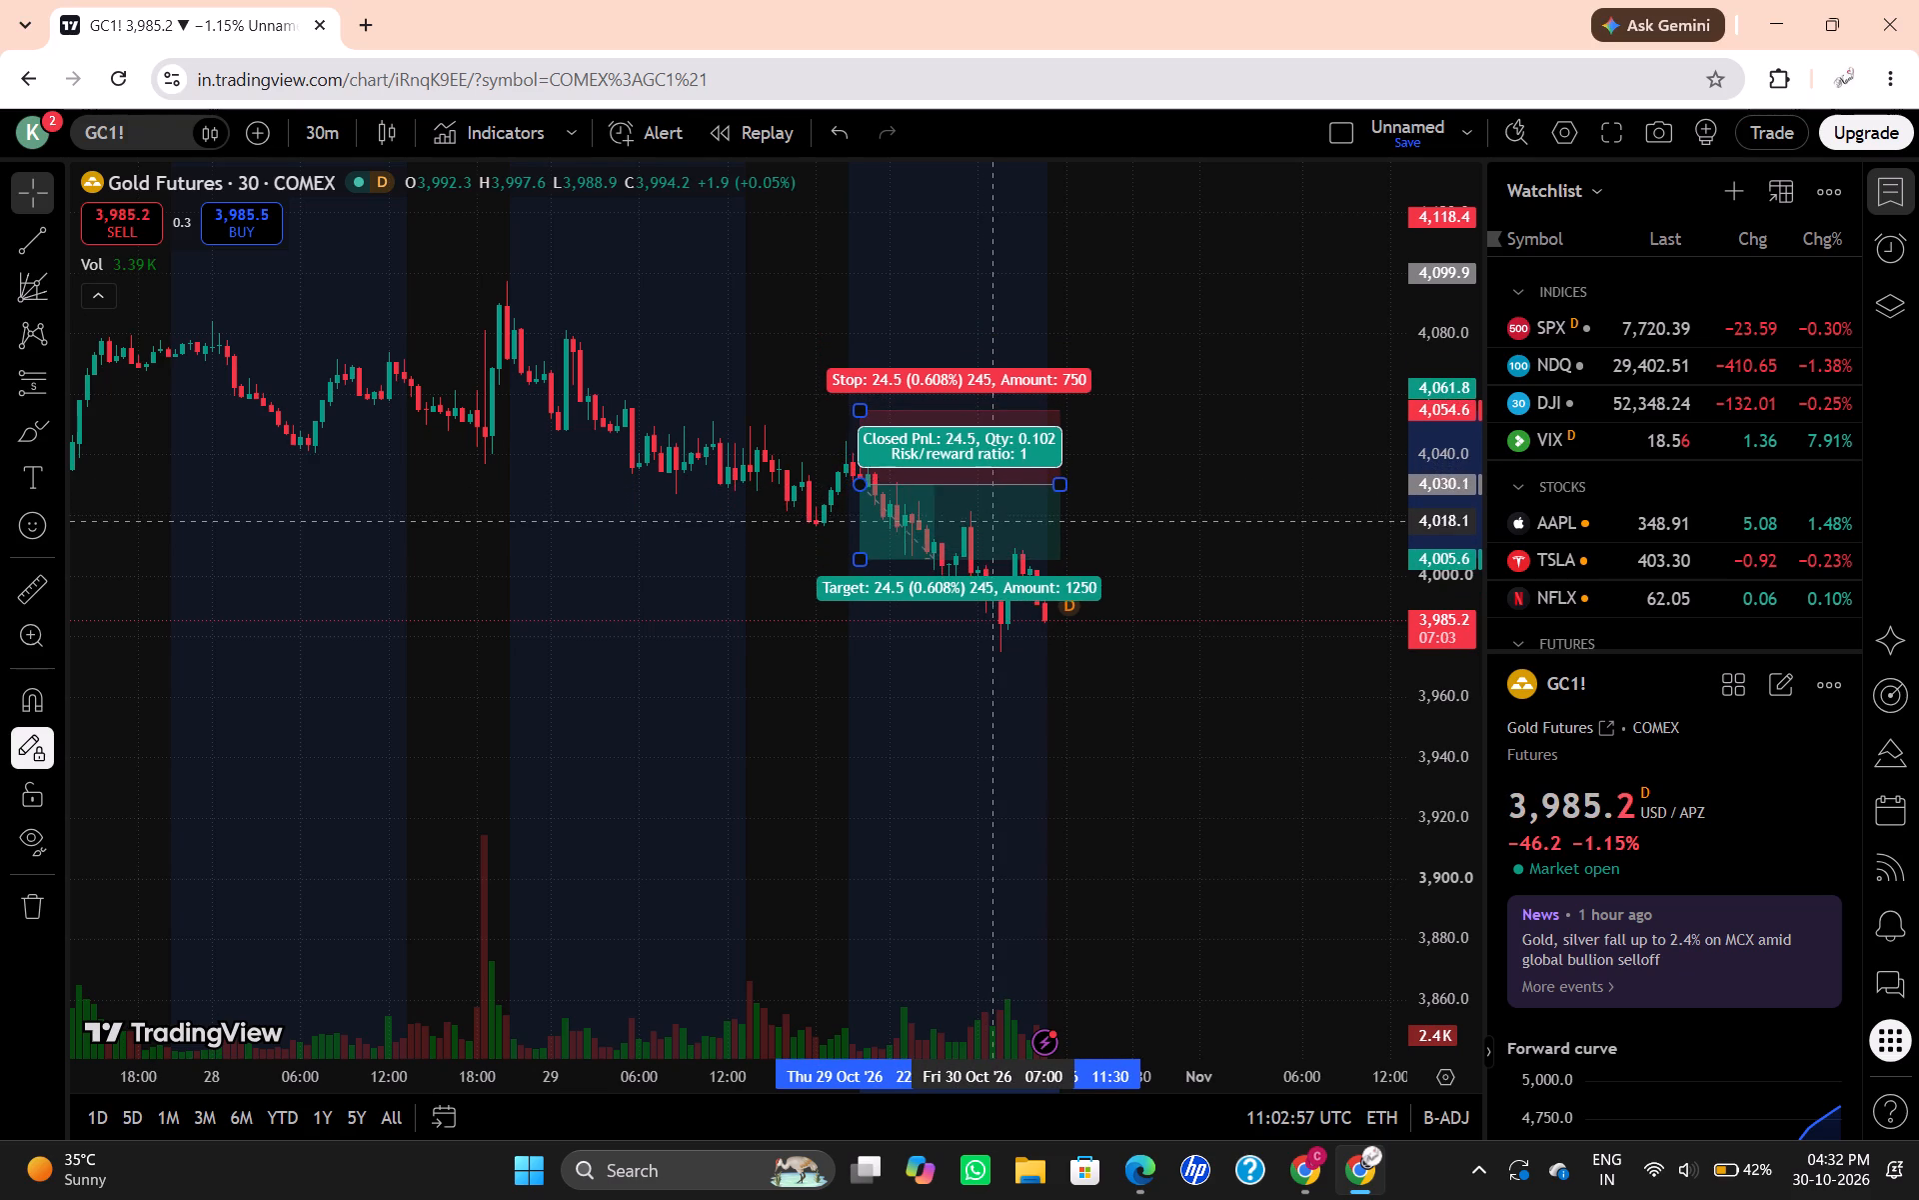
pyautogui.moveTo(991, 520); pyautogui.dragTo(985, 505)
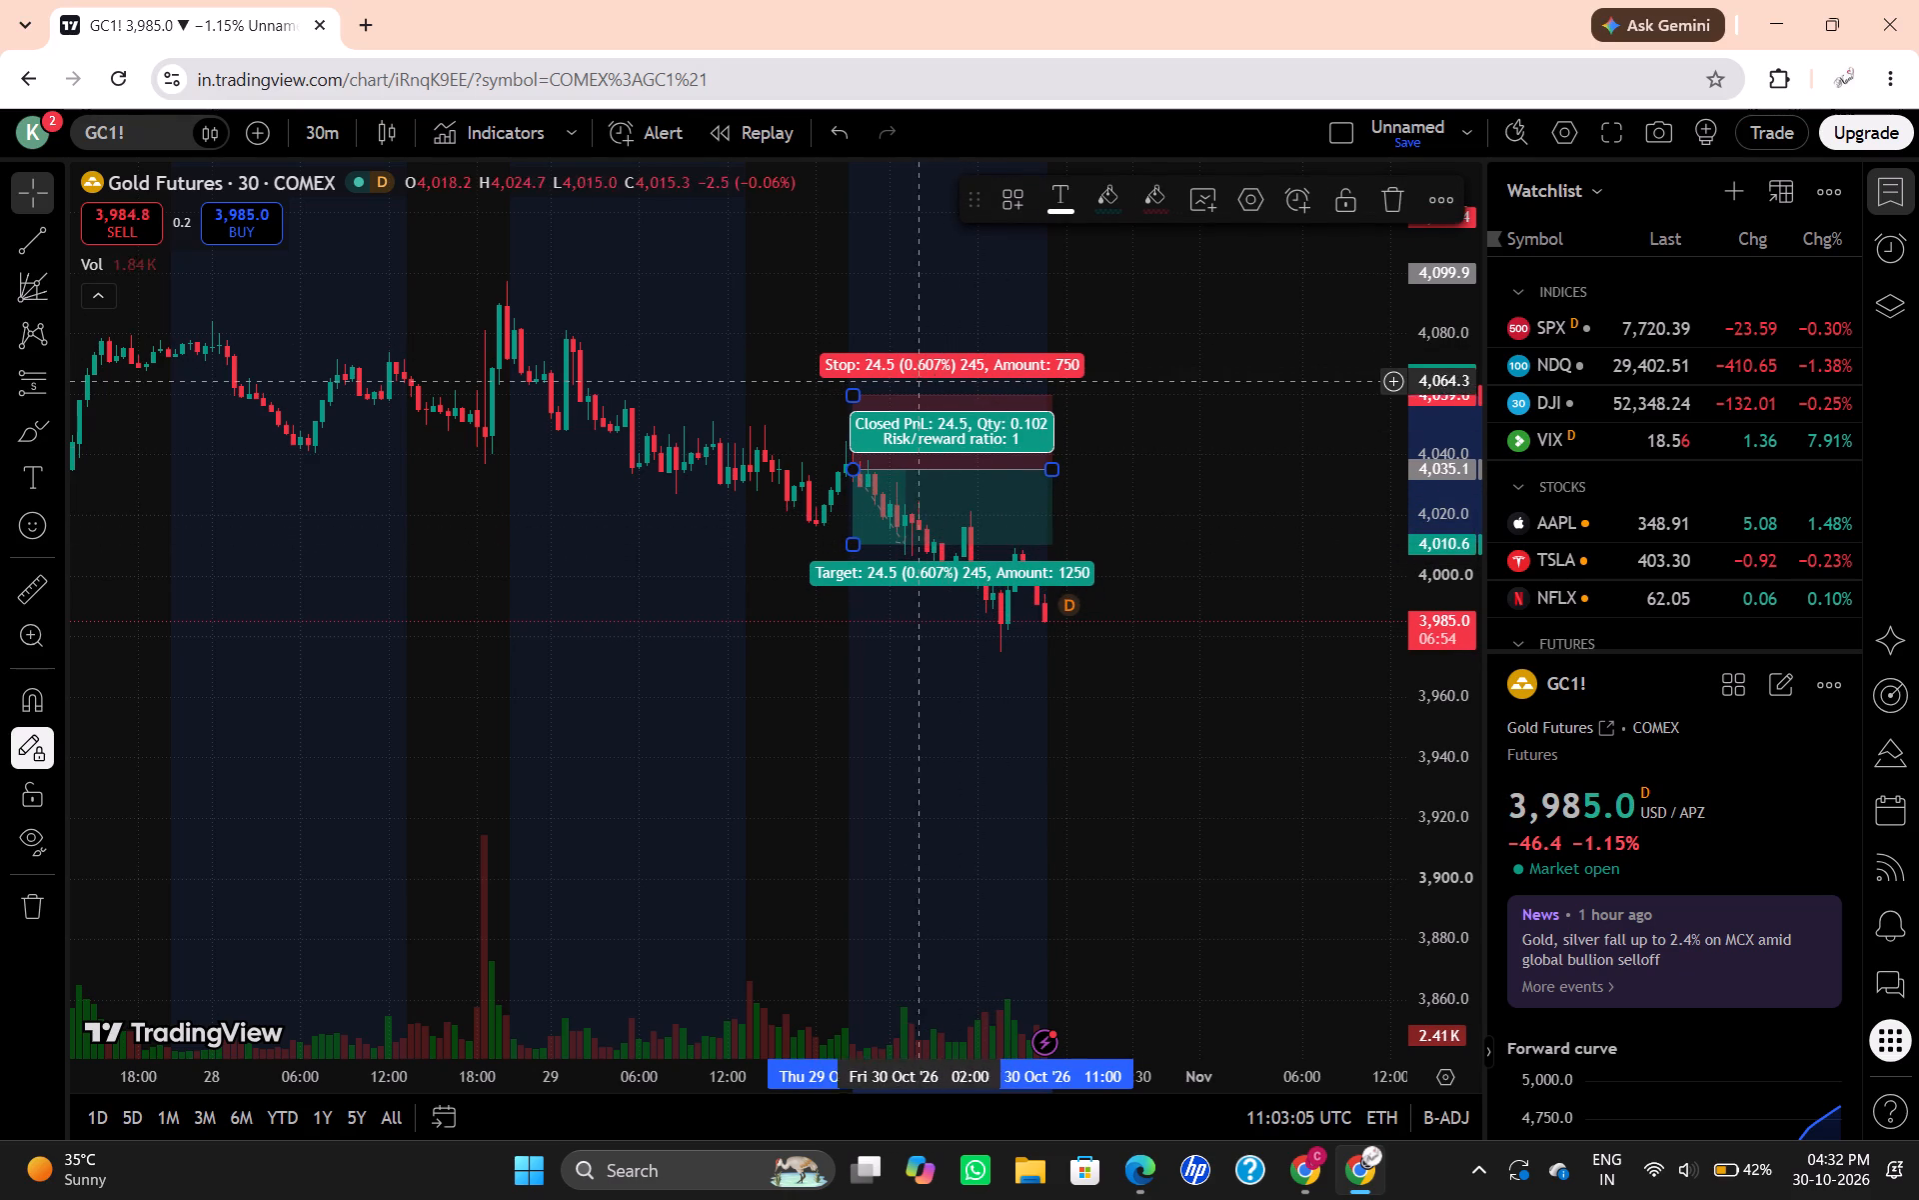
# Resize the short position to a stop at about 4,048.7 and a target at about 4,005.3.
pyautogui.moveTo(851, 396); pyautogui.dragTo(846, 429)
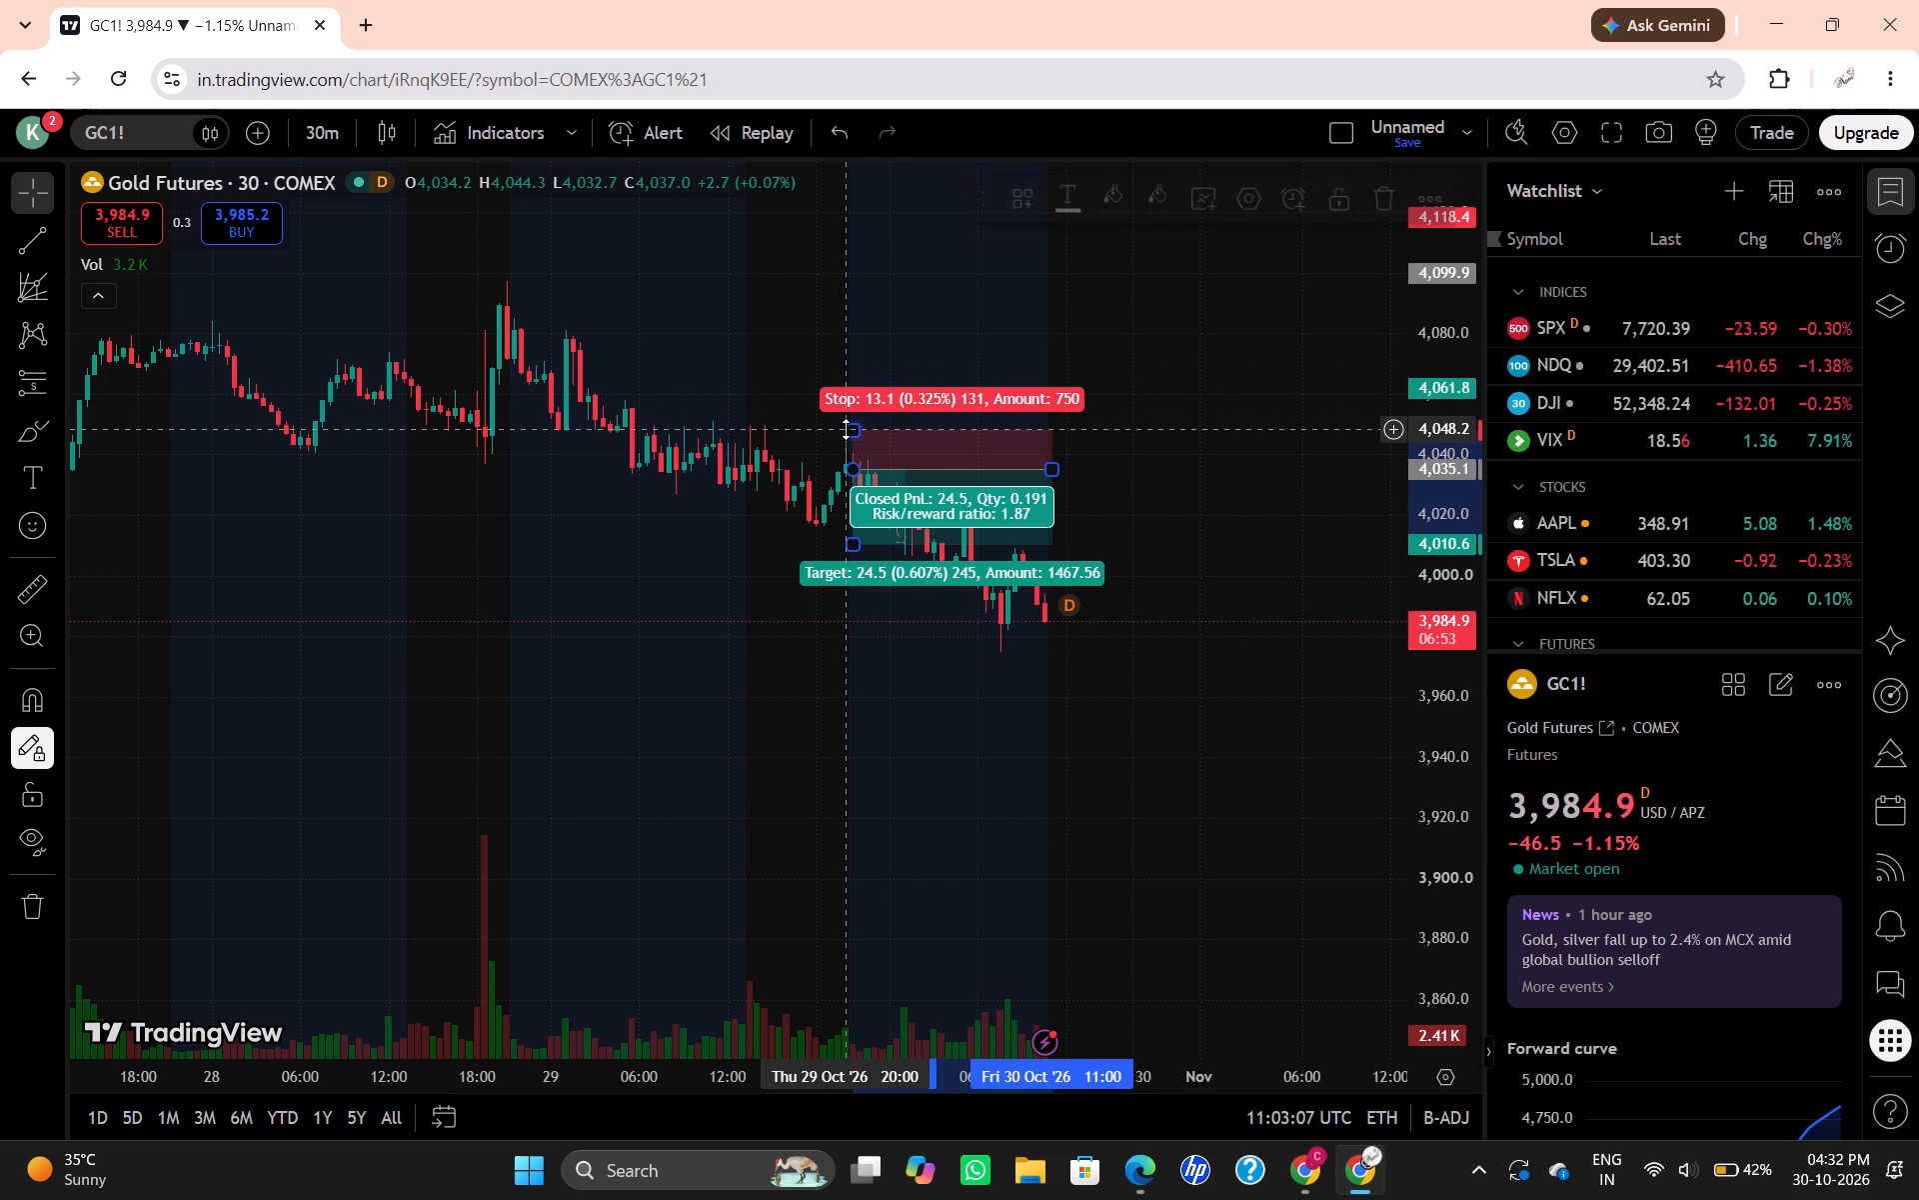
pyautogui.click(851, 551)
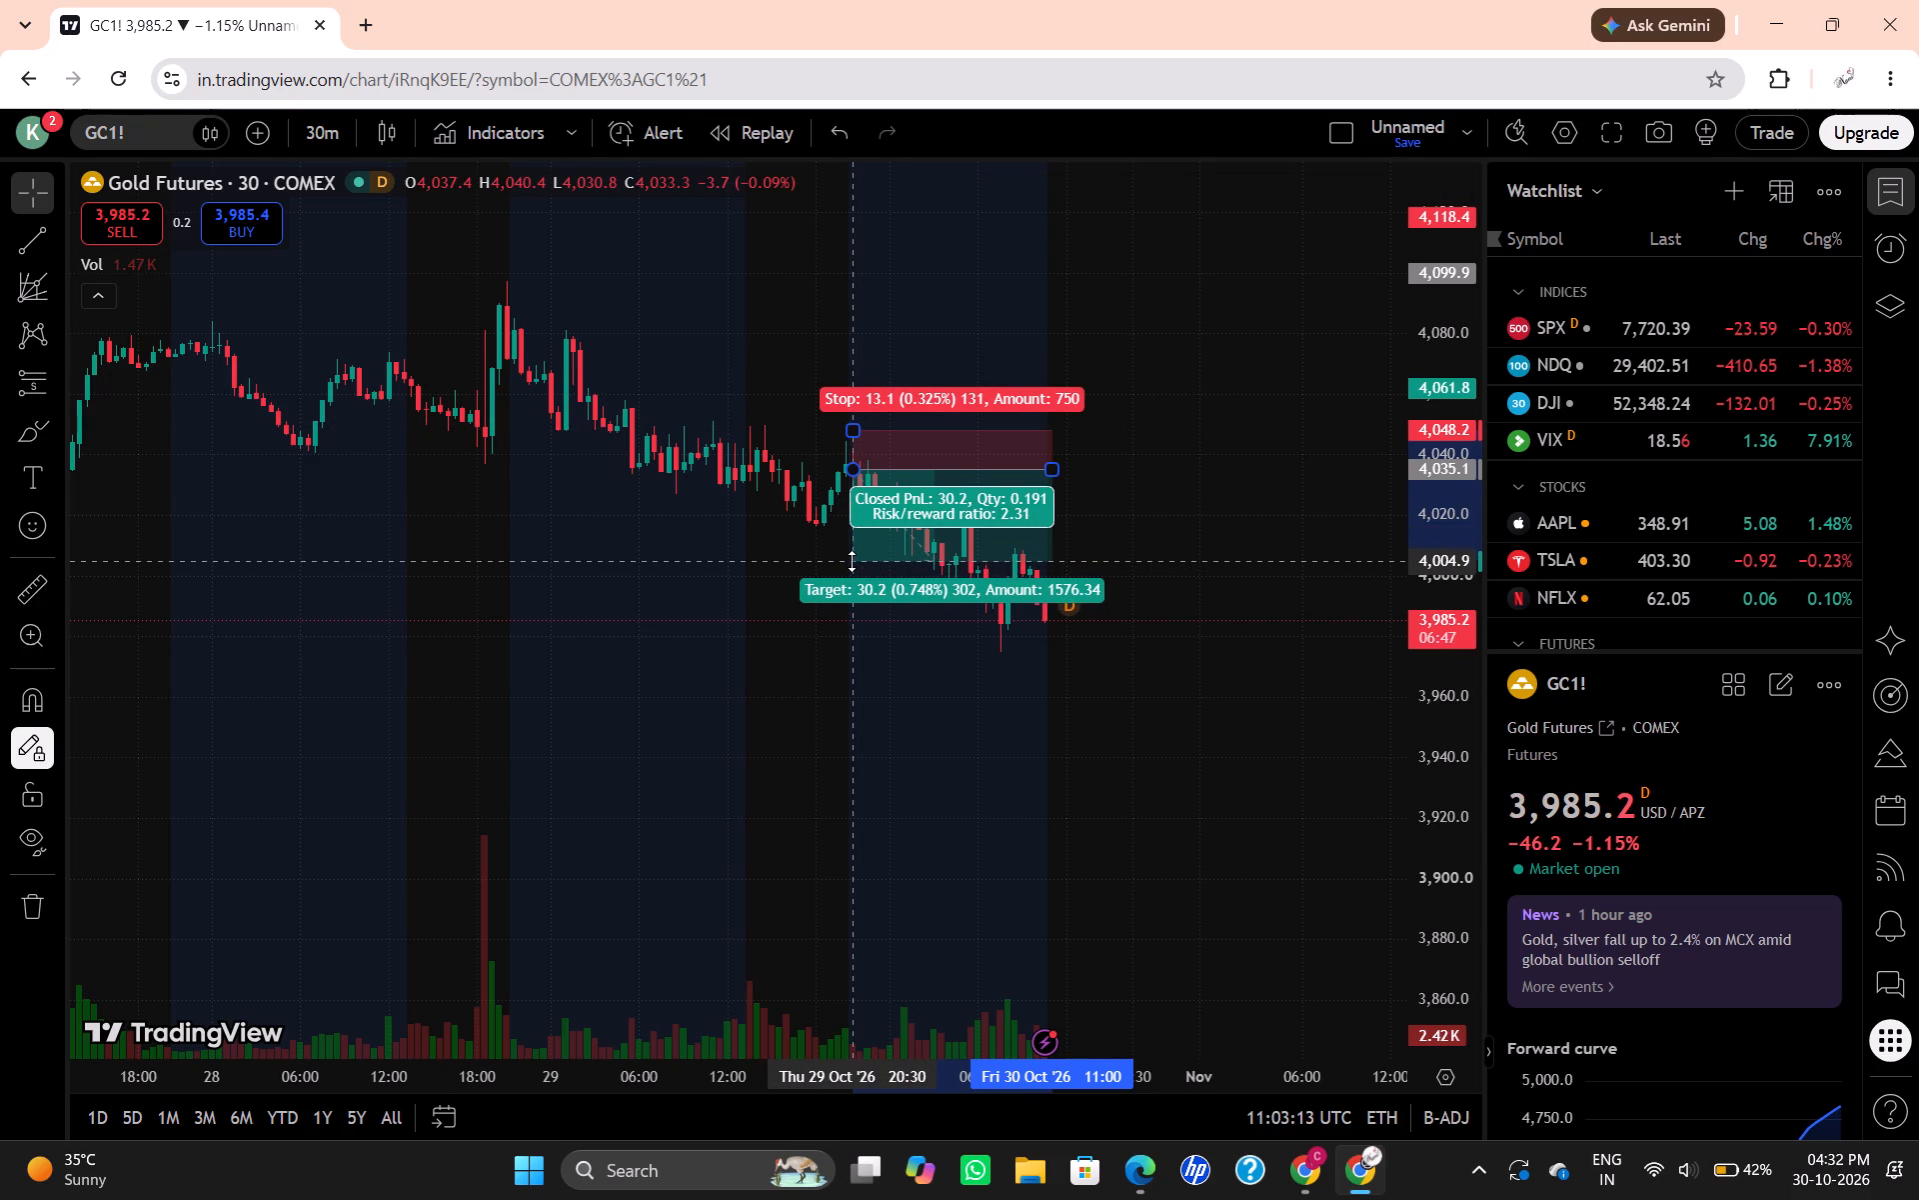
pyautogui.click(1180, 450)
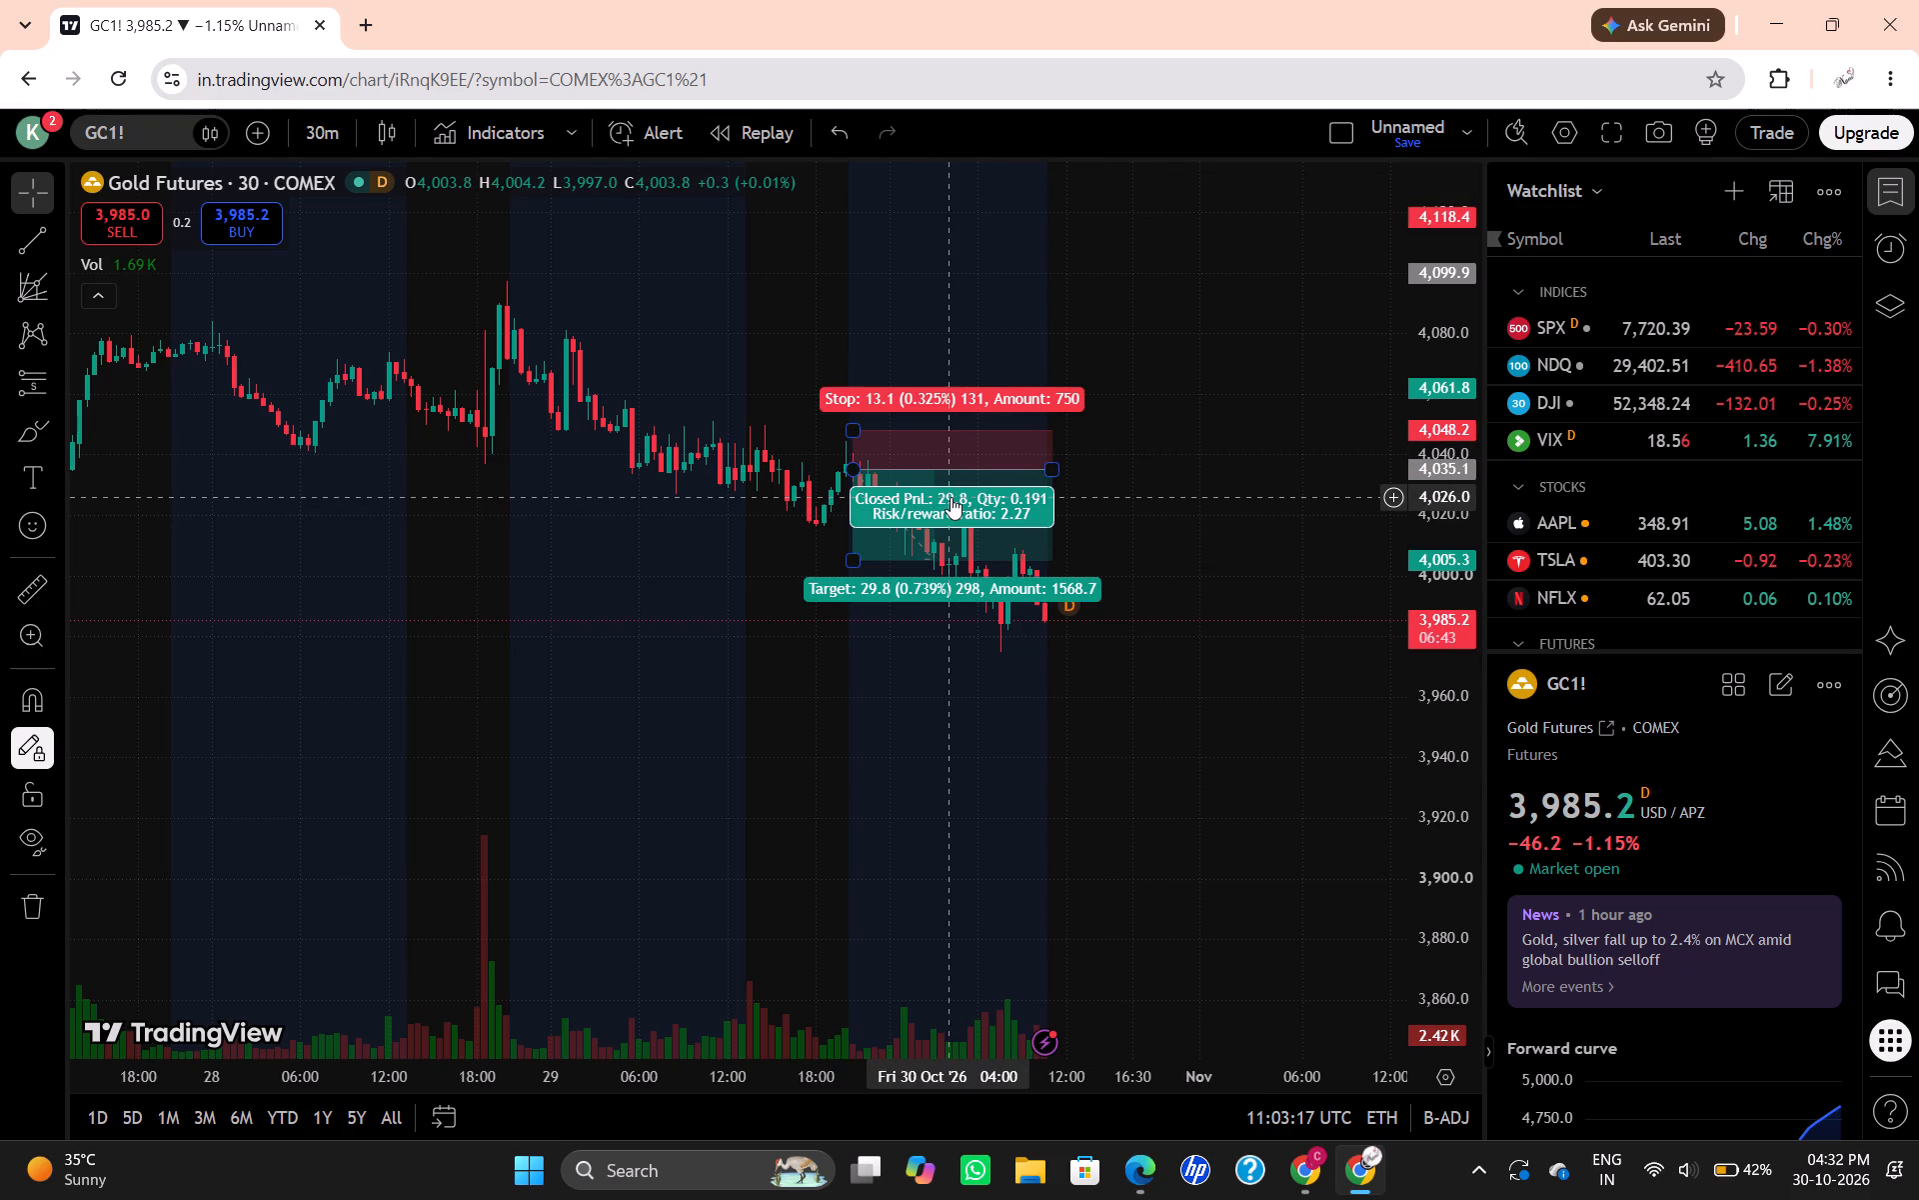
pyautogui.click(856, 432)
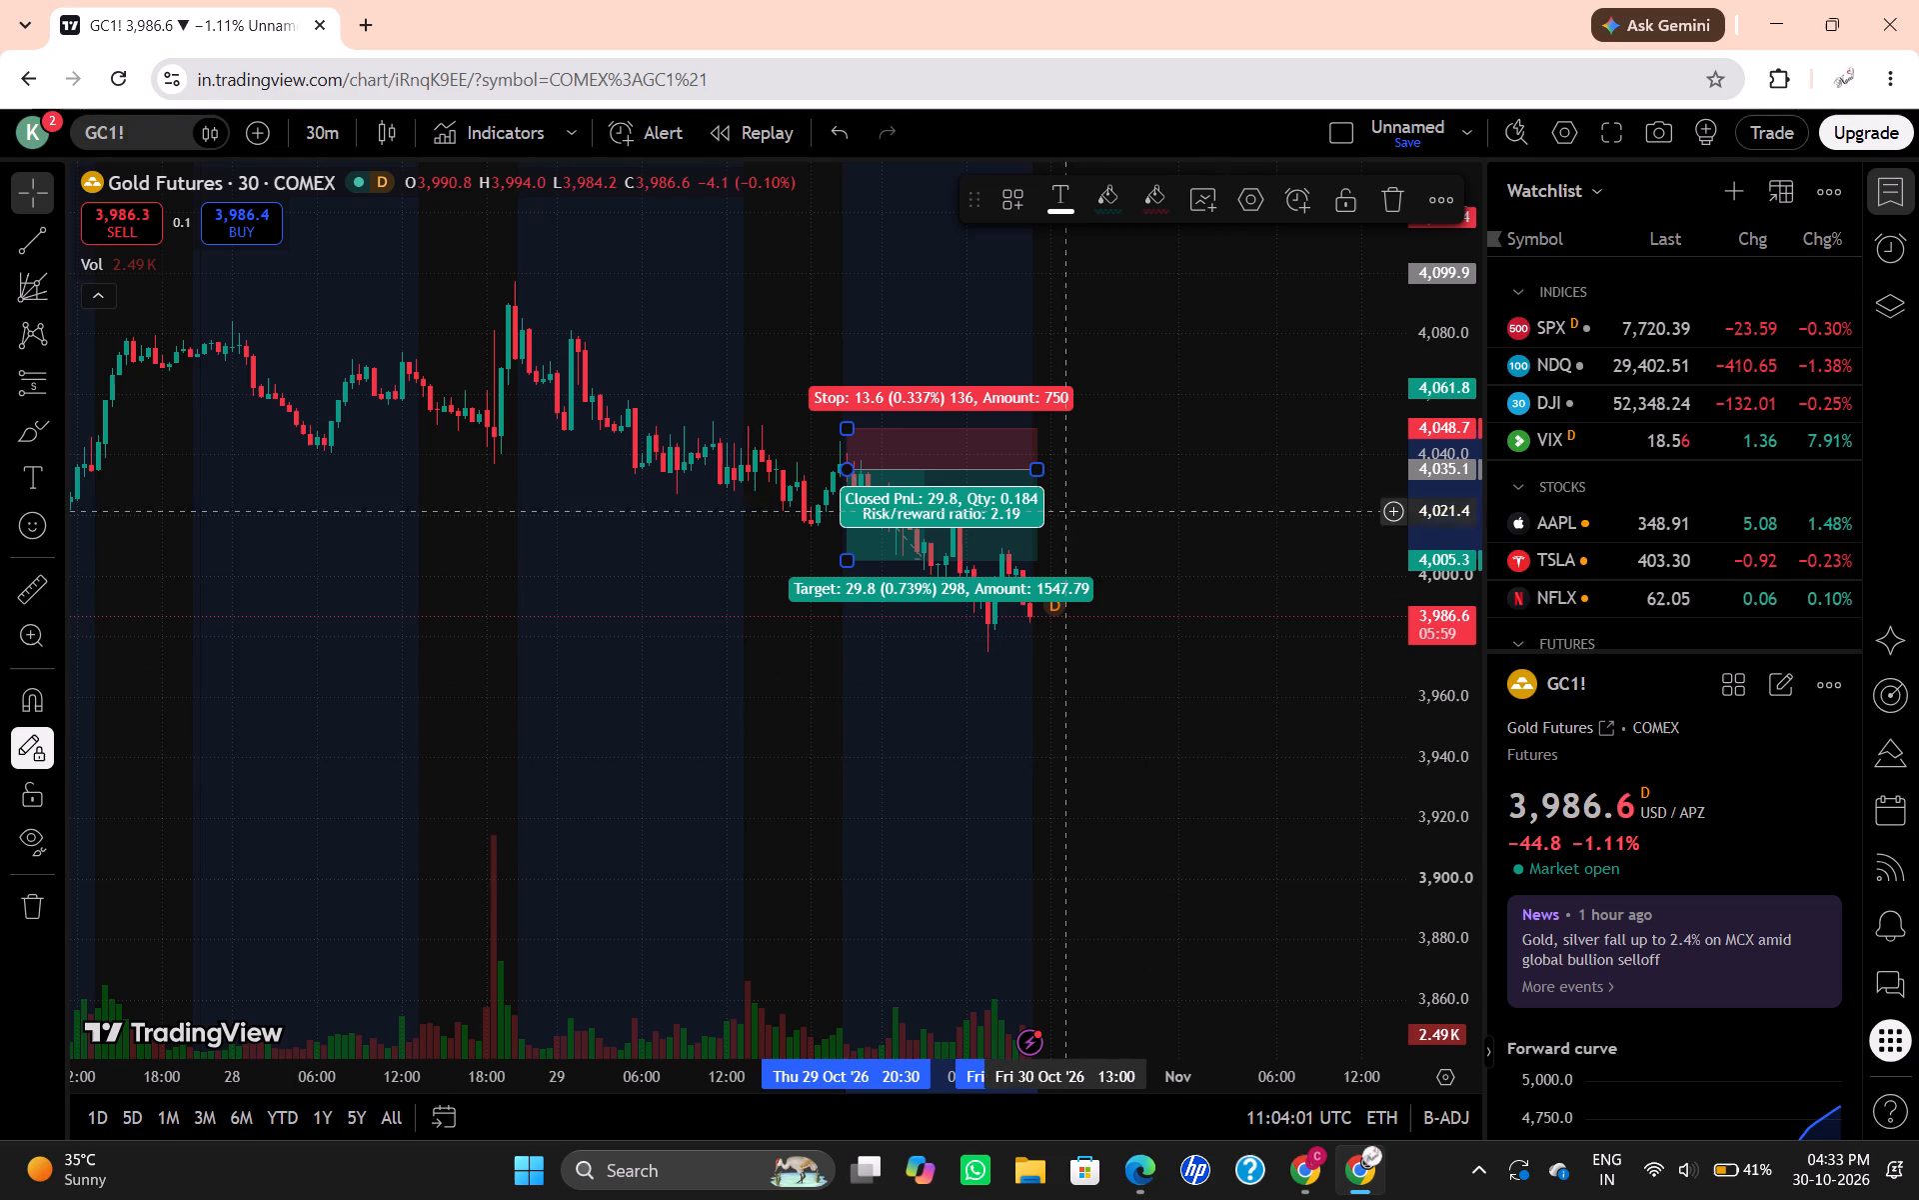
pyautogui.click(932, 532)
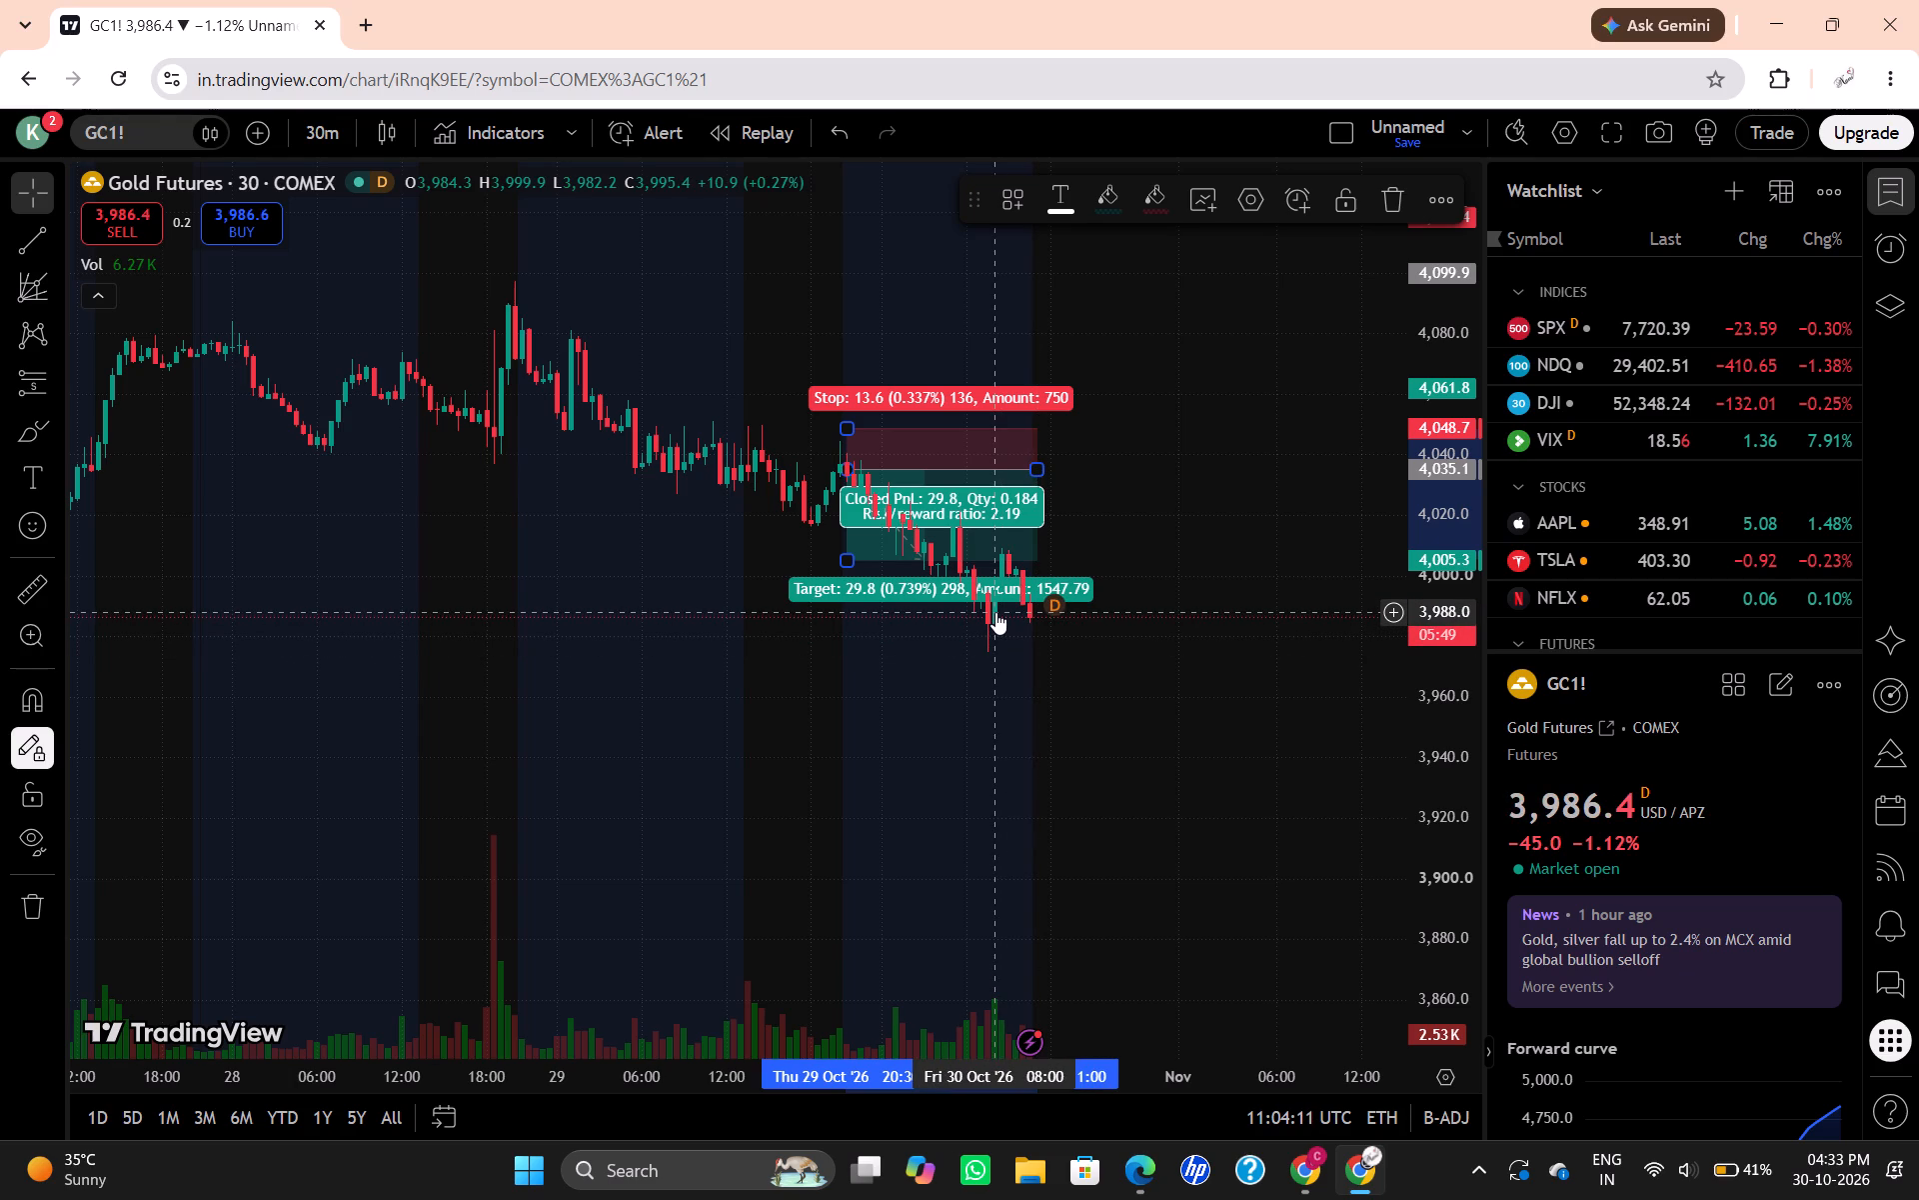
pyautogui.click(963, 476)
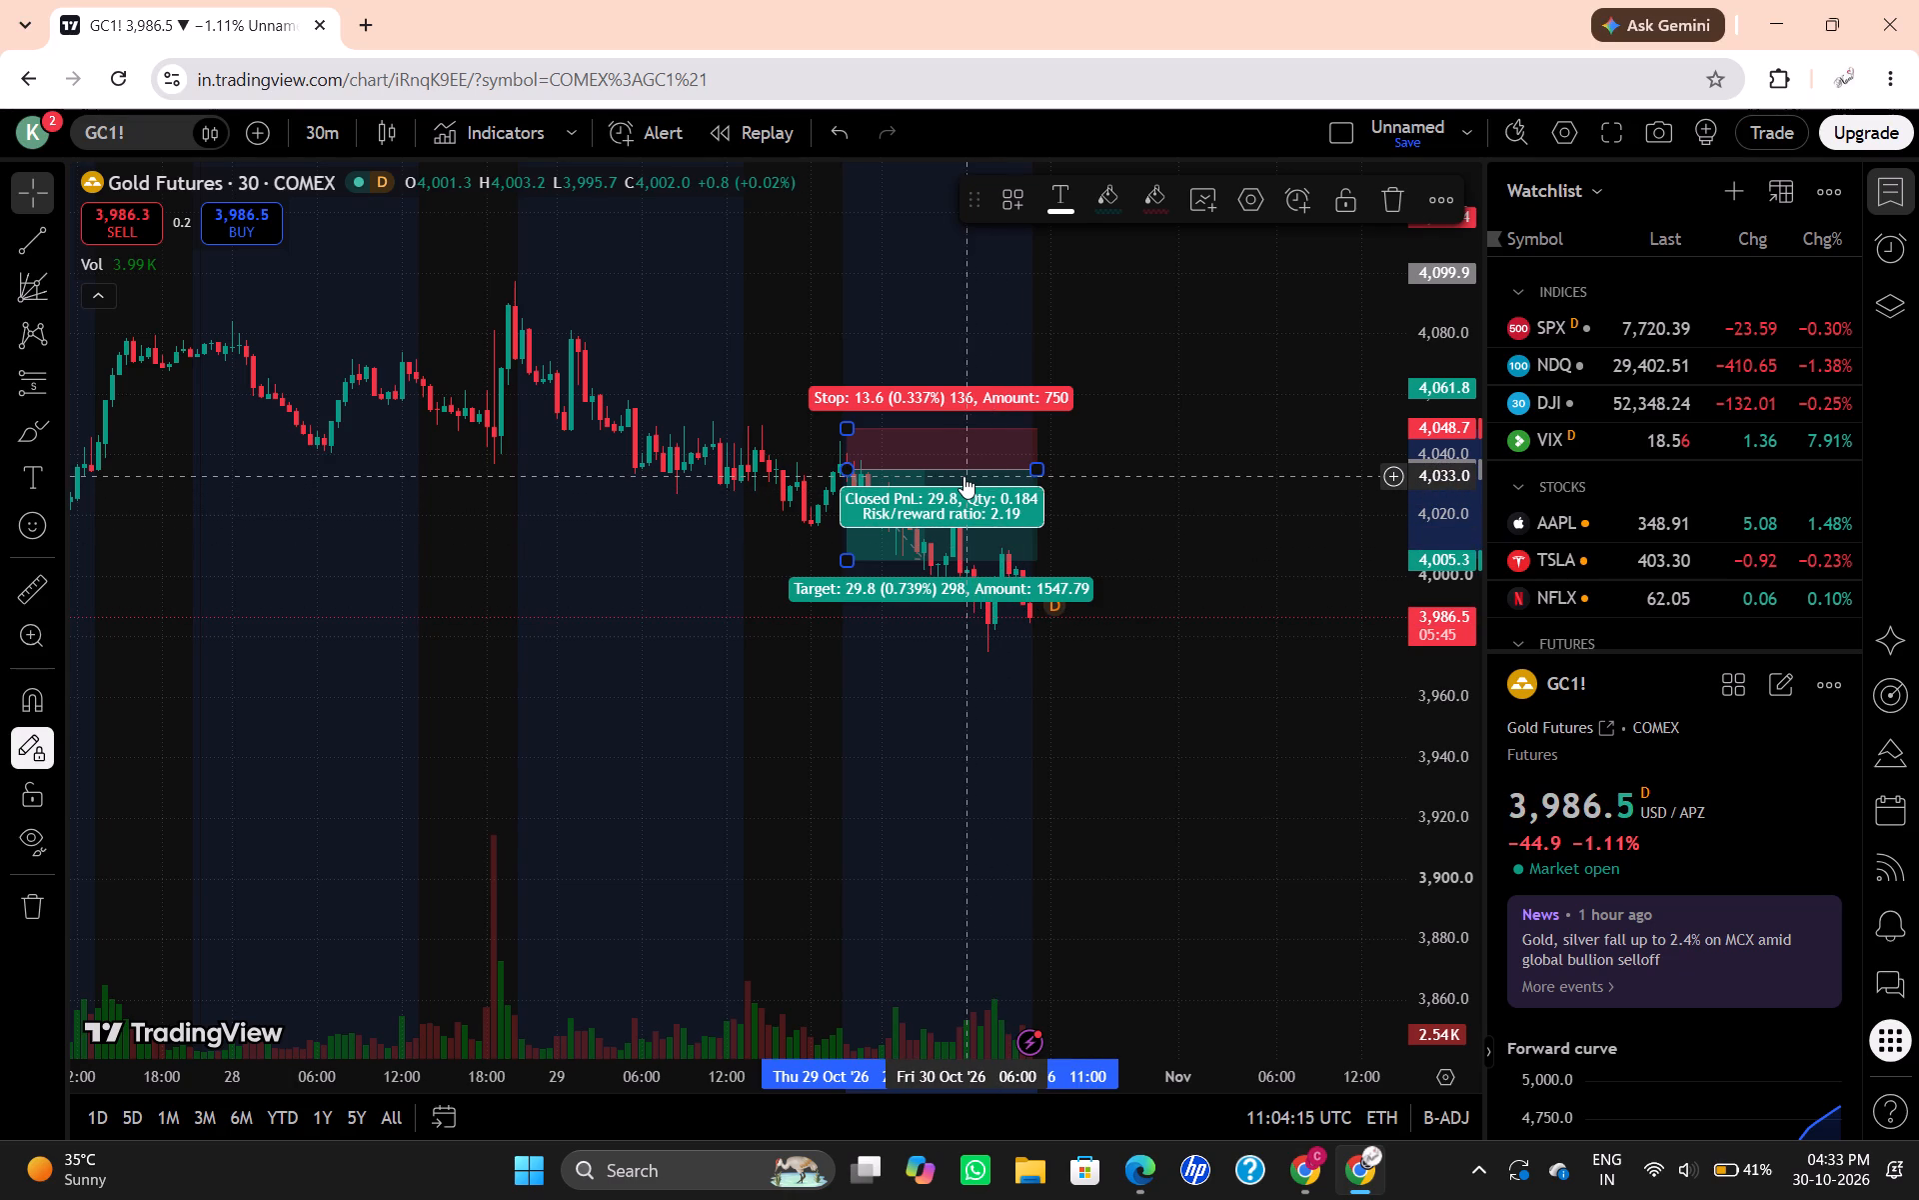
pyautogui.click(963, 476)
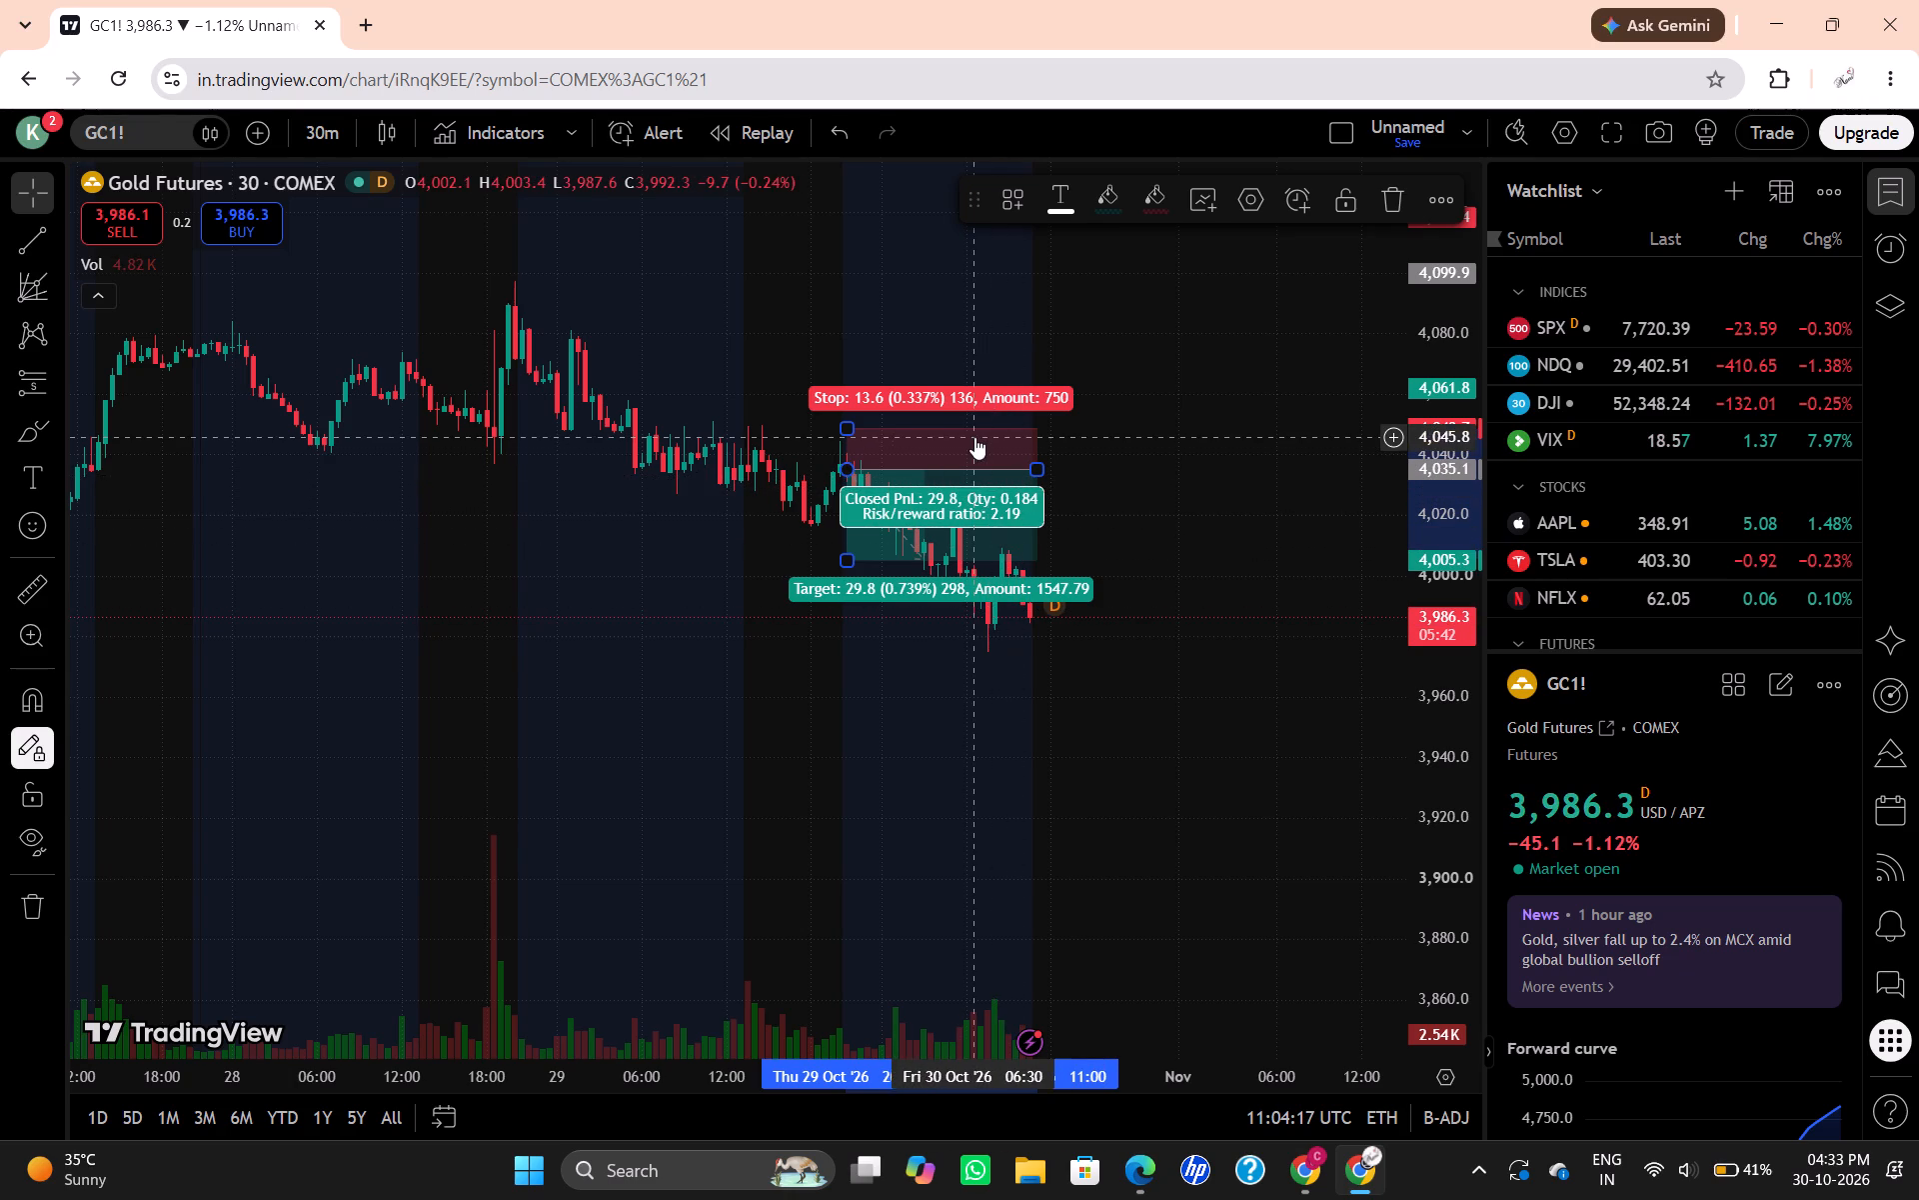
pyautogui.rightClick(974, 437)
# Move the short position to the latest candle at 10:30 on 30 October, with its entry at about 3,993.4.
pyautogui.moveTo(924, 447); pyautogui.dragTo(967, 481)
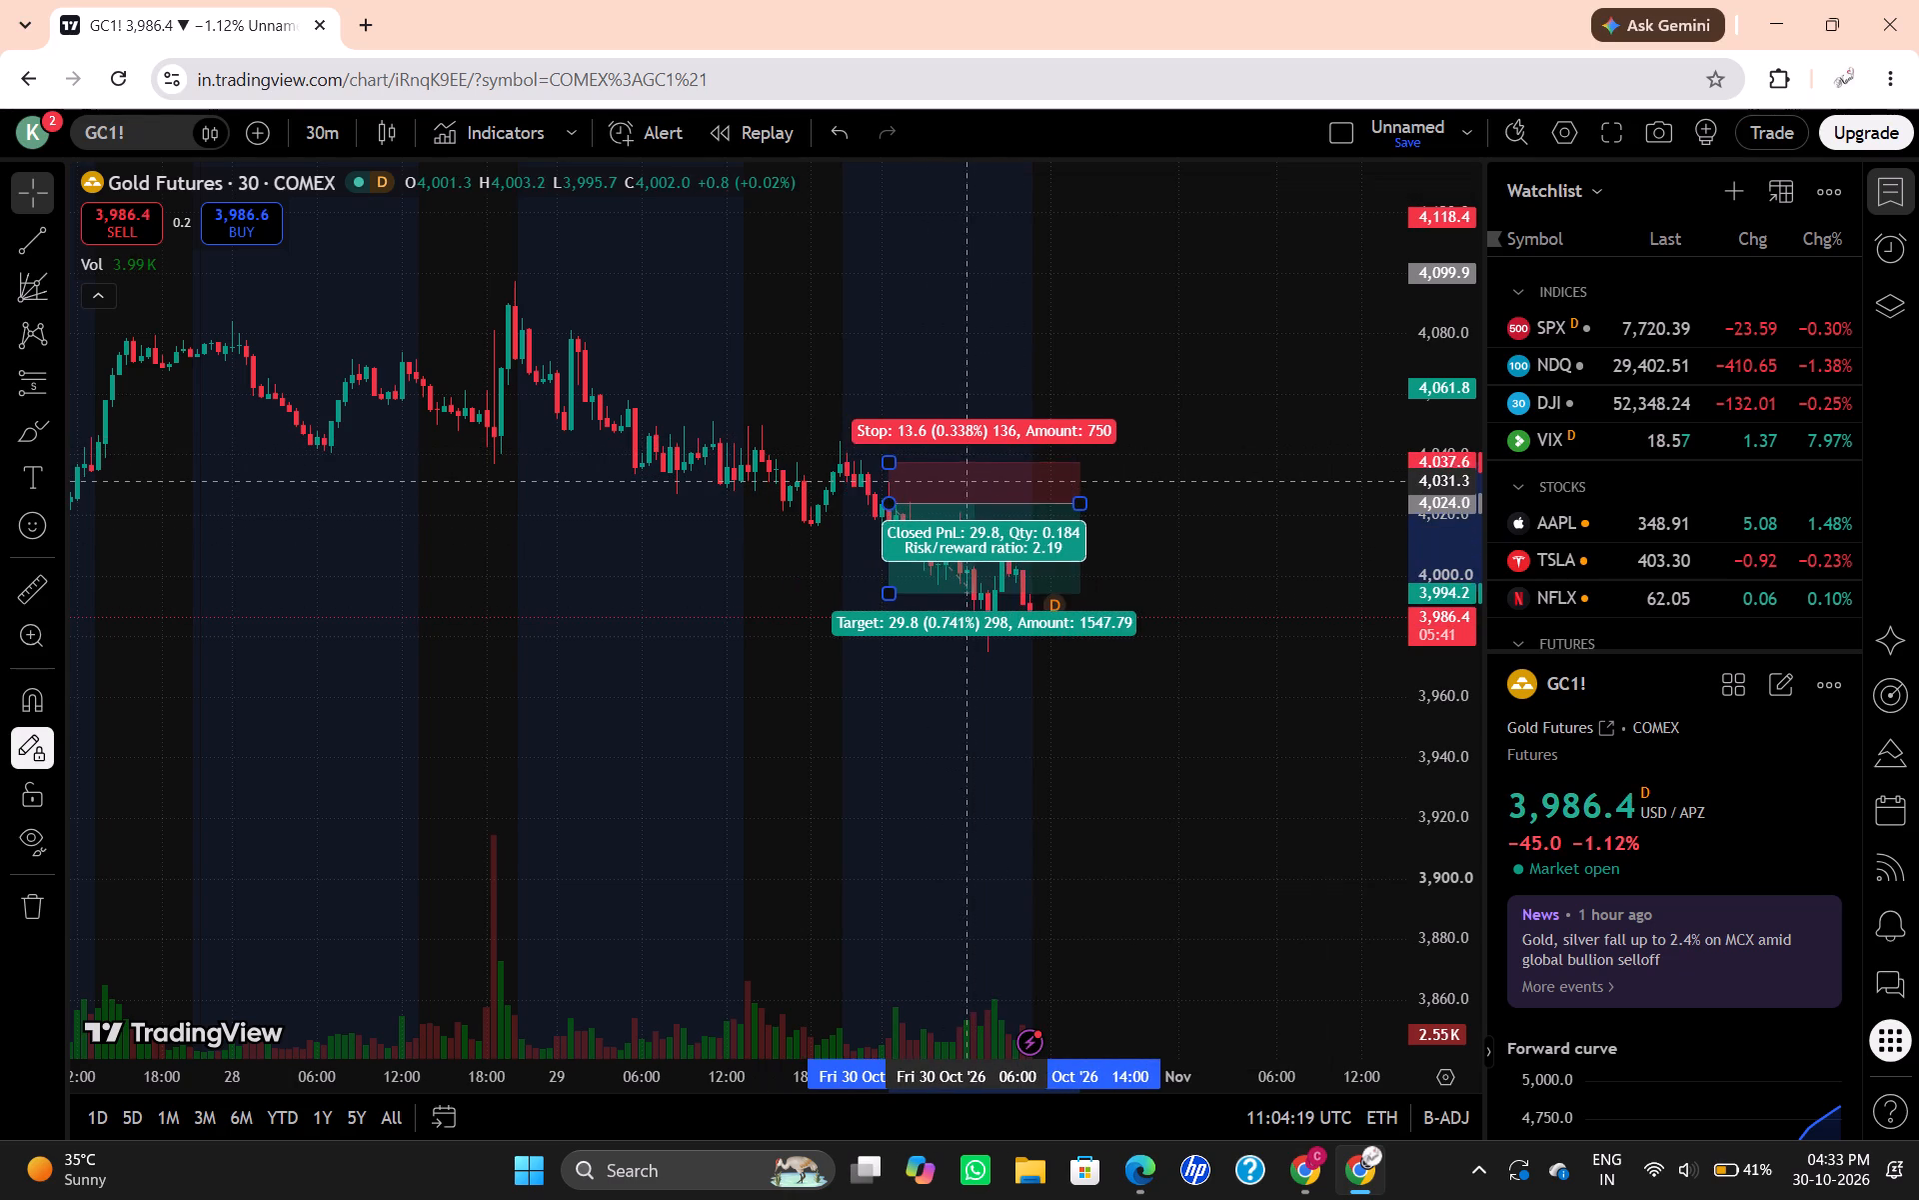
pyautogui.moveTo(967, 481); pyautogui.dragTo(1126, 546)
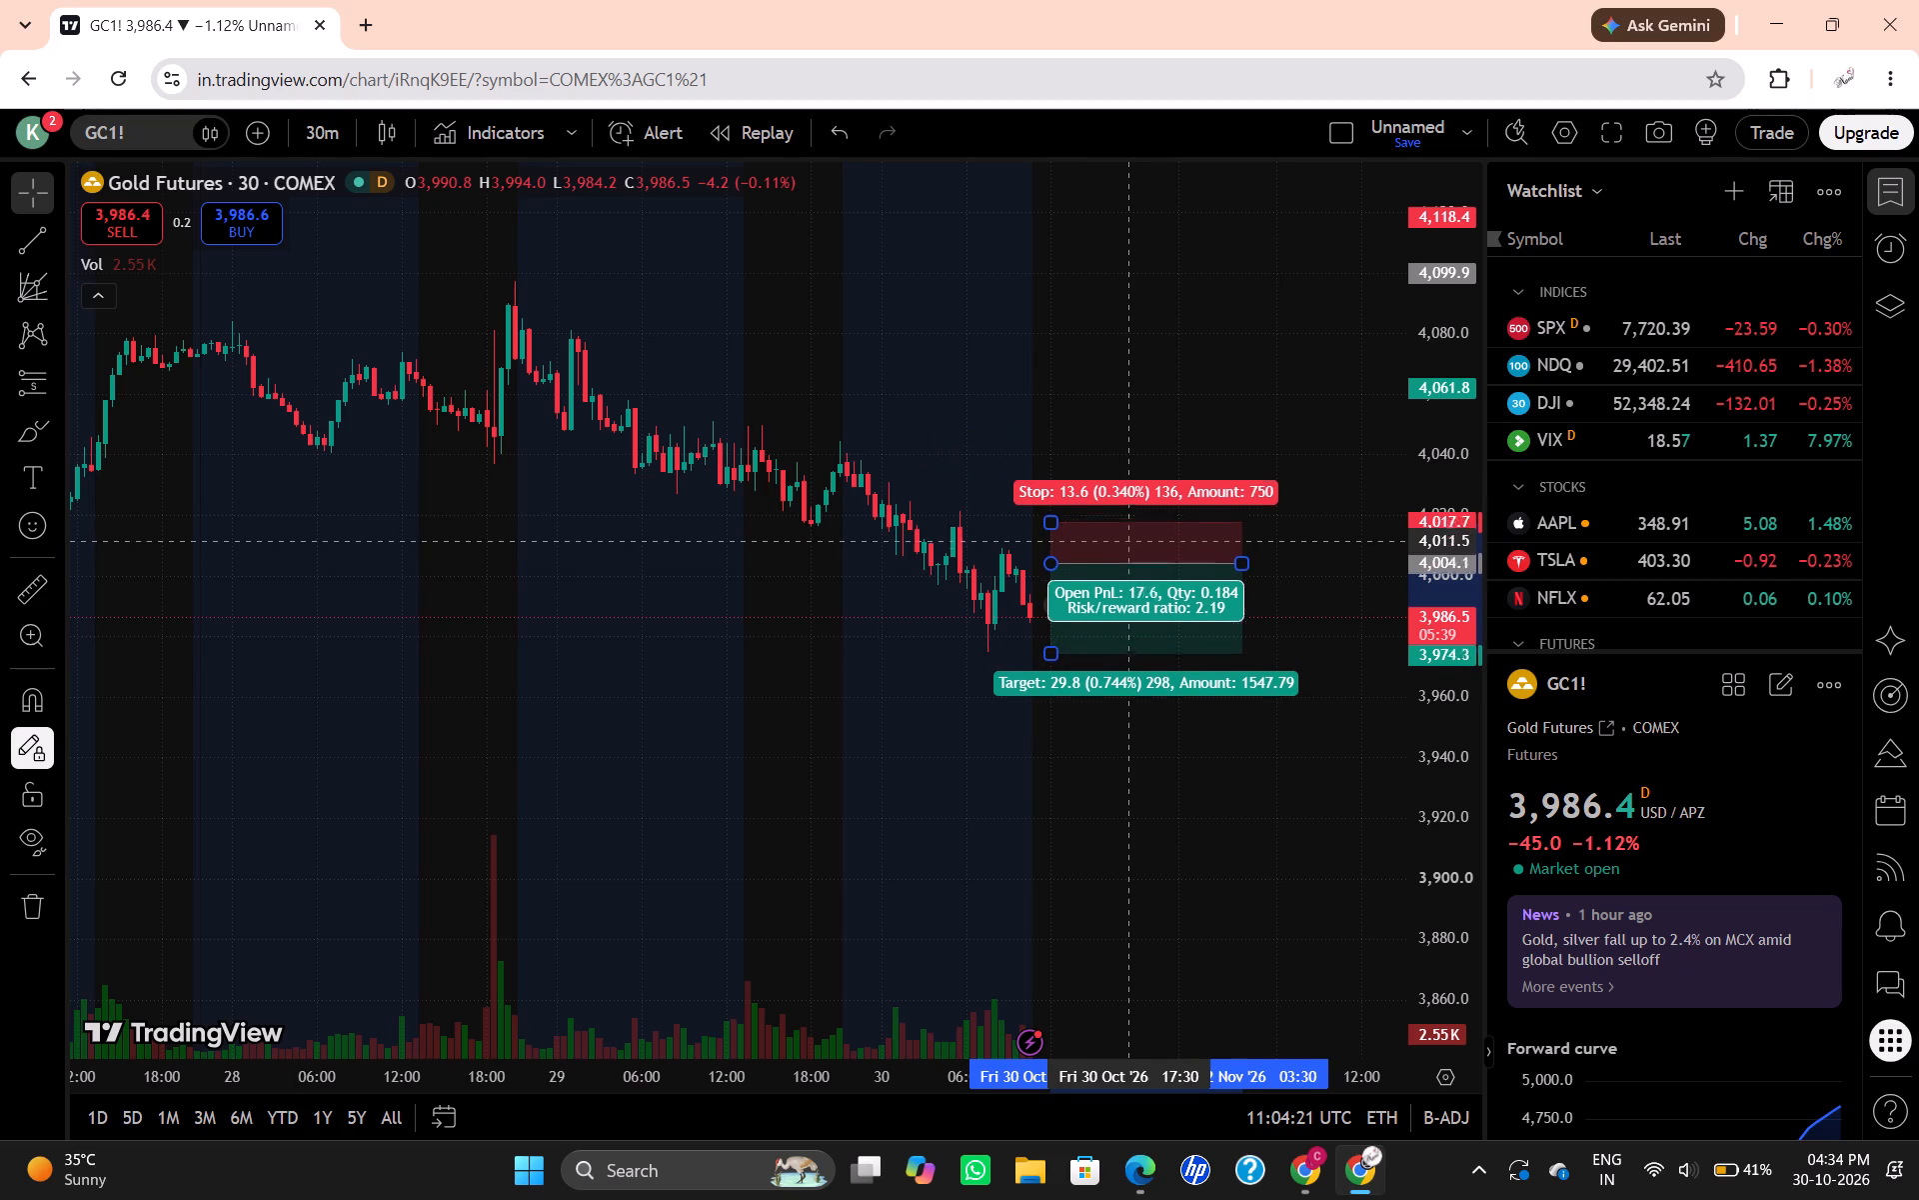
pyautogui.moveTo(1126, 546); pyautogui.dragTo(1107, 552)
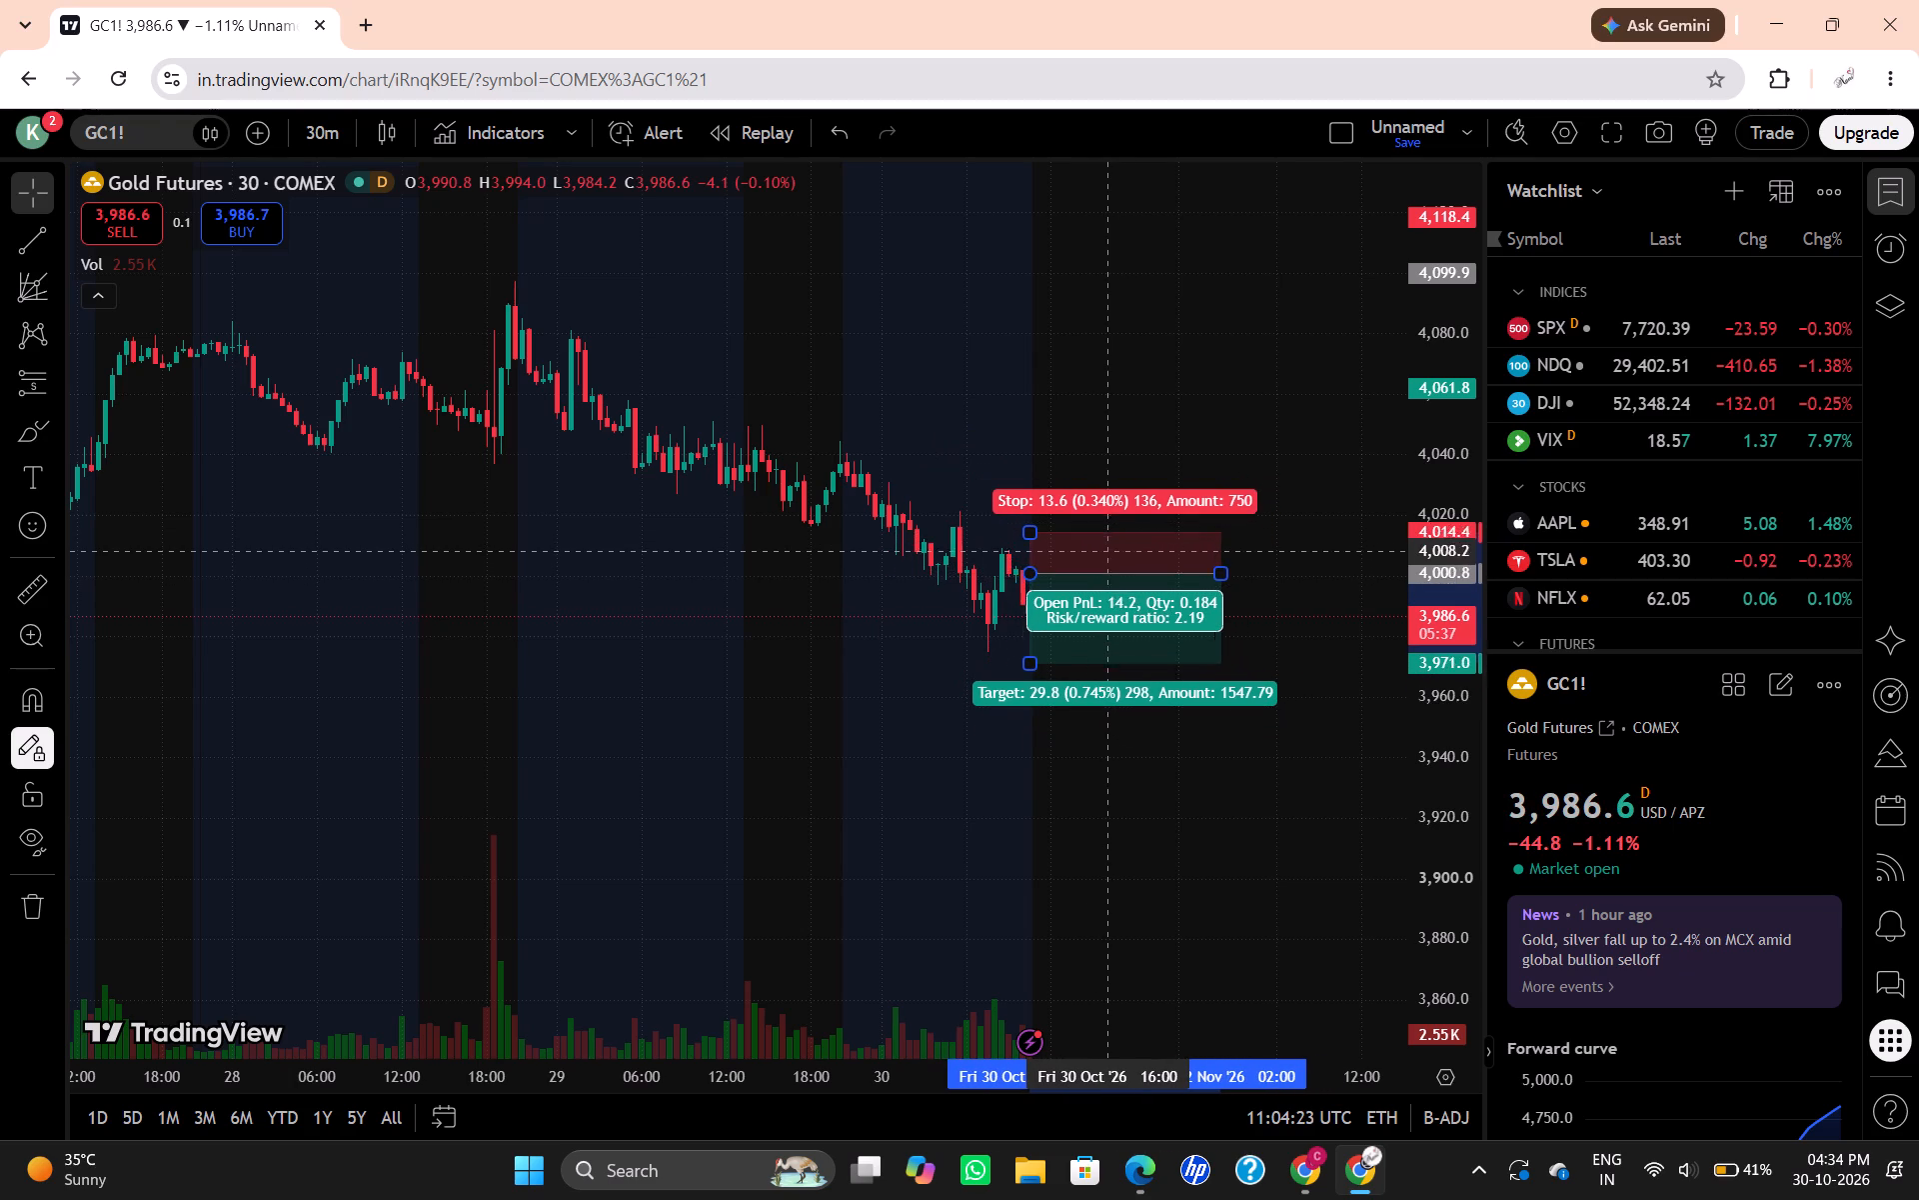
pyautogui.moveTo(1107, 552); pyautogui.dragTo(1111, 575)
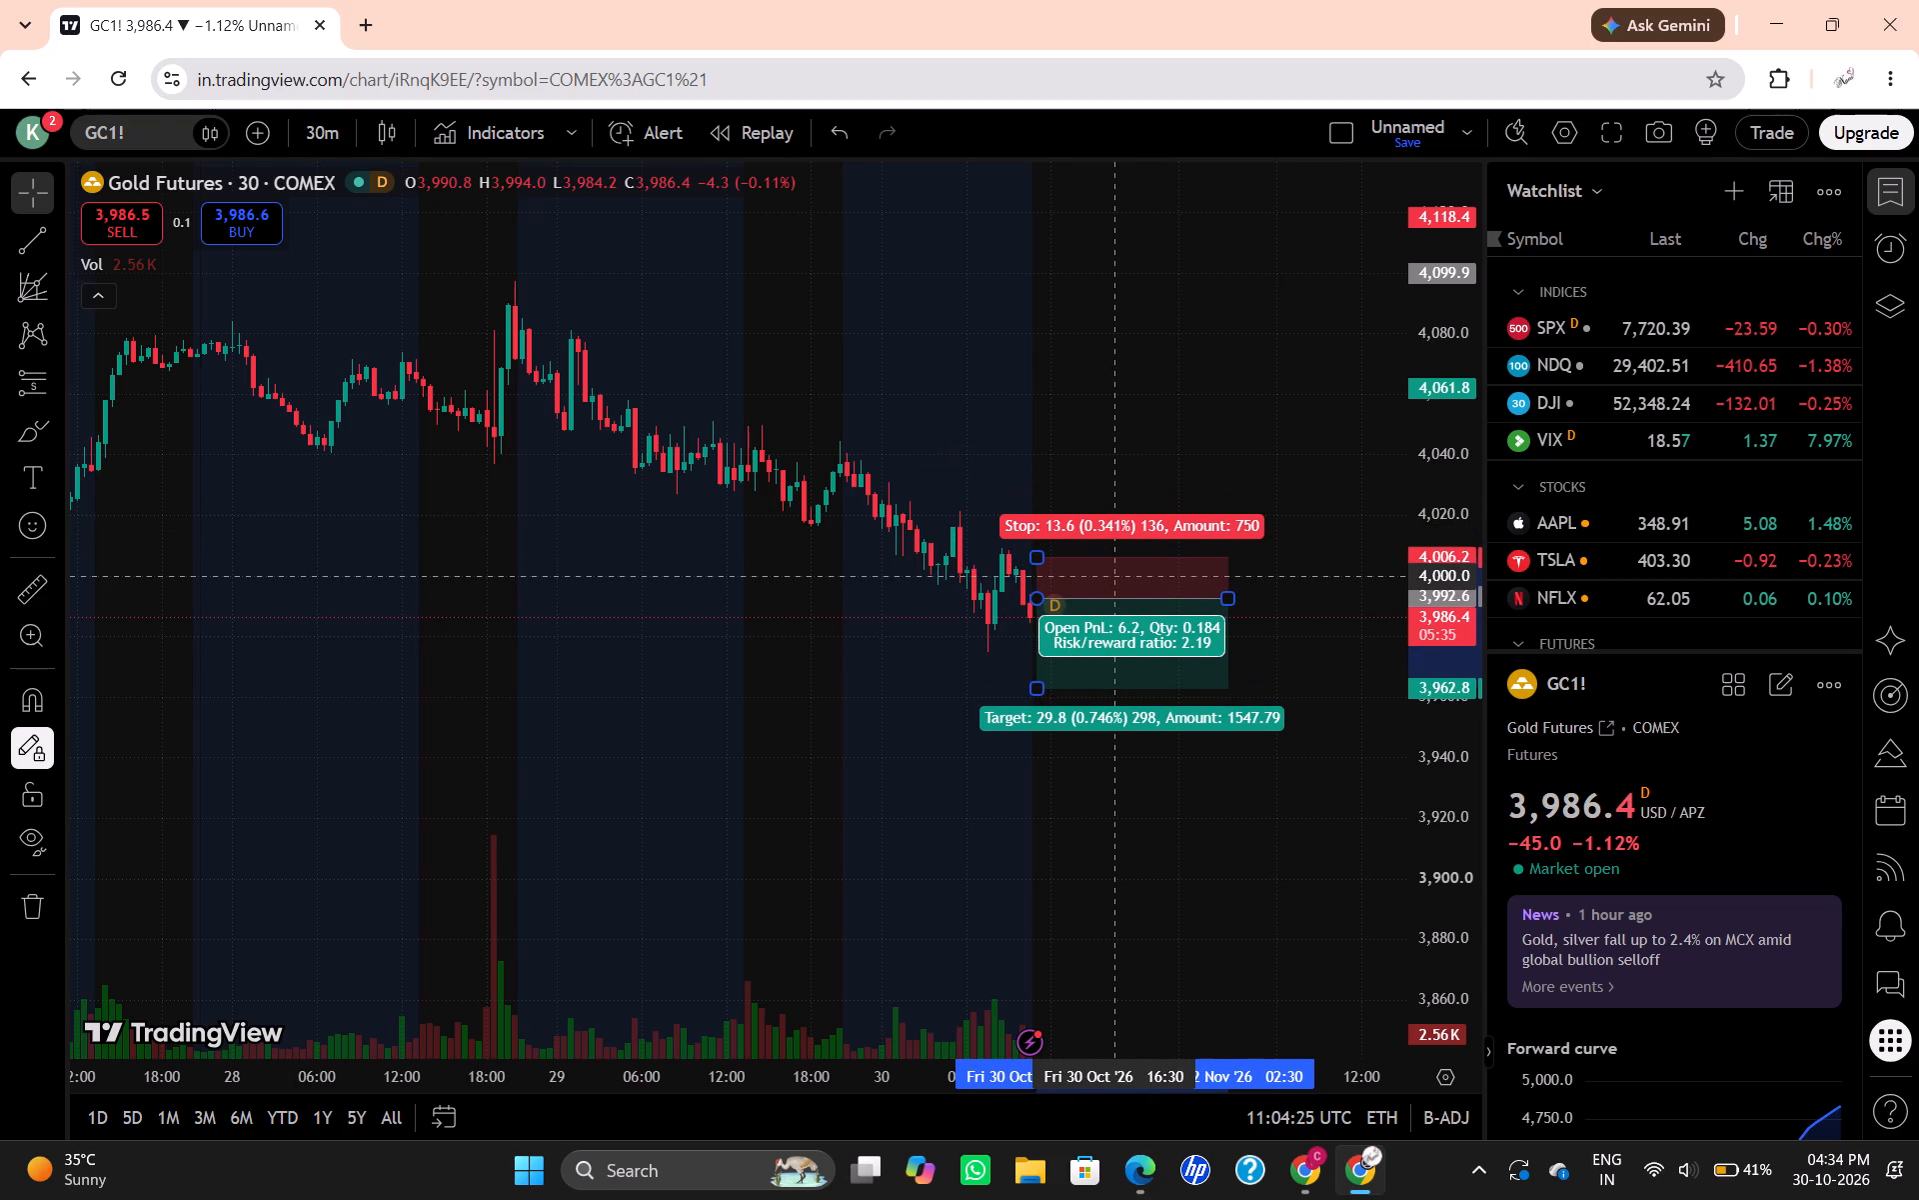
pyautogui.moveTo(1111, 575); pyautogui.dragTo(1104, 573)
pyautogui.click(1104, 573)
pyautogui.click(917, 678)
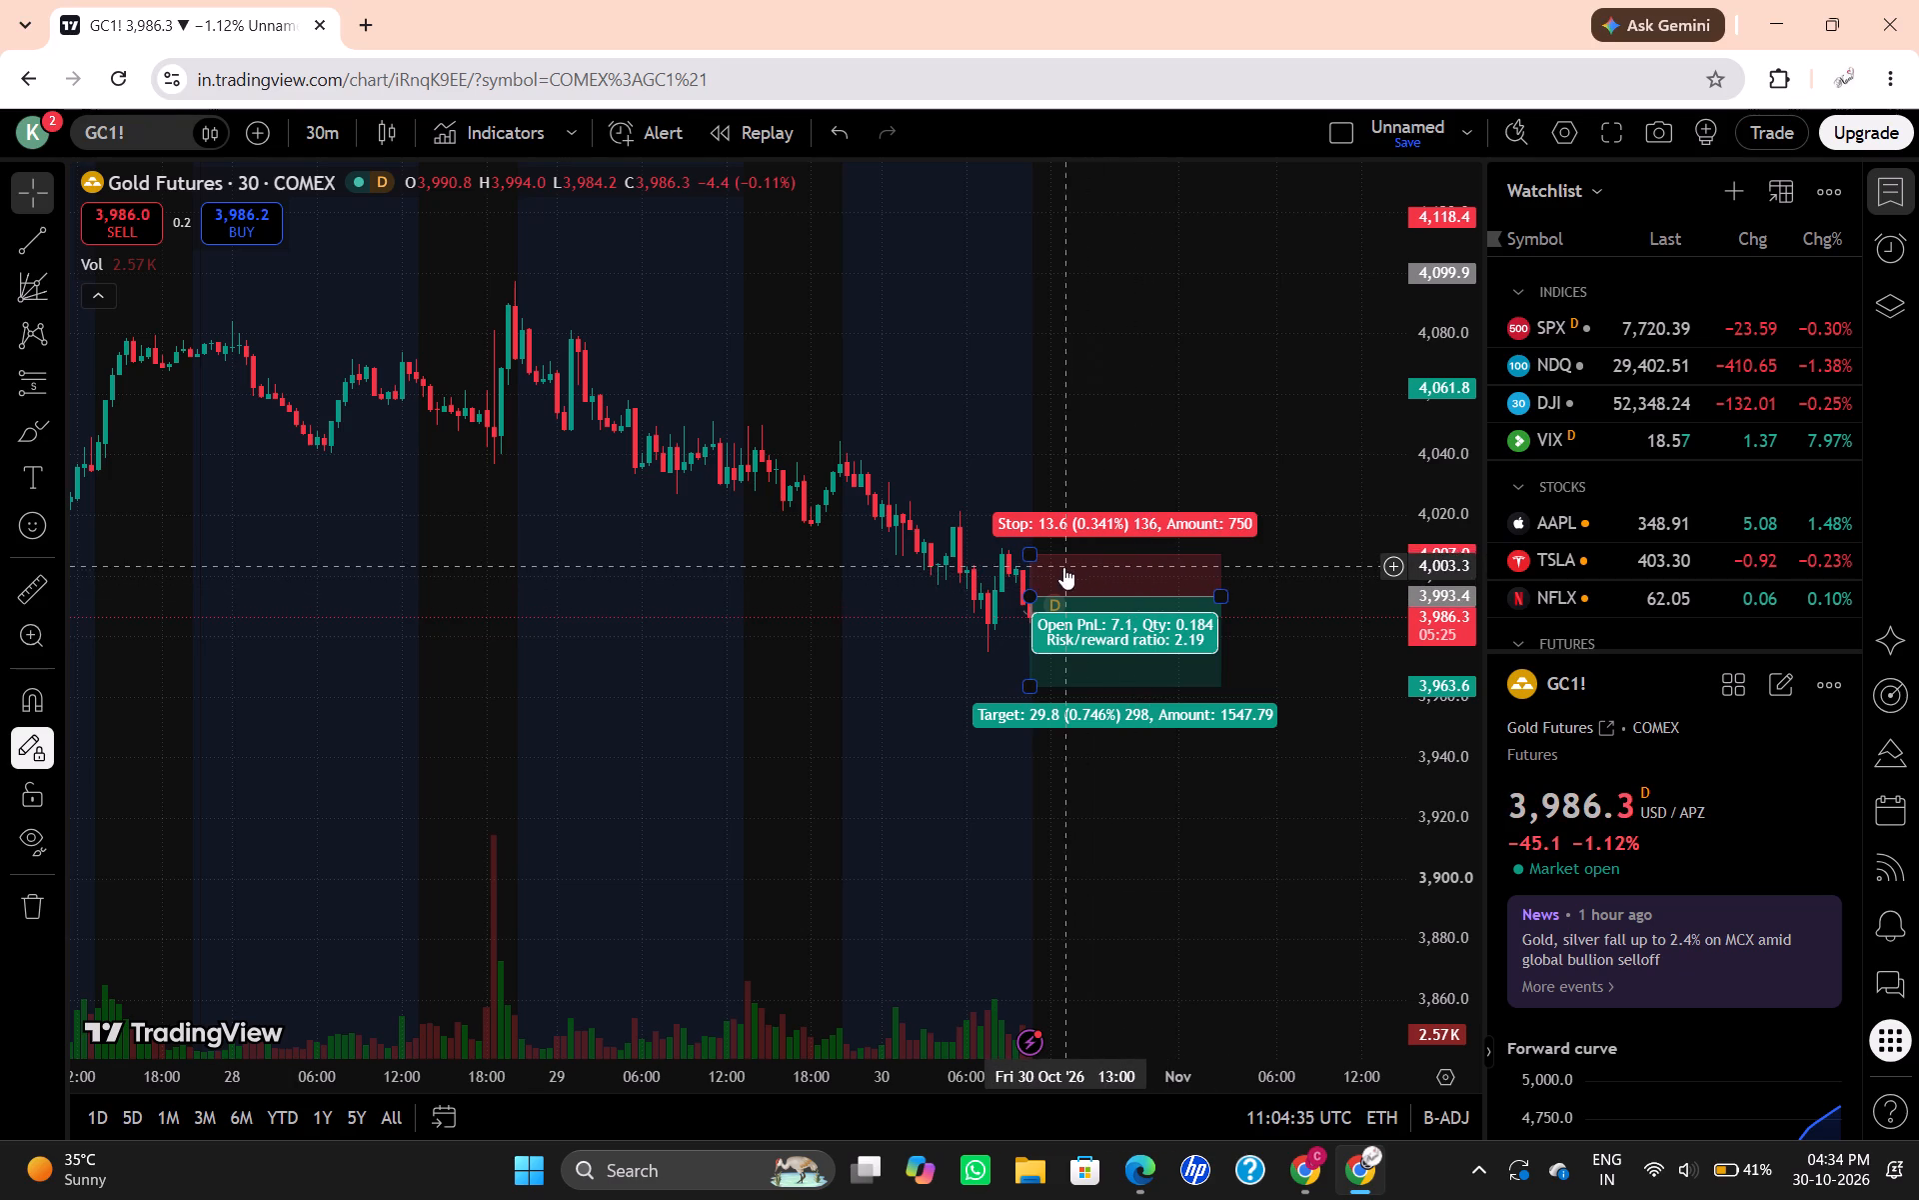
# Adjust the short position's stop level to about 4,008.2.
pyautogui.moveTo(1031, 552); pyautogui.dragTo(1046, 543)
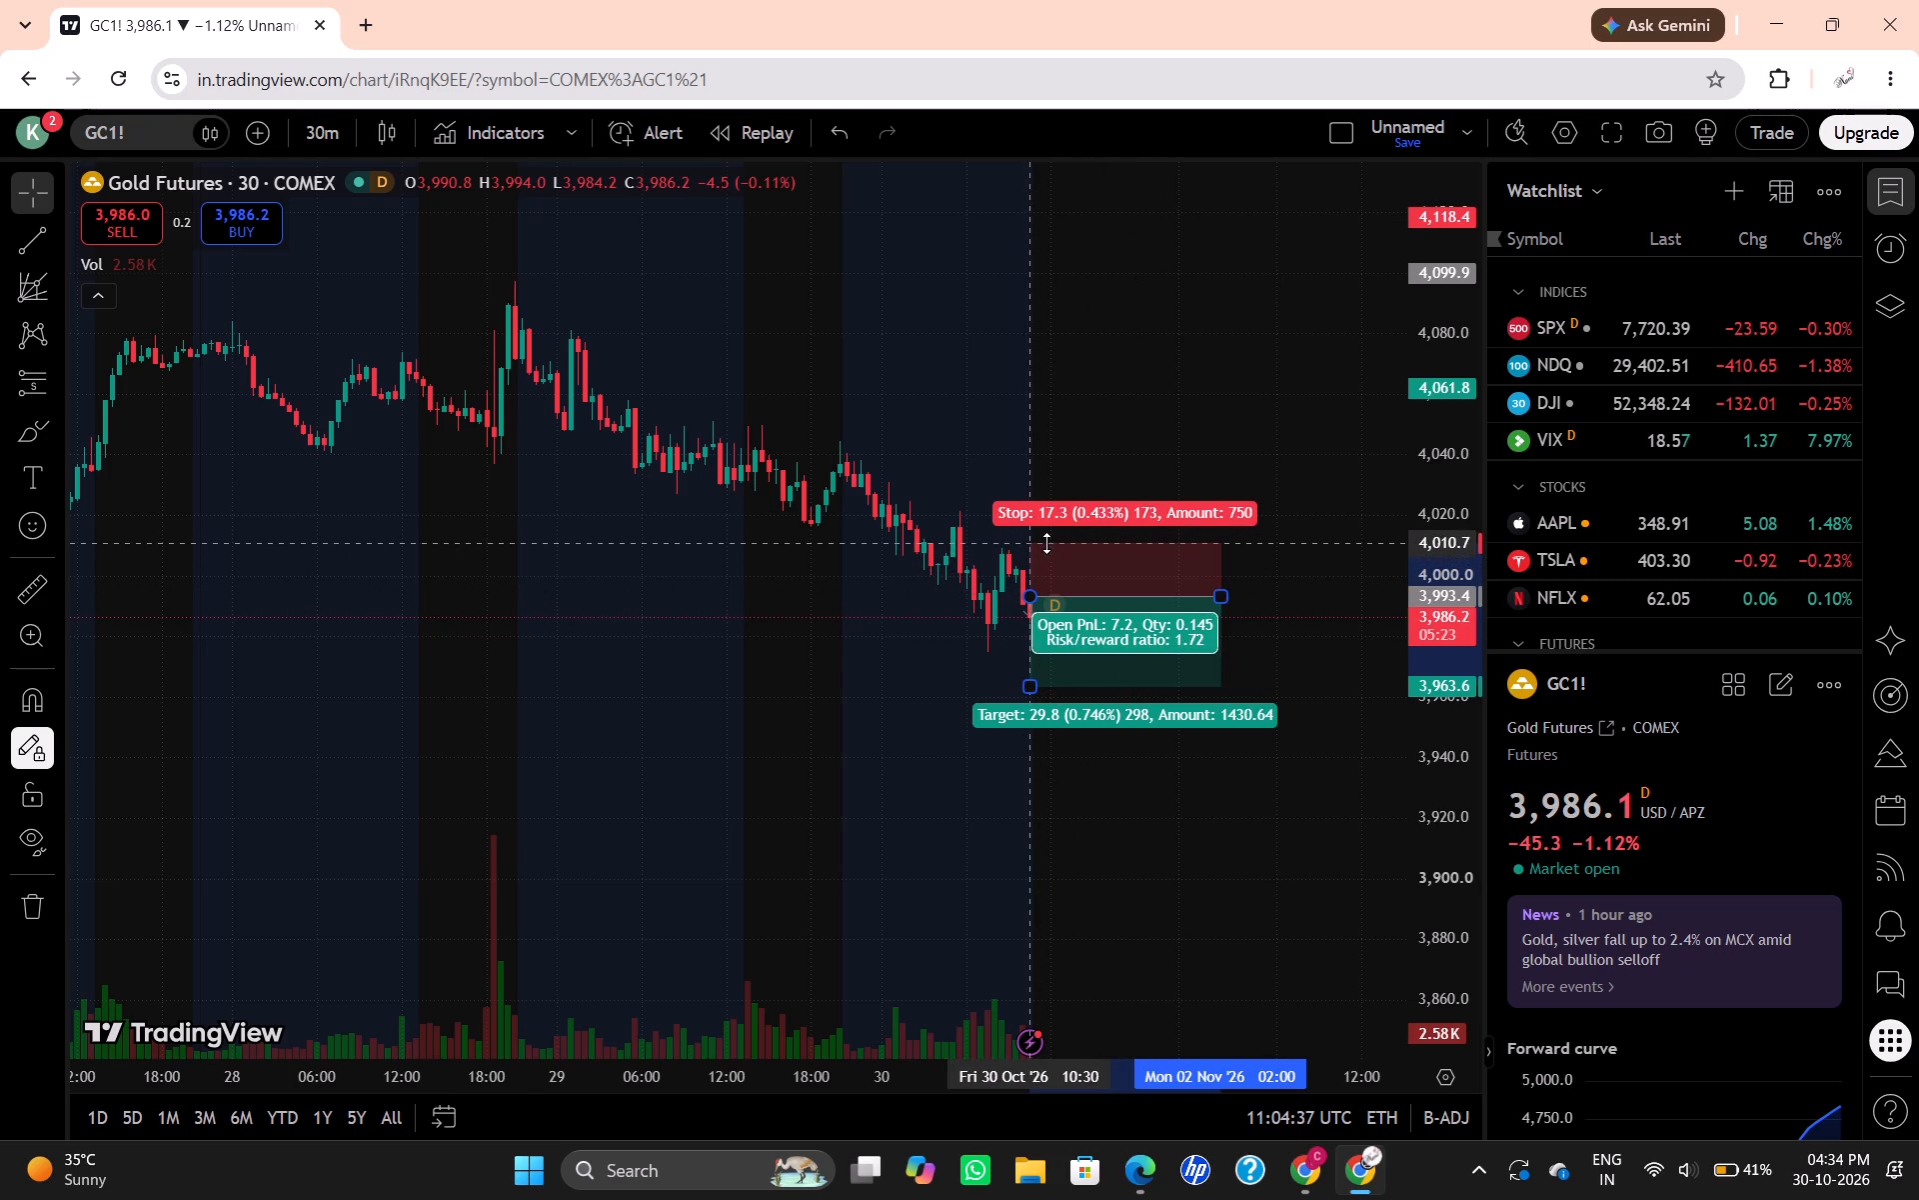
pyautogui.moveTo(1046, 543); pyautogui.dragTo(1044, 558)
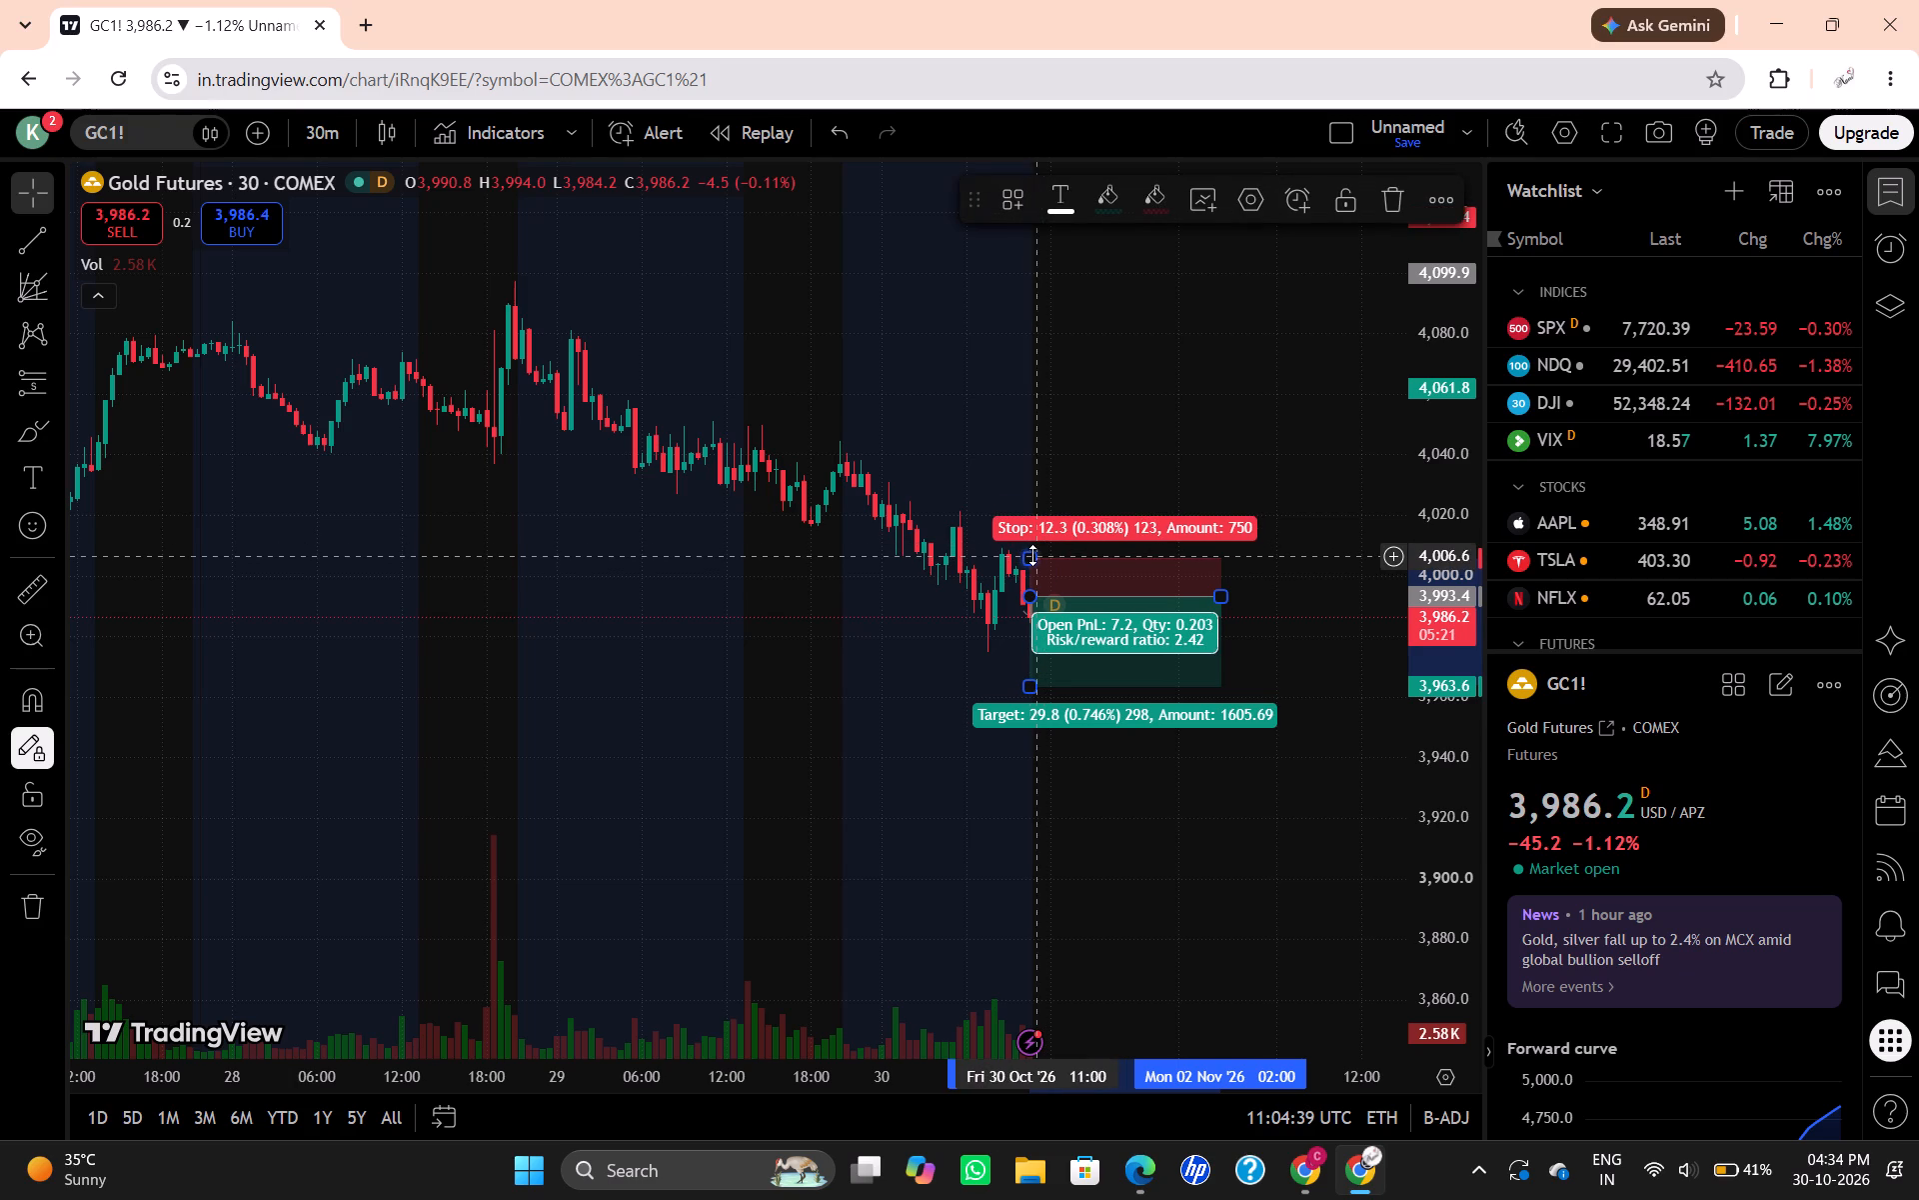
pyautogui.click(1032, 555)
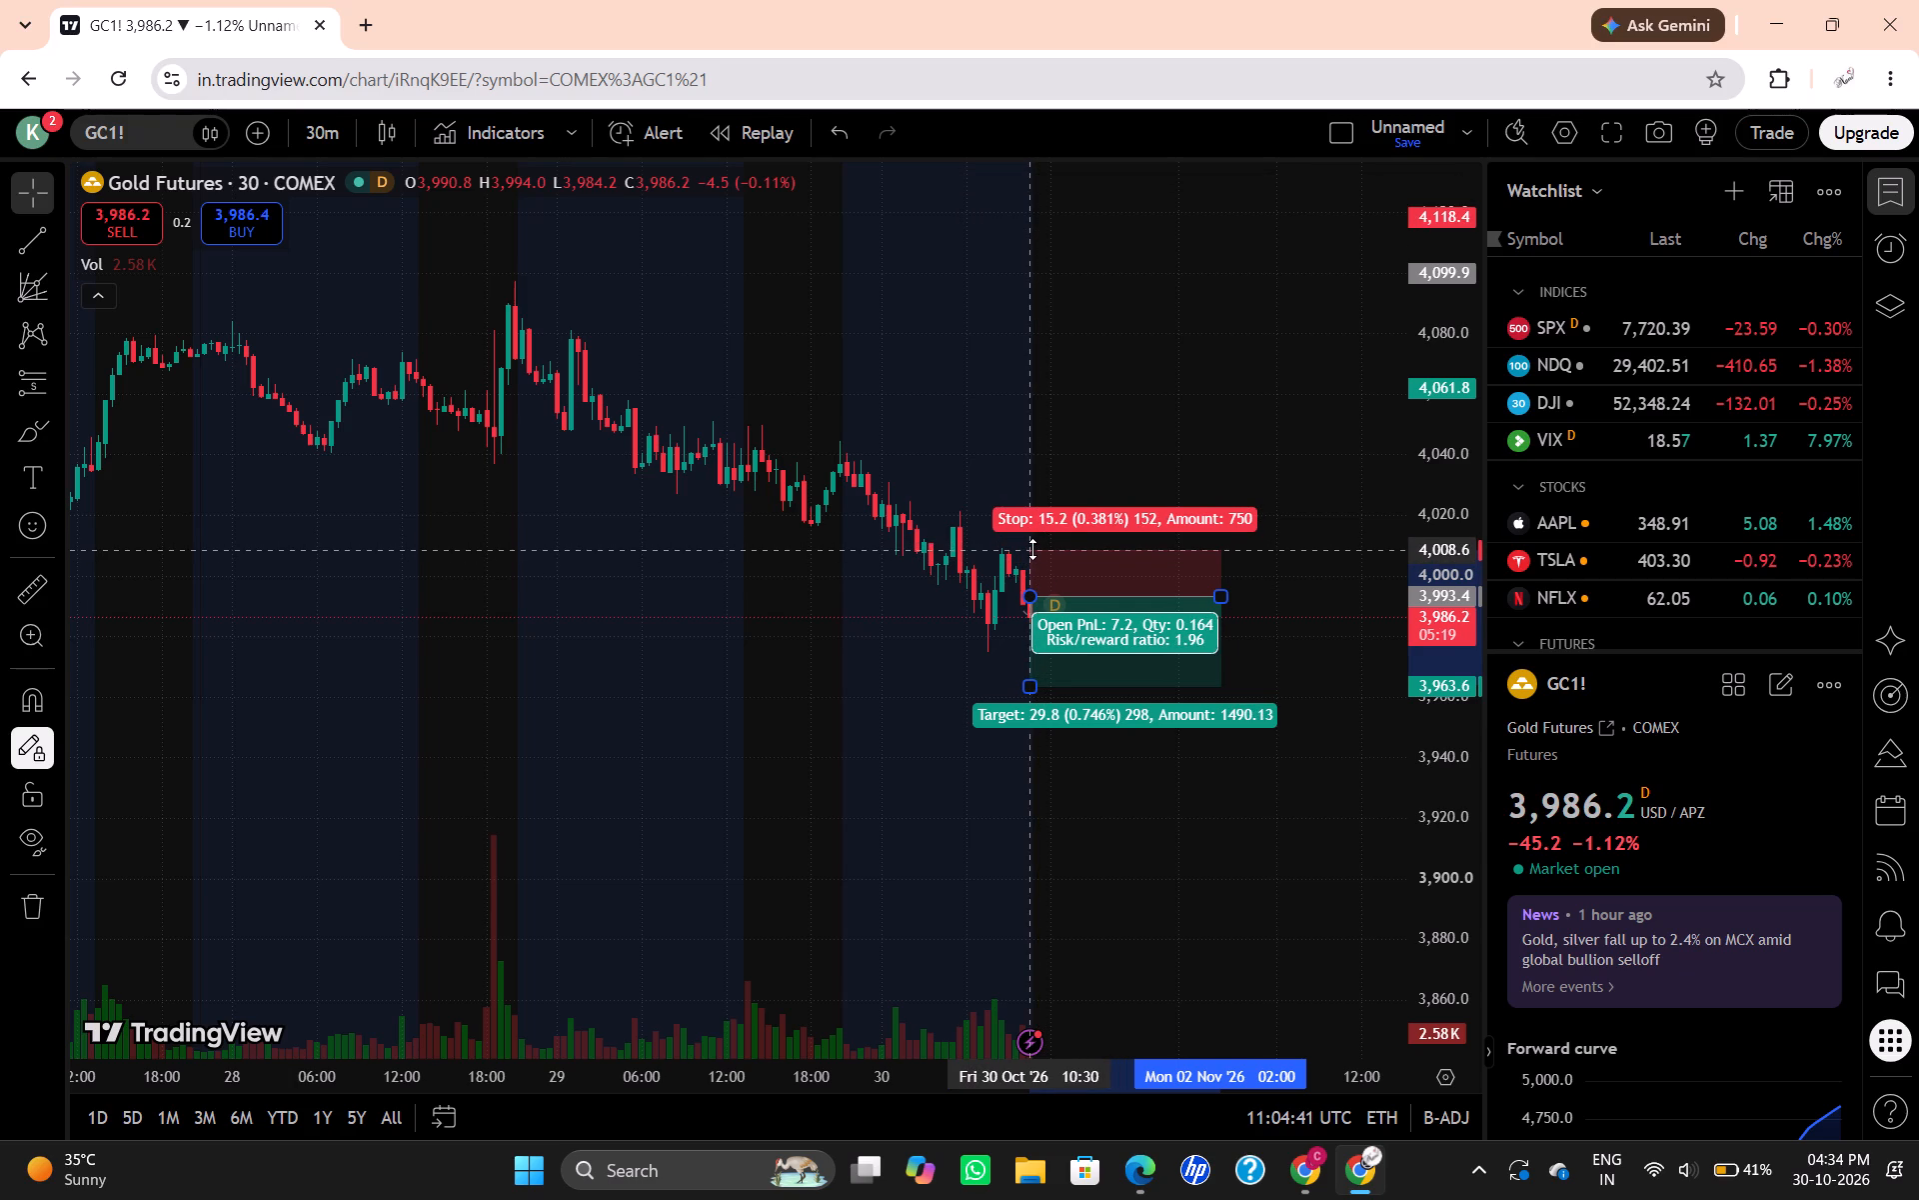
pyautogui.click(1253, 642)
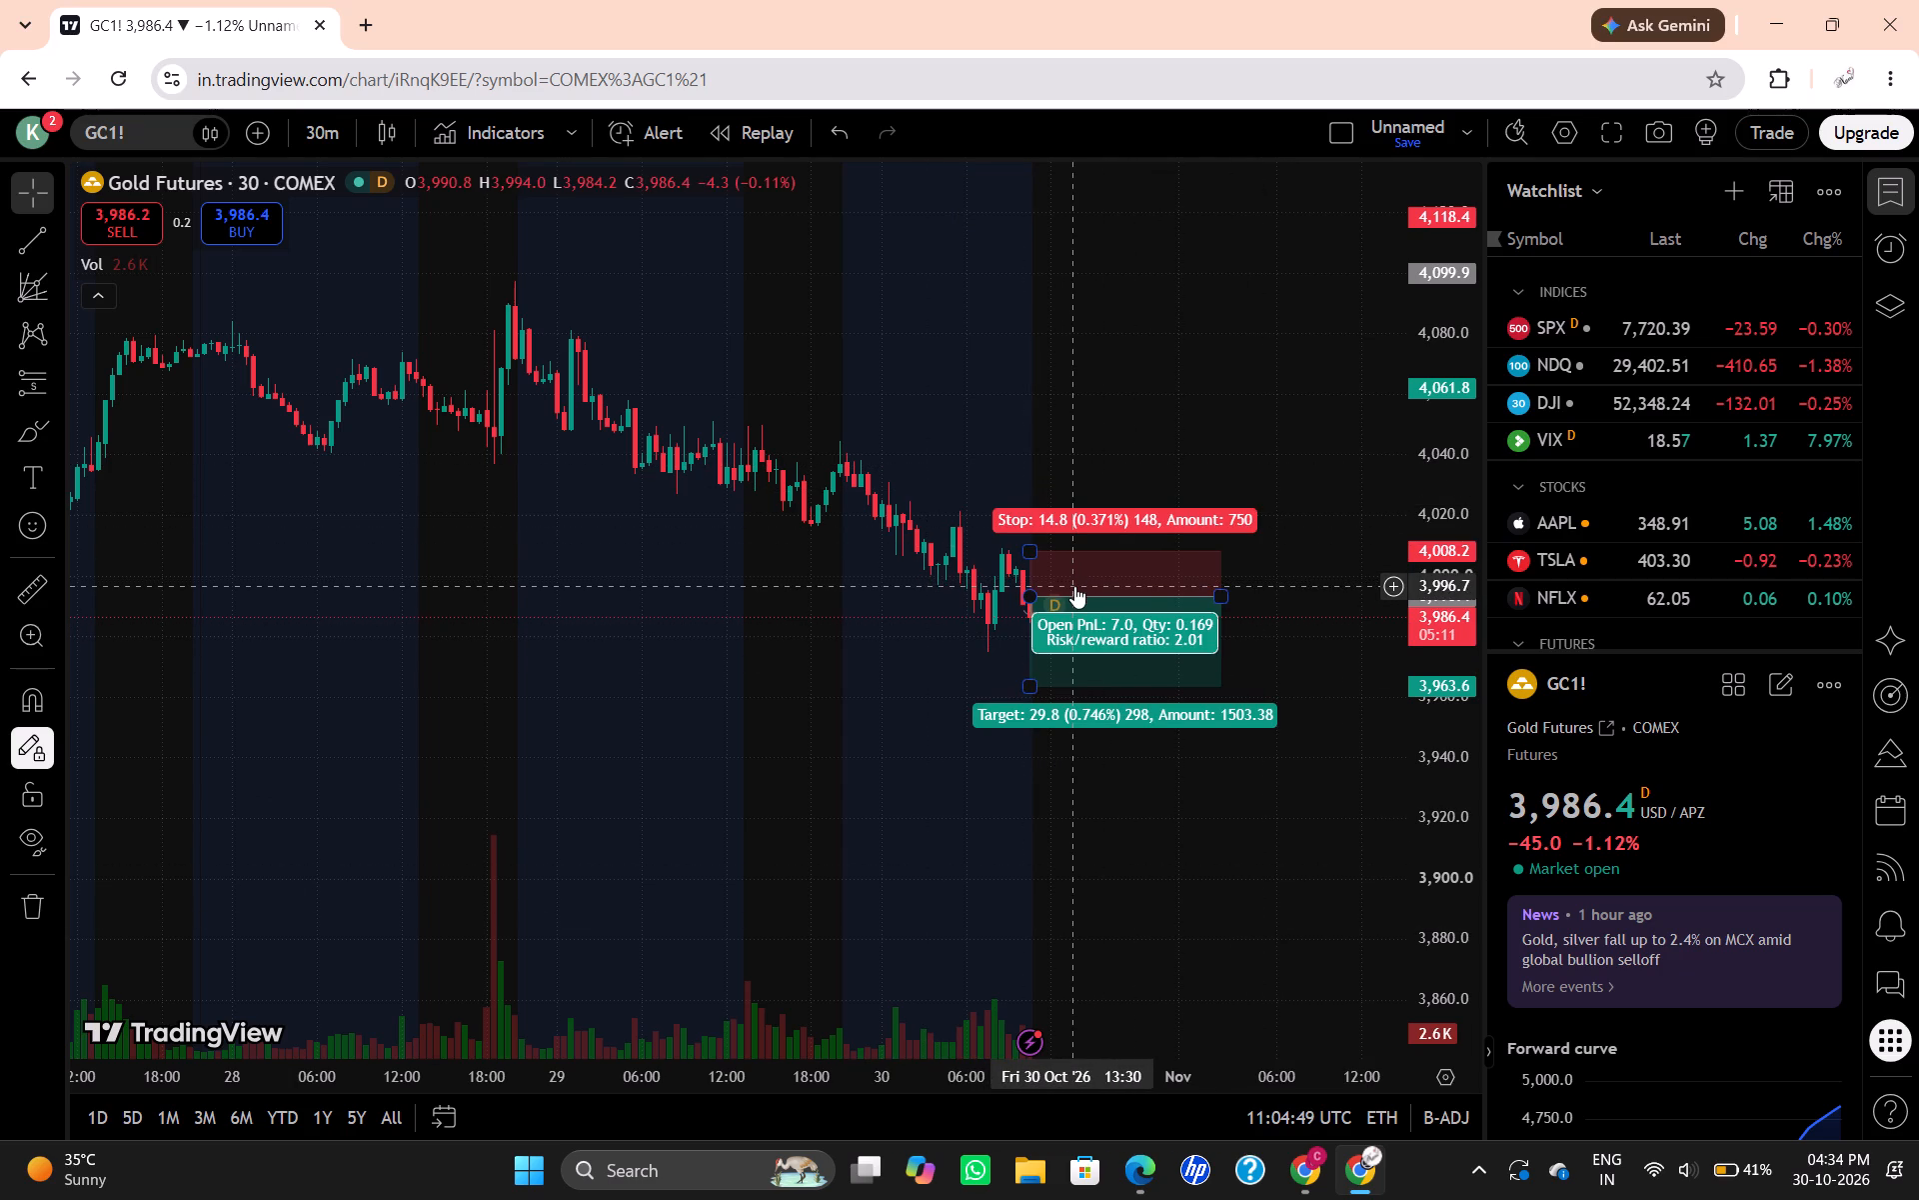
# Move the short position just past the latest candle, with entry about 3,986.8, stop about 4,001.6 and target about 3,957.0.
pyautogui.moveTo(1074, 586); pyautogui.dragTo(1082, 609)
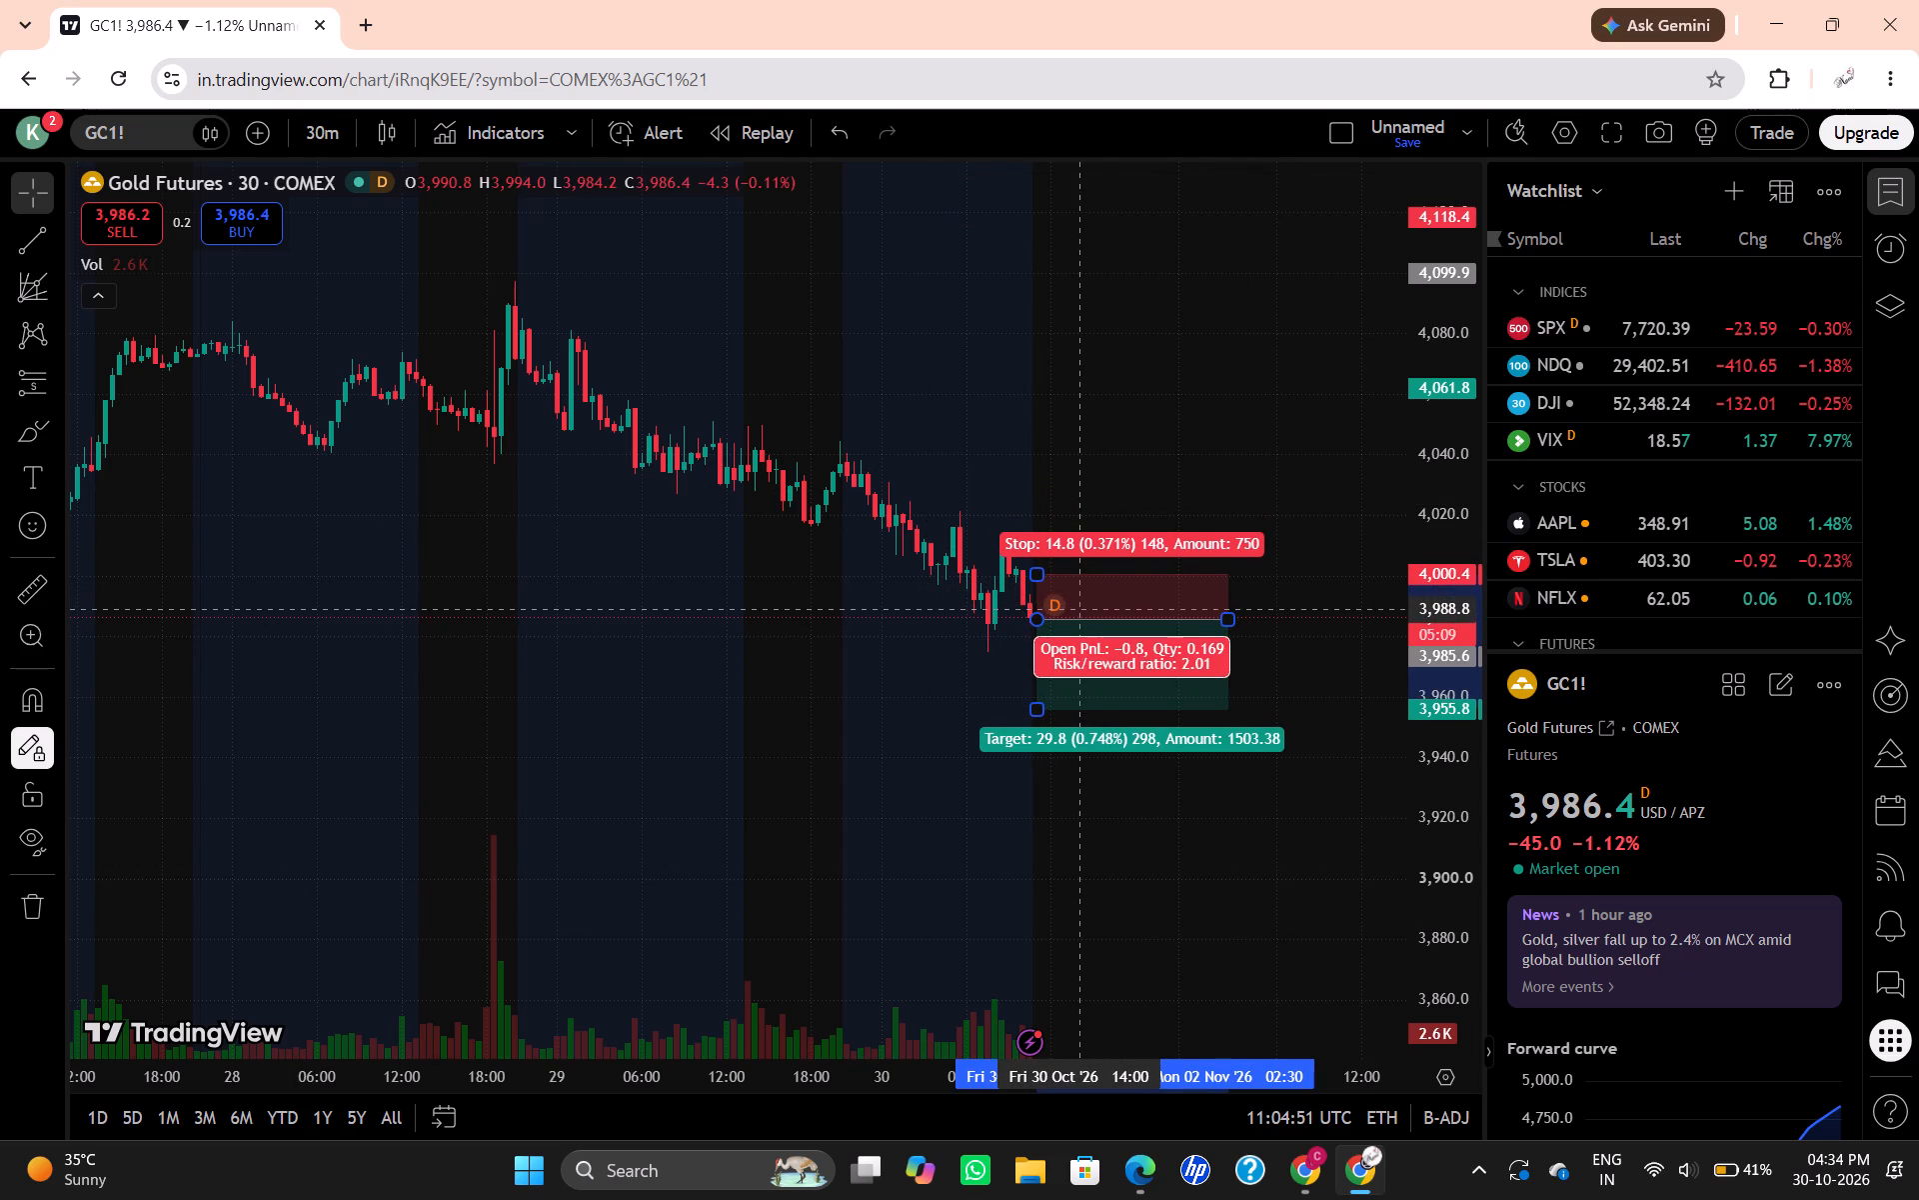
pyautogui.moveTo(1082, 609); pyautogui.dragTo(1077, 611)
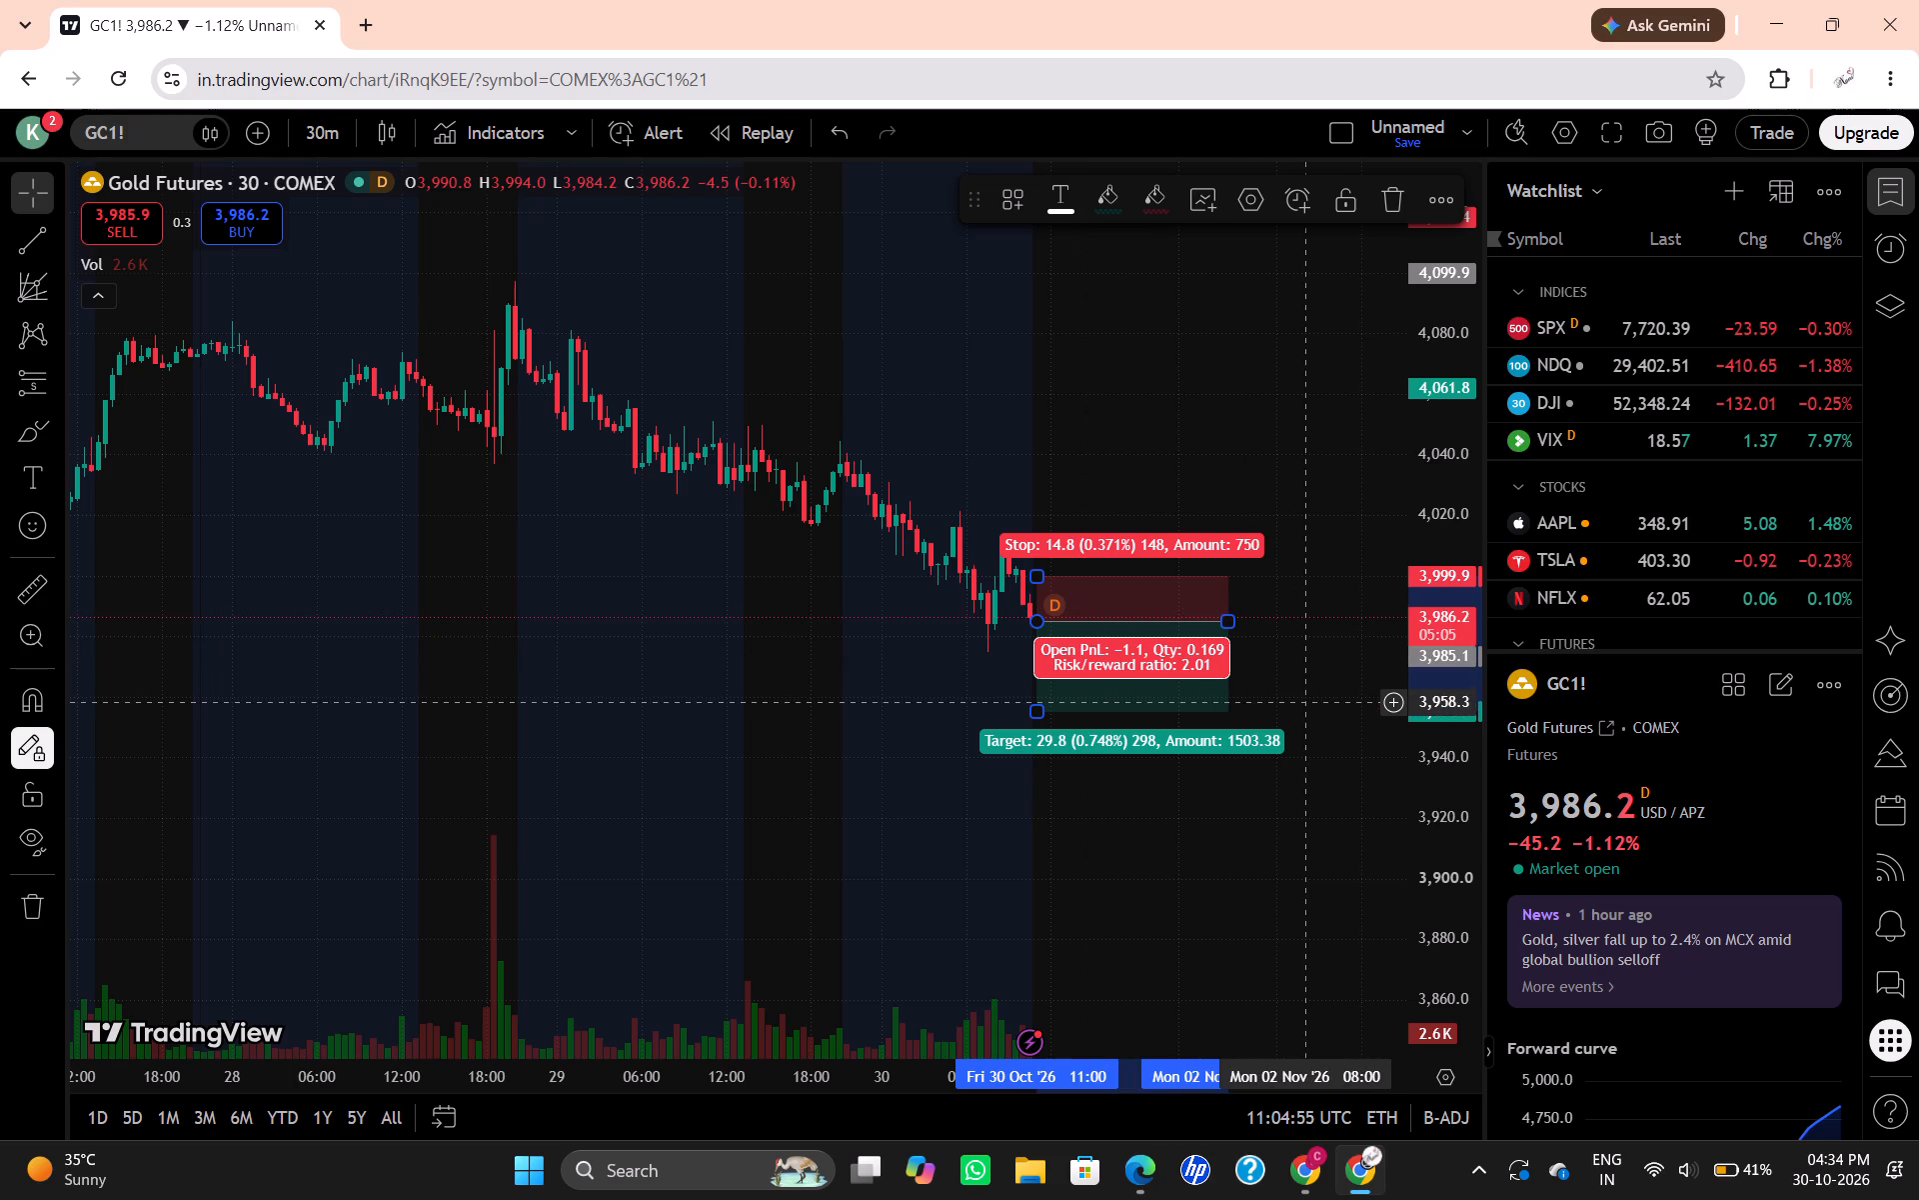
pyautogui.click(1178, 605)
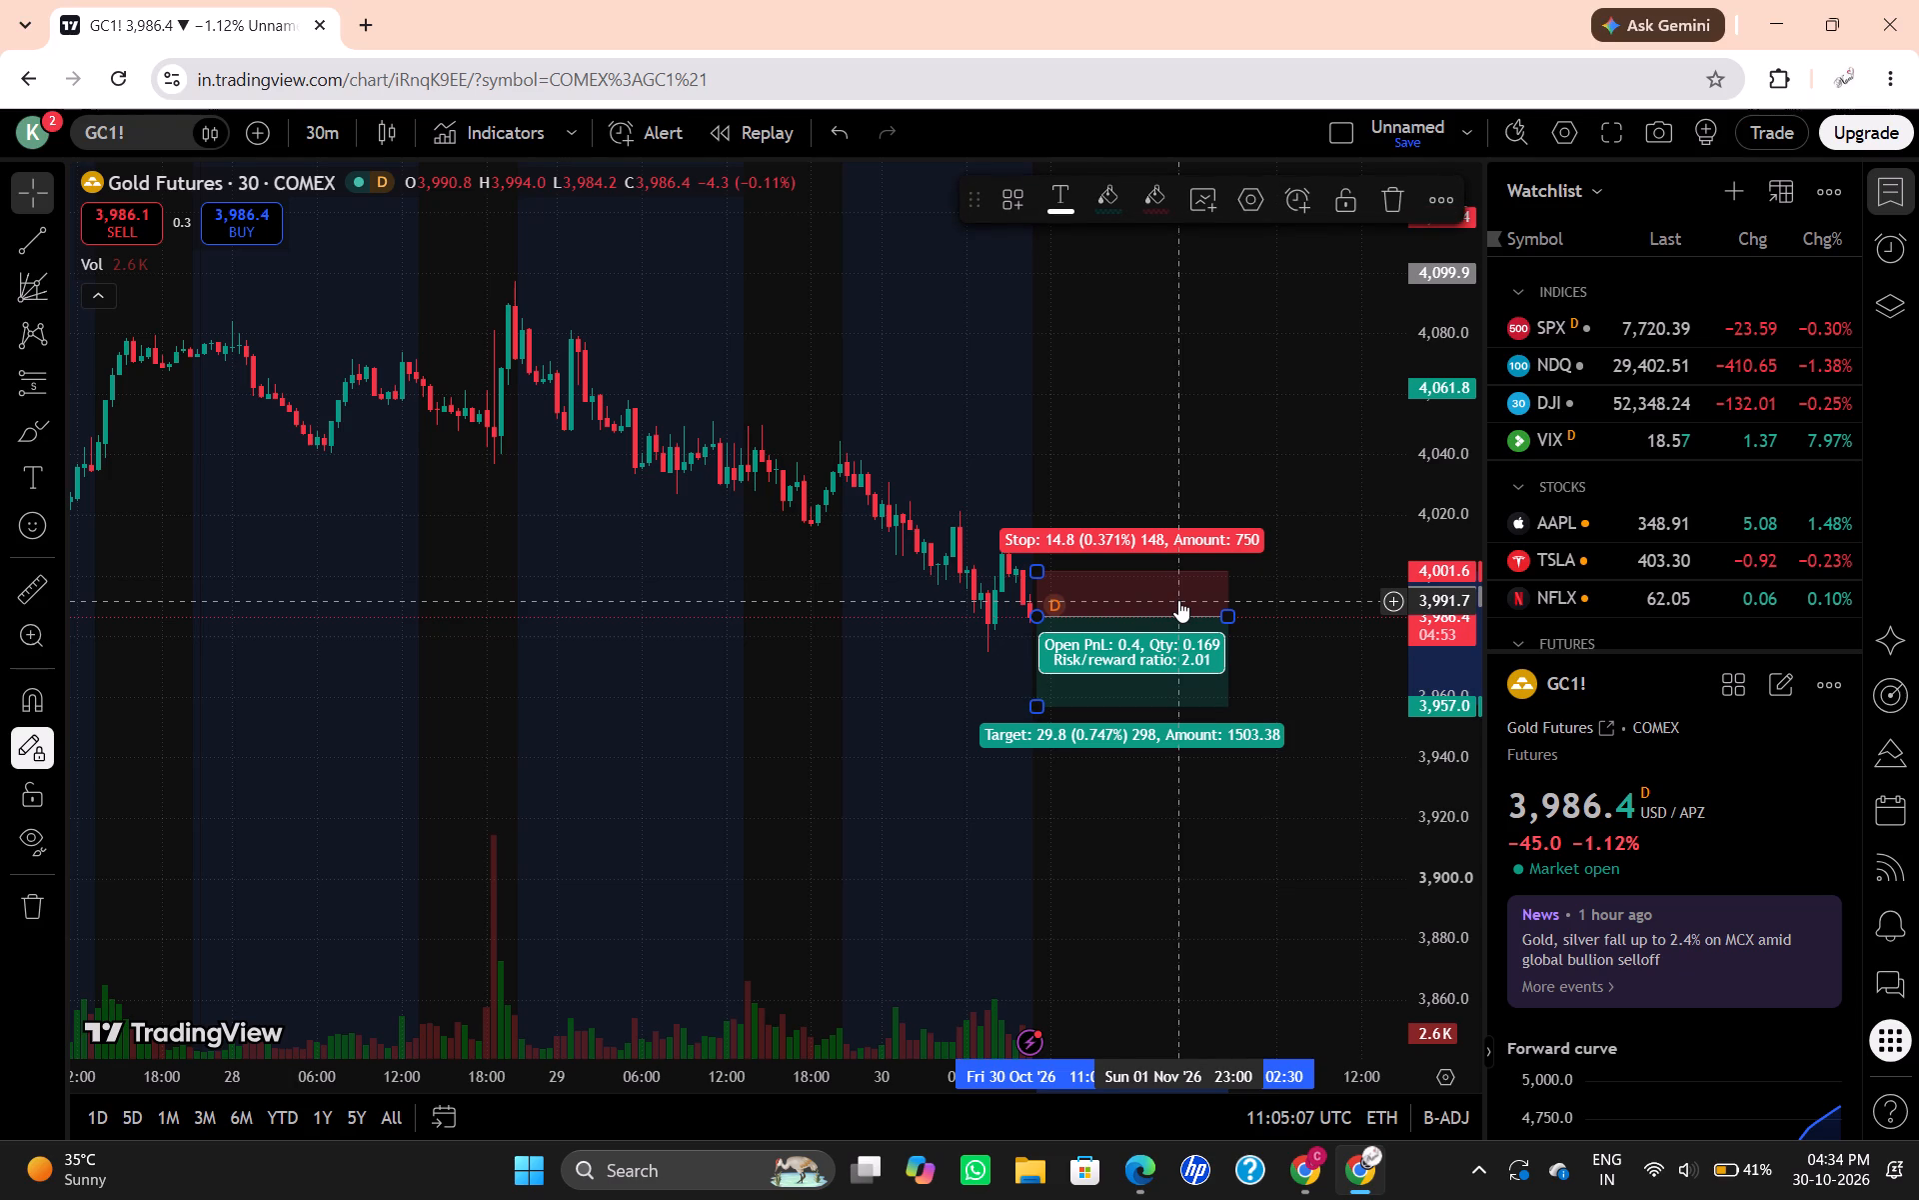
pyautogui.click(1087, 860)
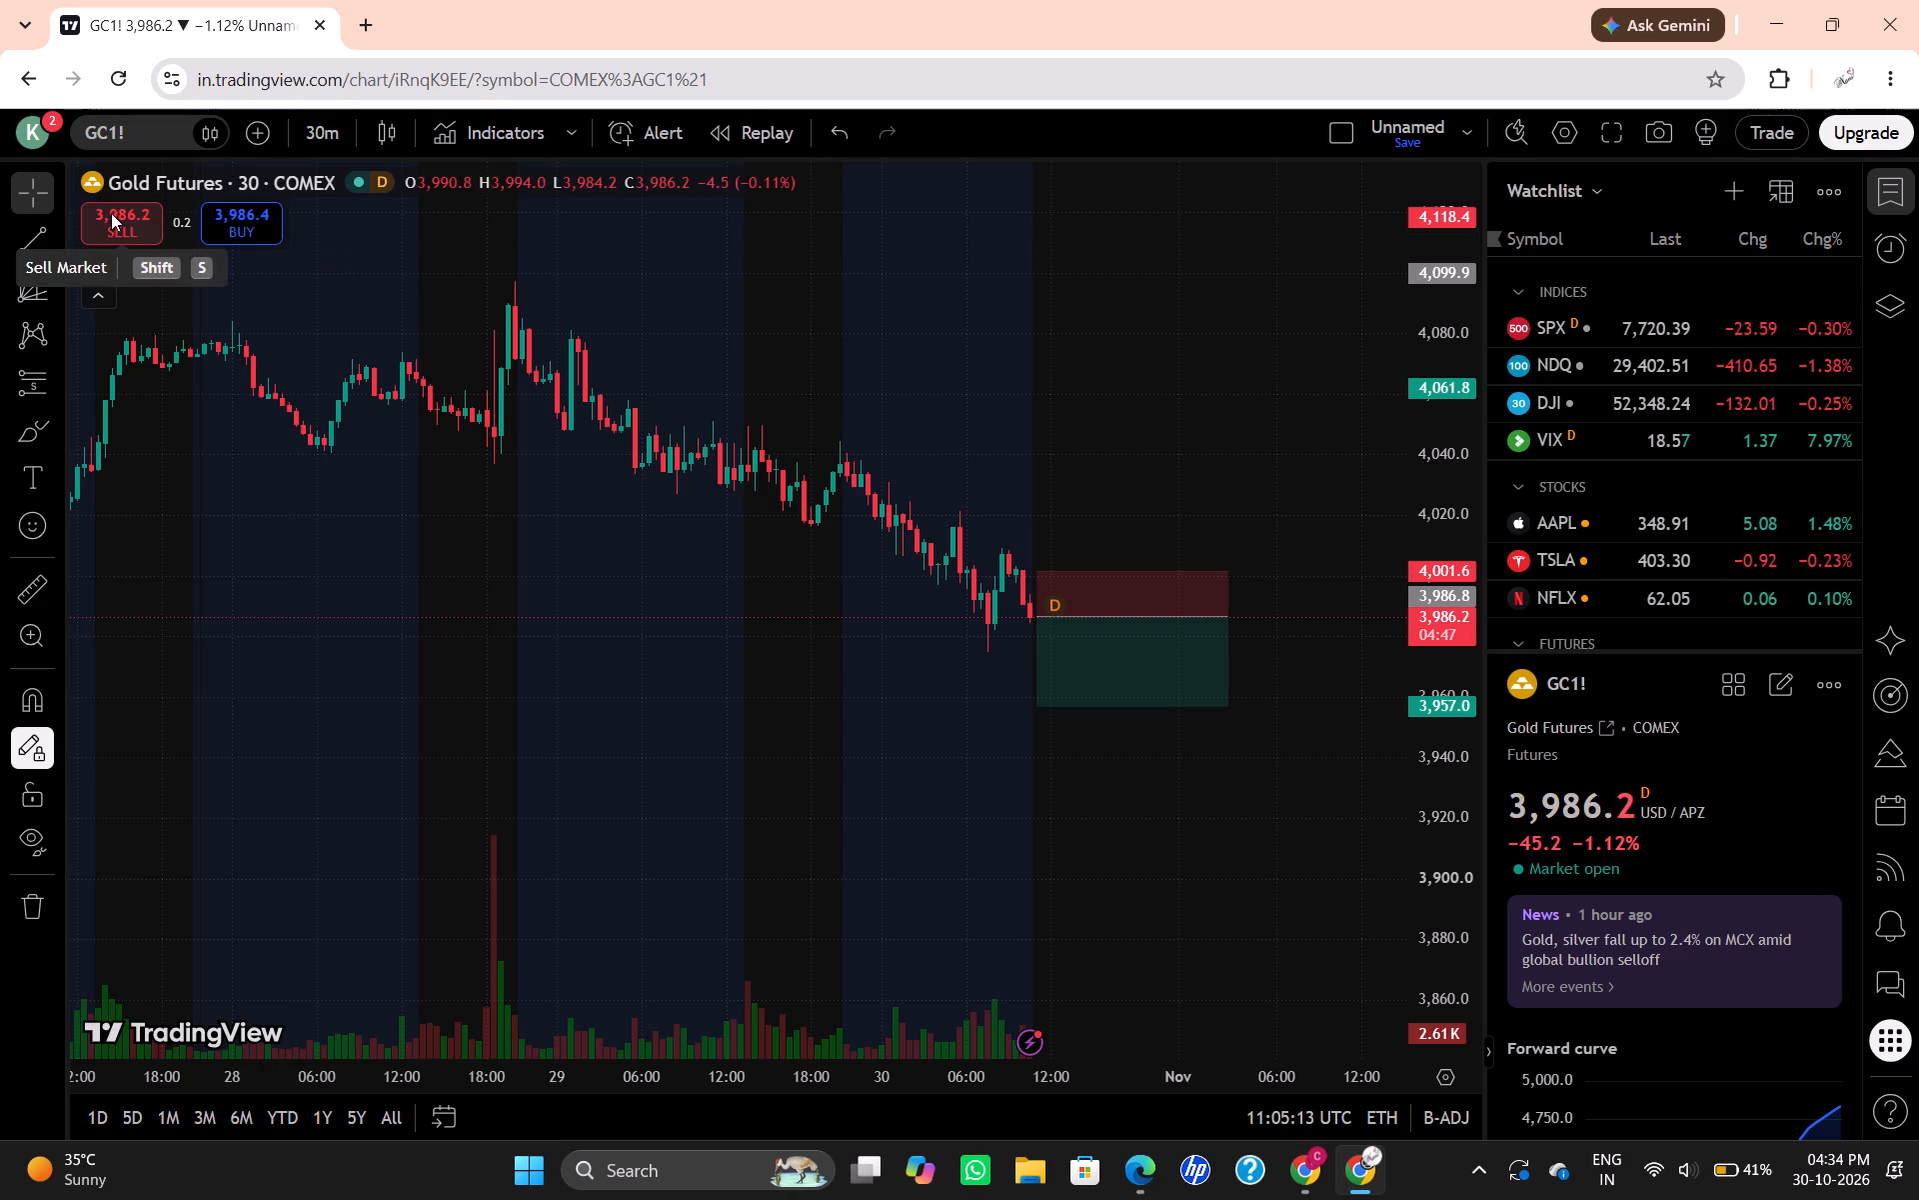
# Start a market sell from the chart and connect to the Paper Trading simulator as the broker.
pyautogui.click(111, 213)
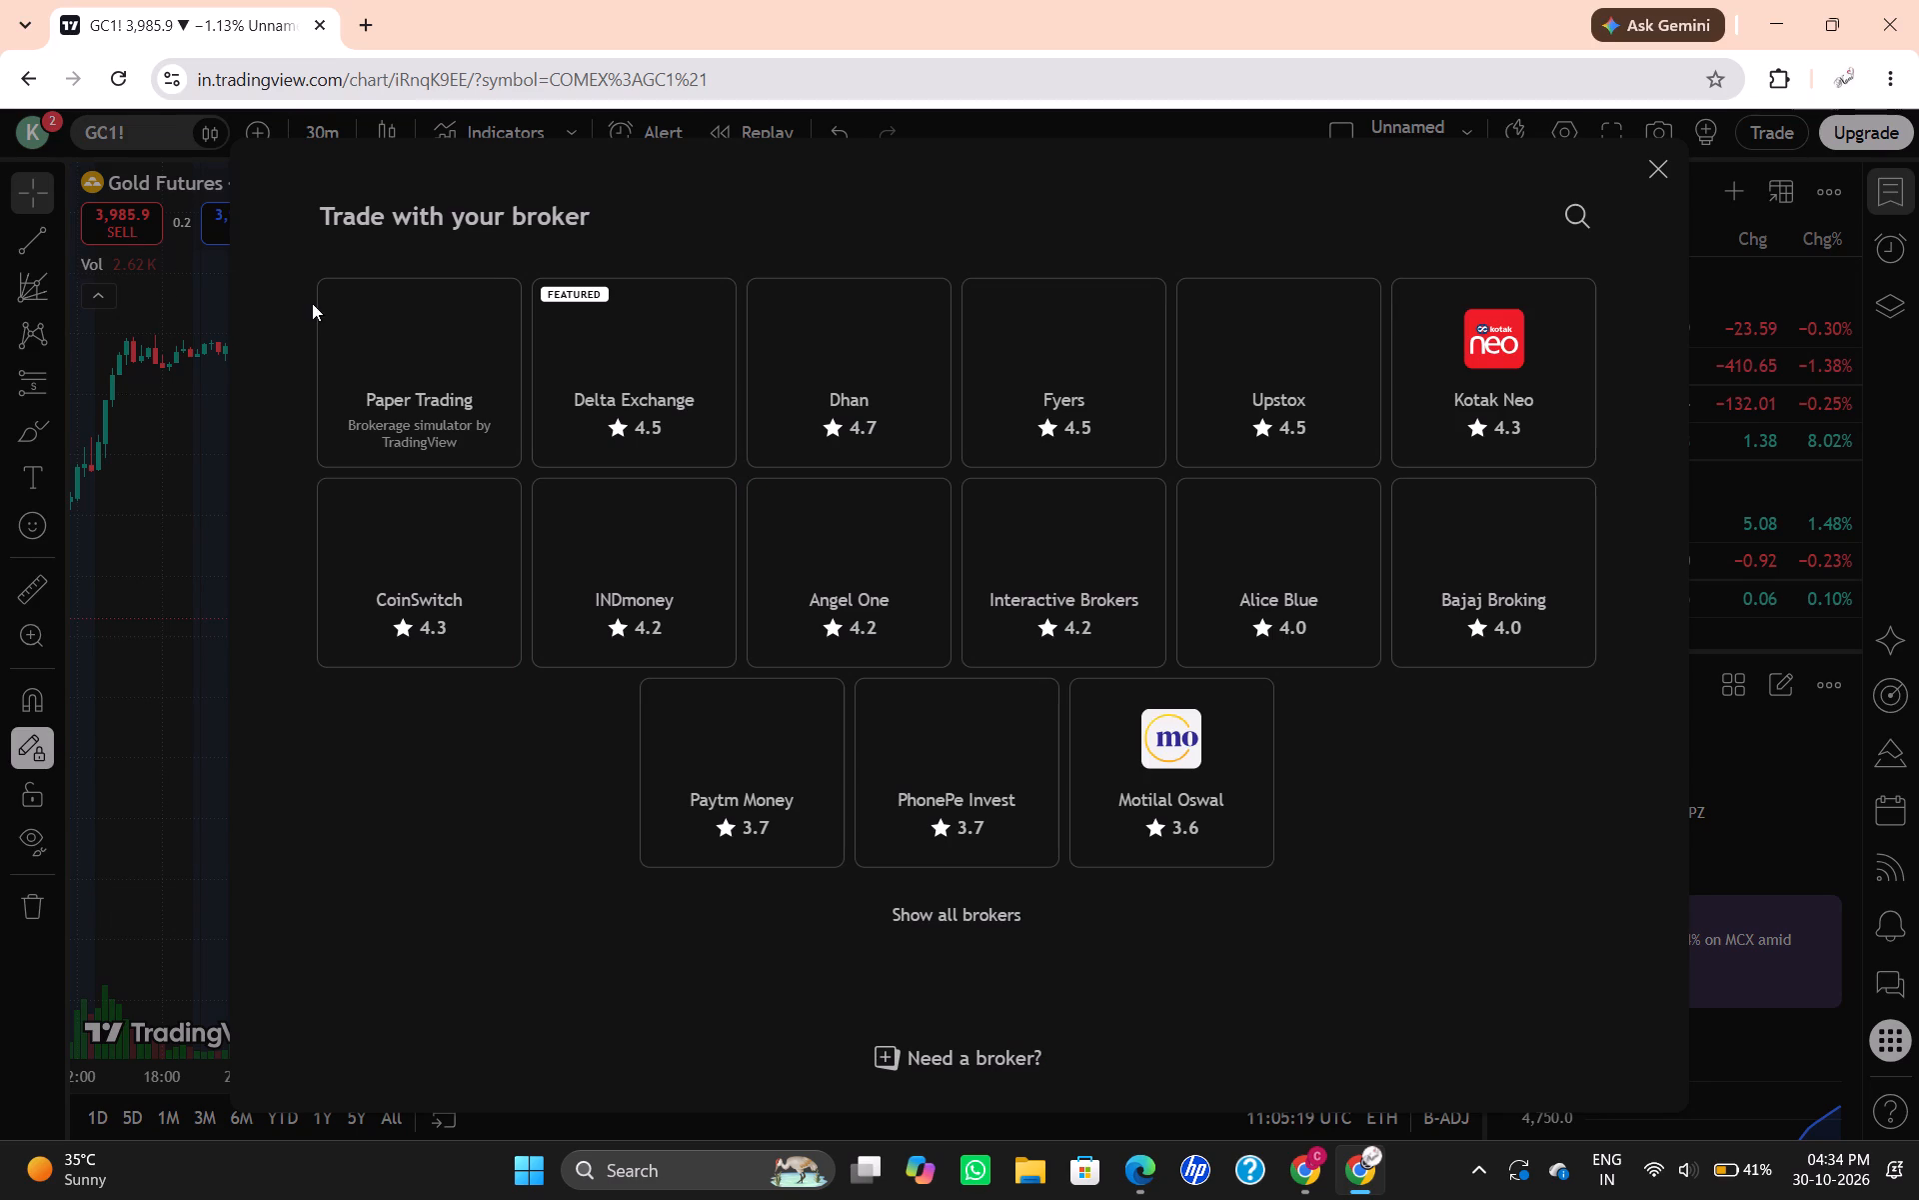
pyautogui.click(408, 367)
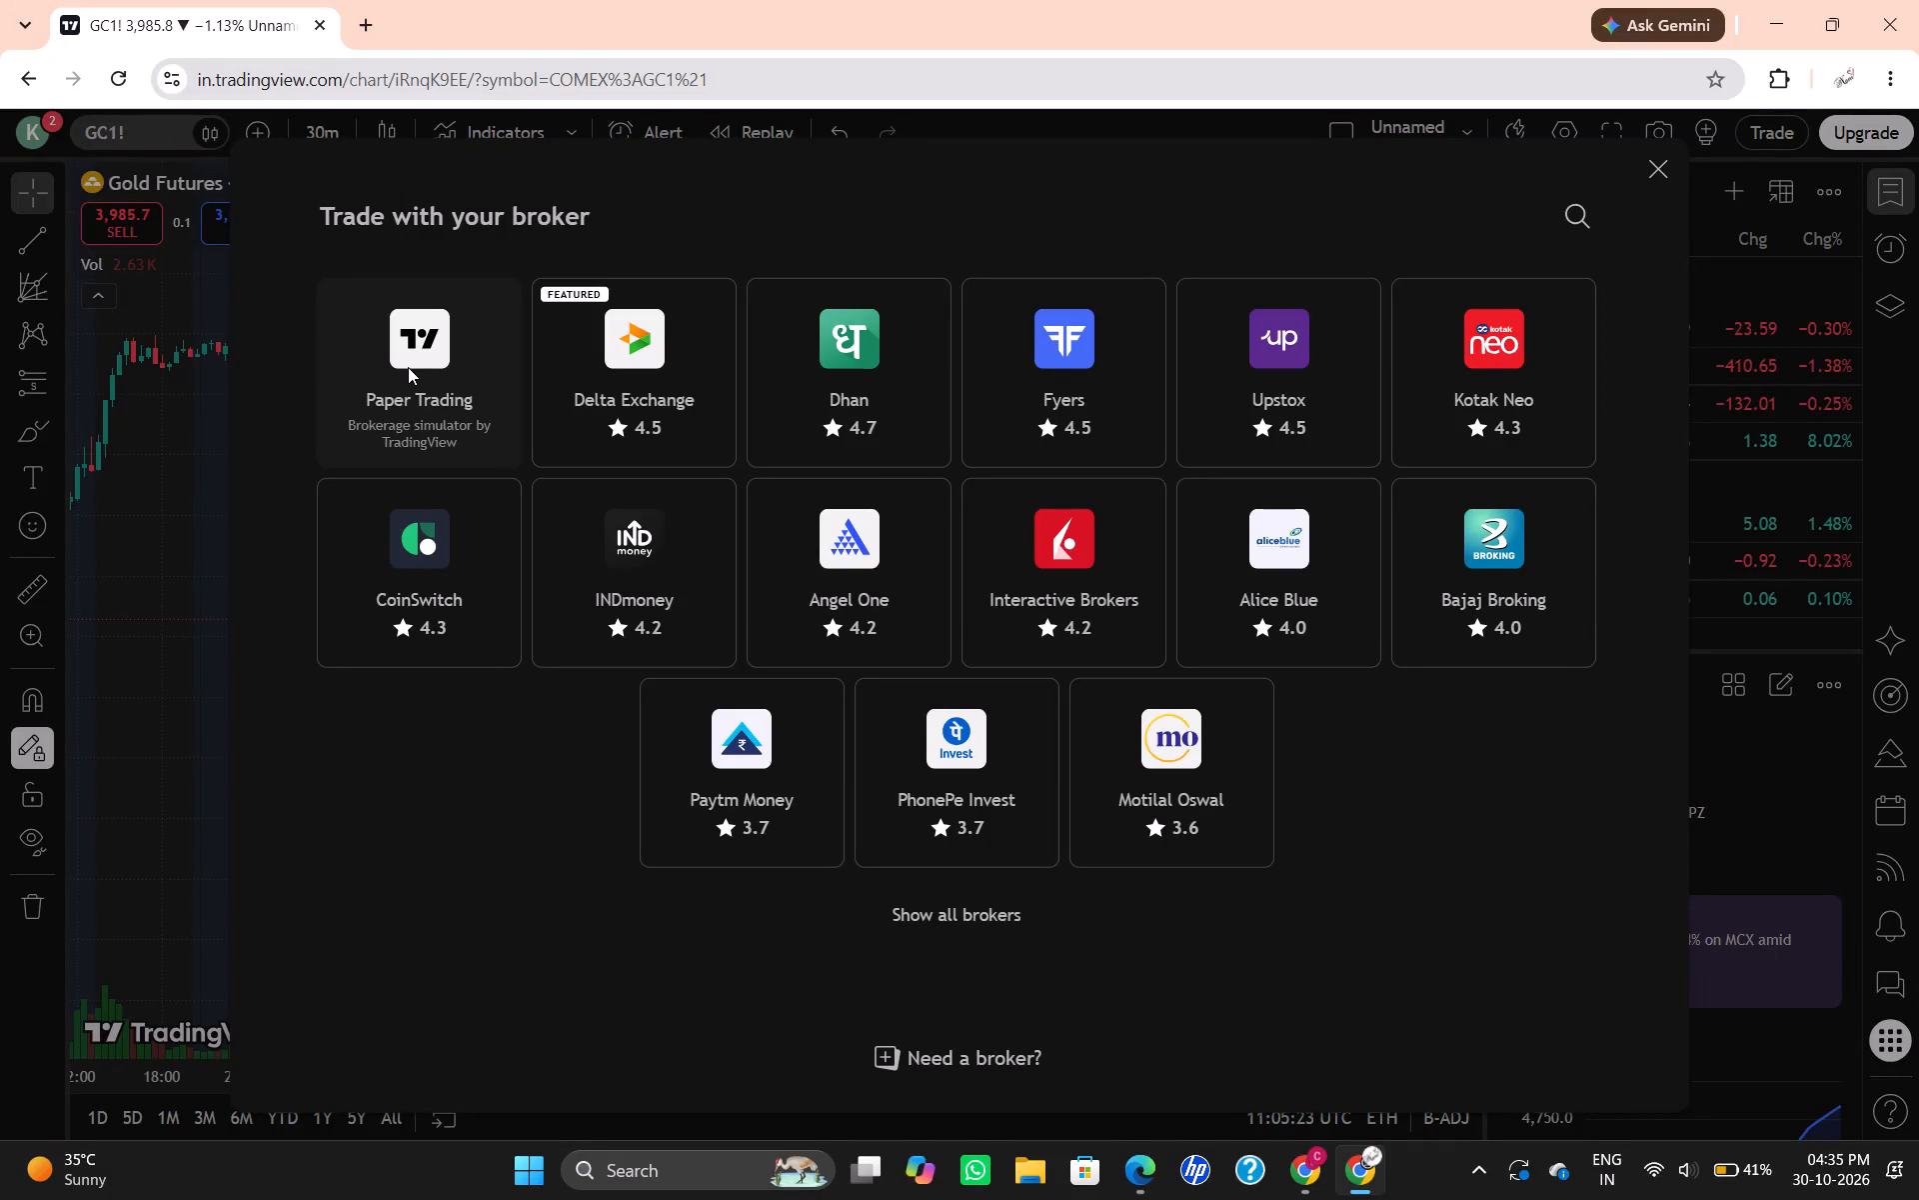
pyautogui.click(414, 334)
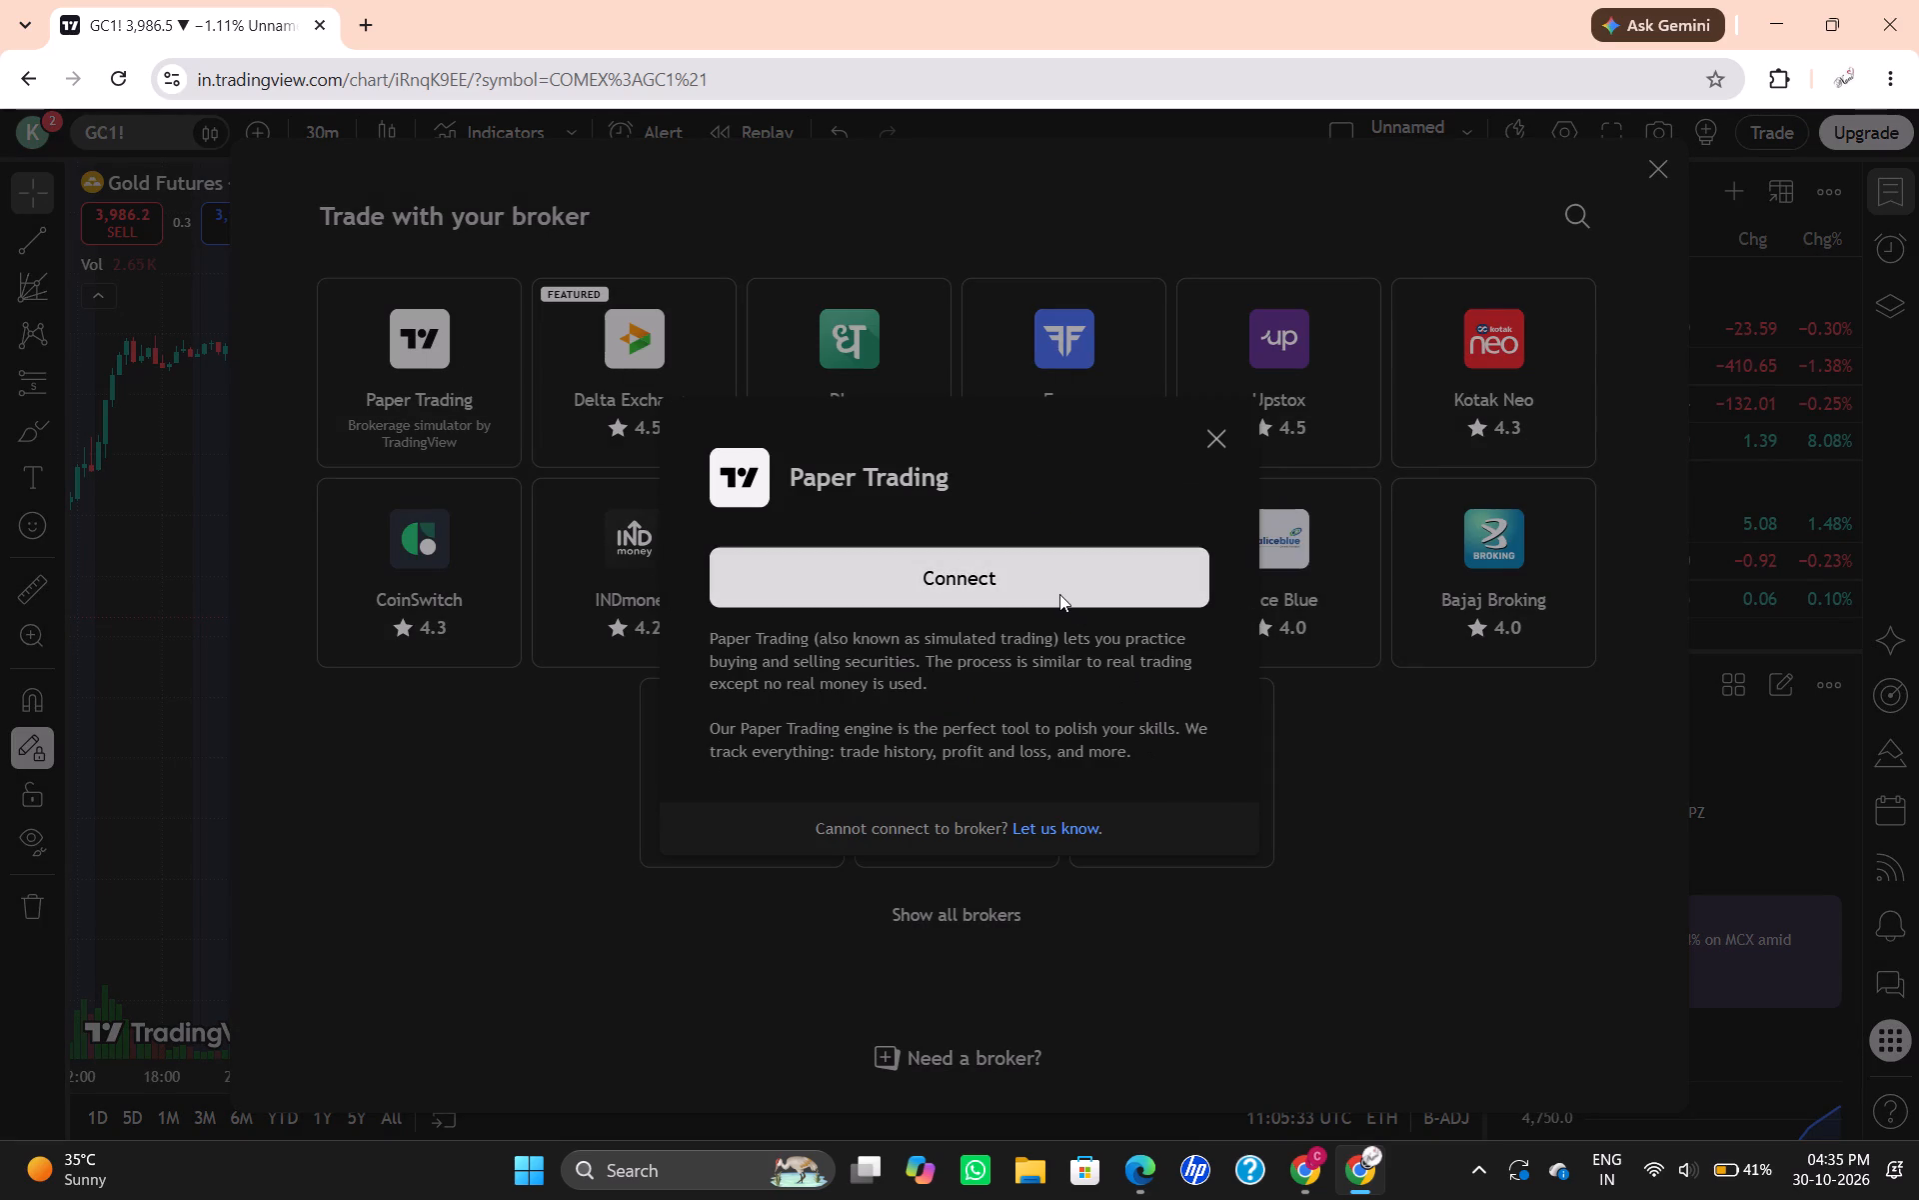
pyautogui.click(1059, 594)
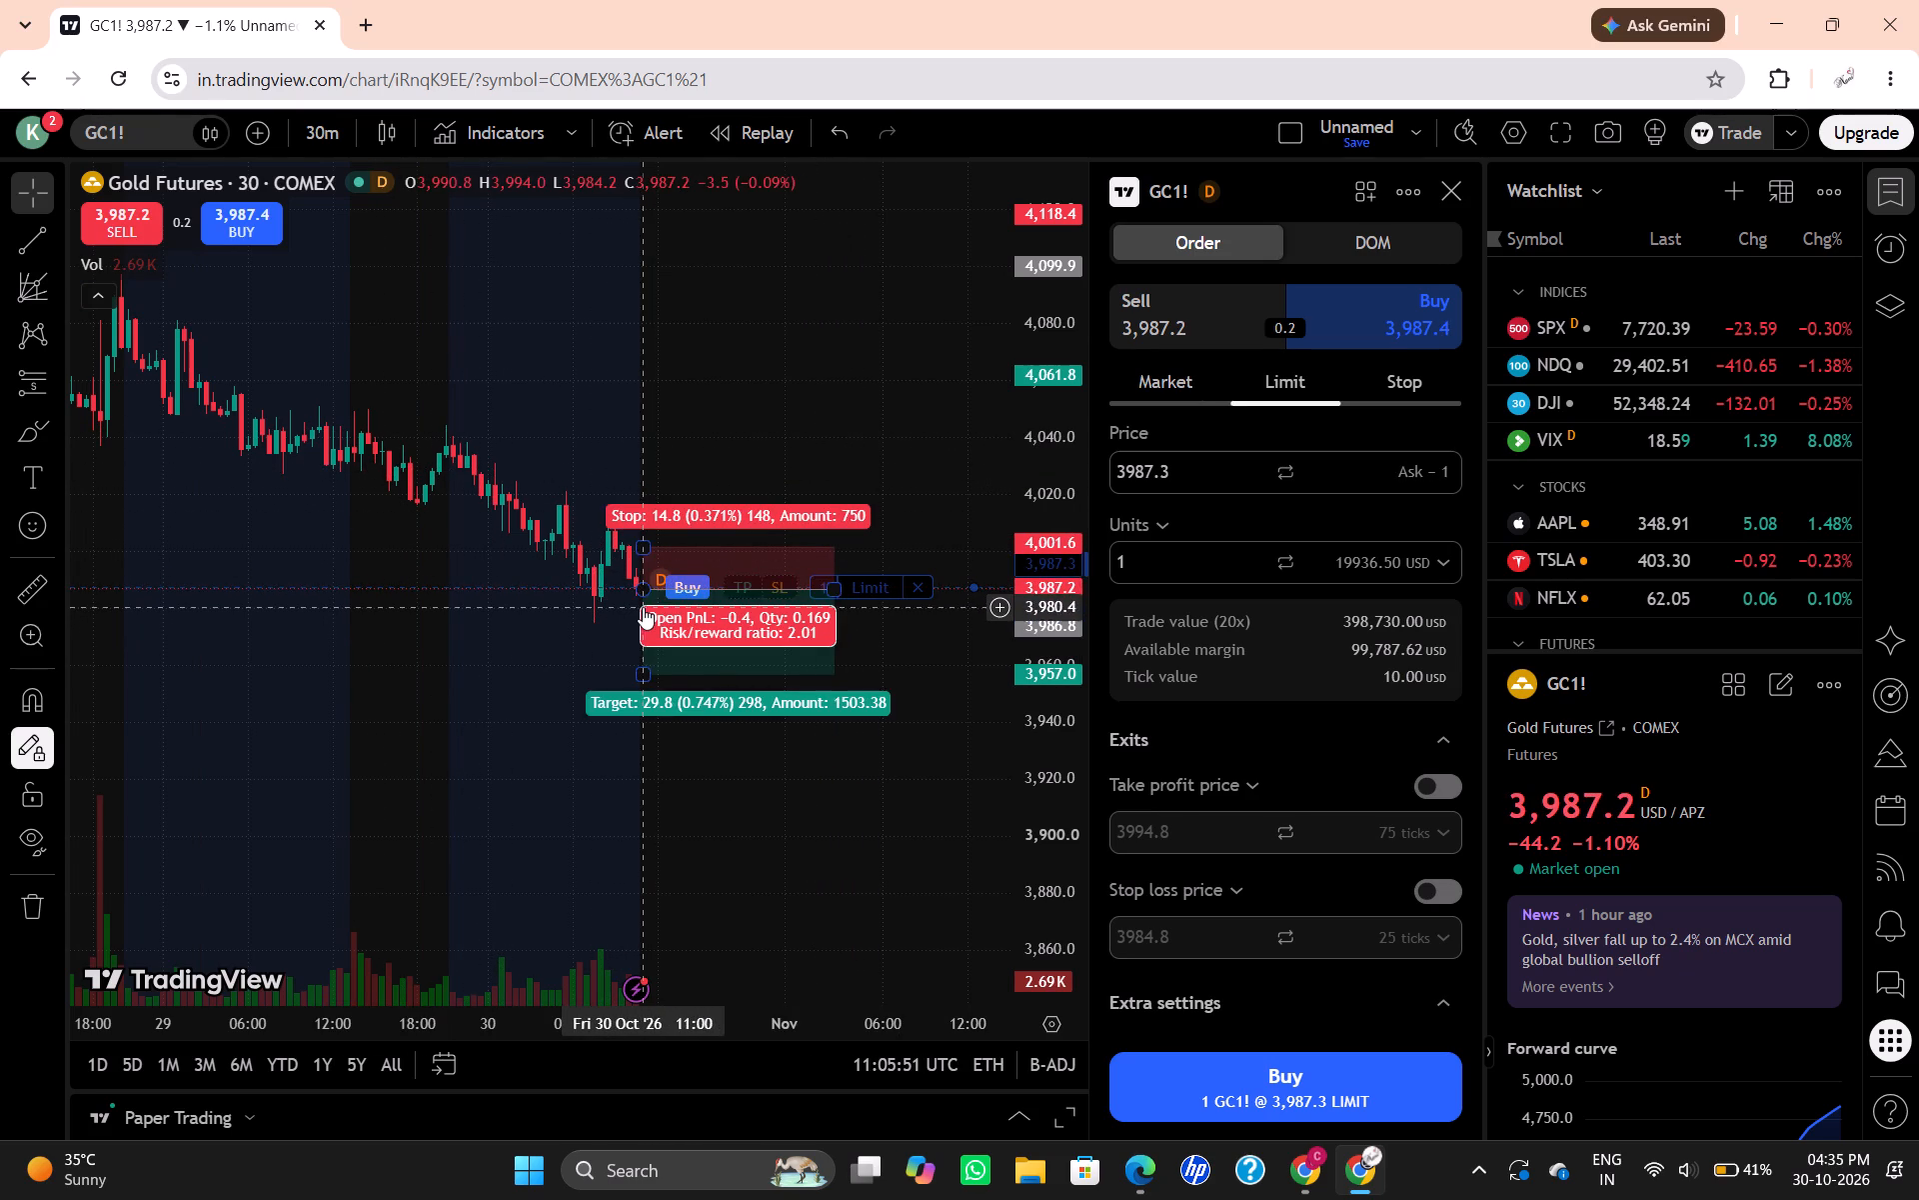
# Delete the short position drawing from the gold futures chart.
pyautogui.click(725, 448)
pyautogui.click(711, 645)
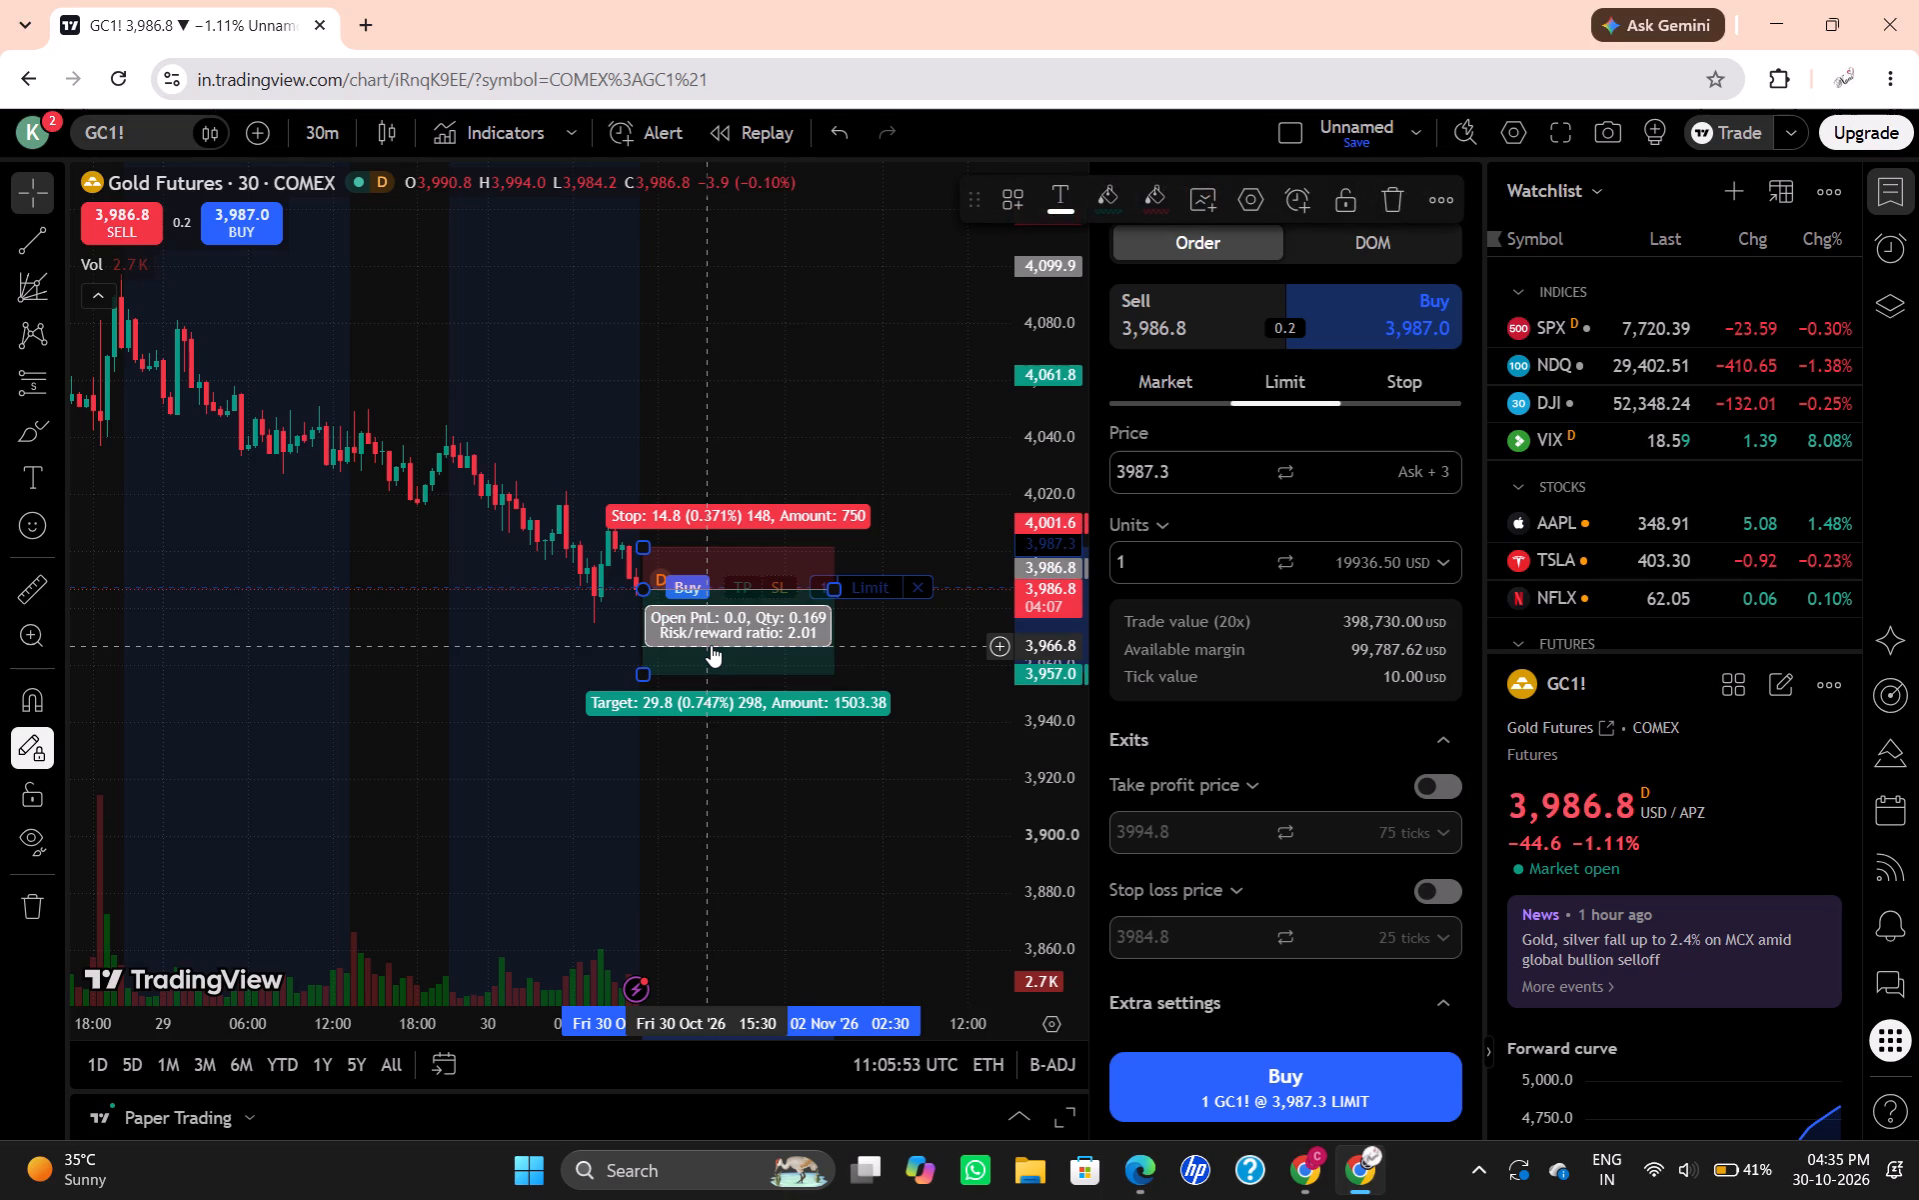
pyautogui.press('BackSpace')
pyautogui.click(745, 490)
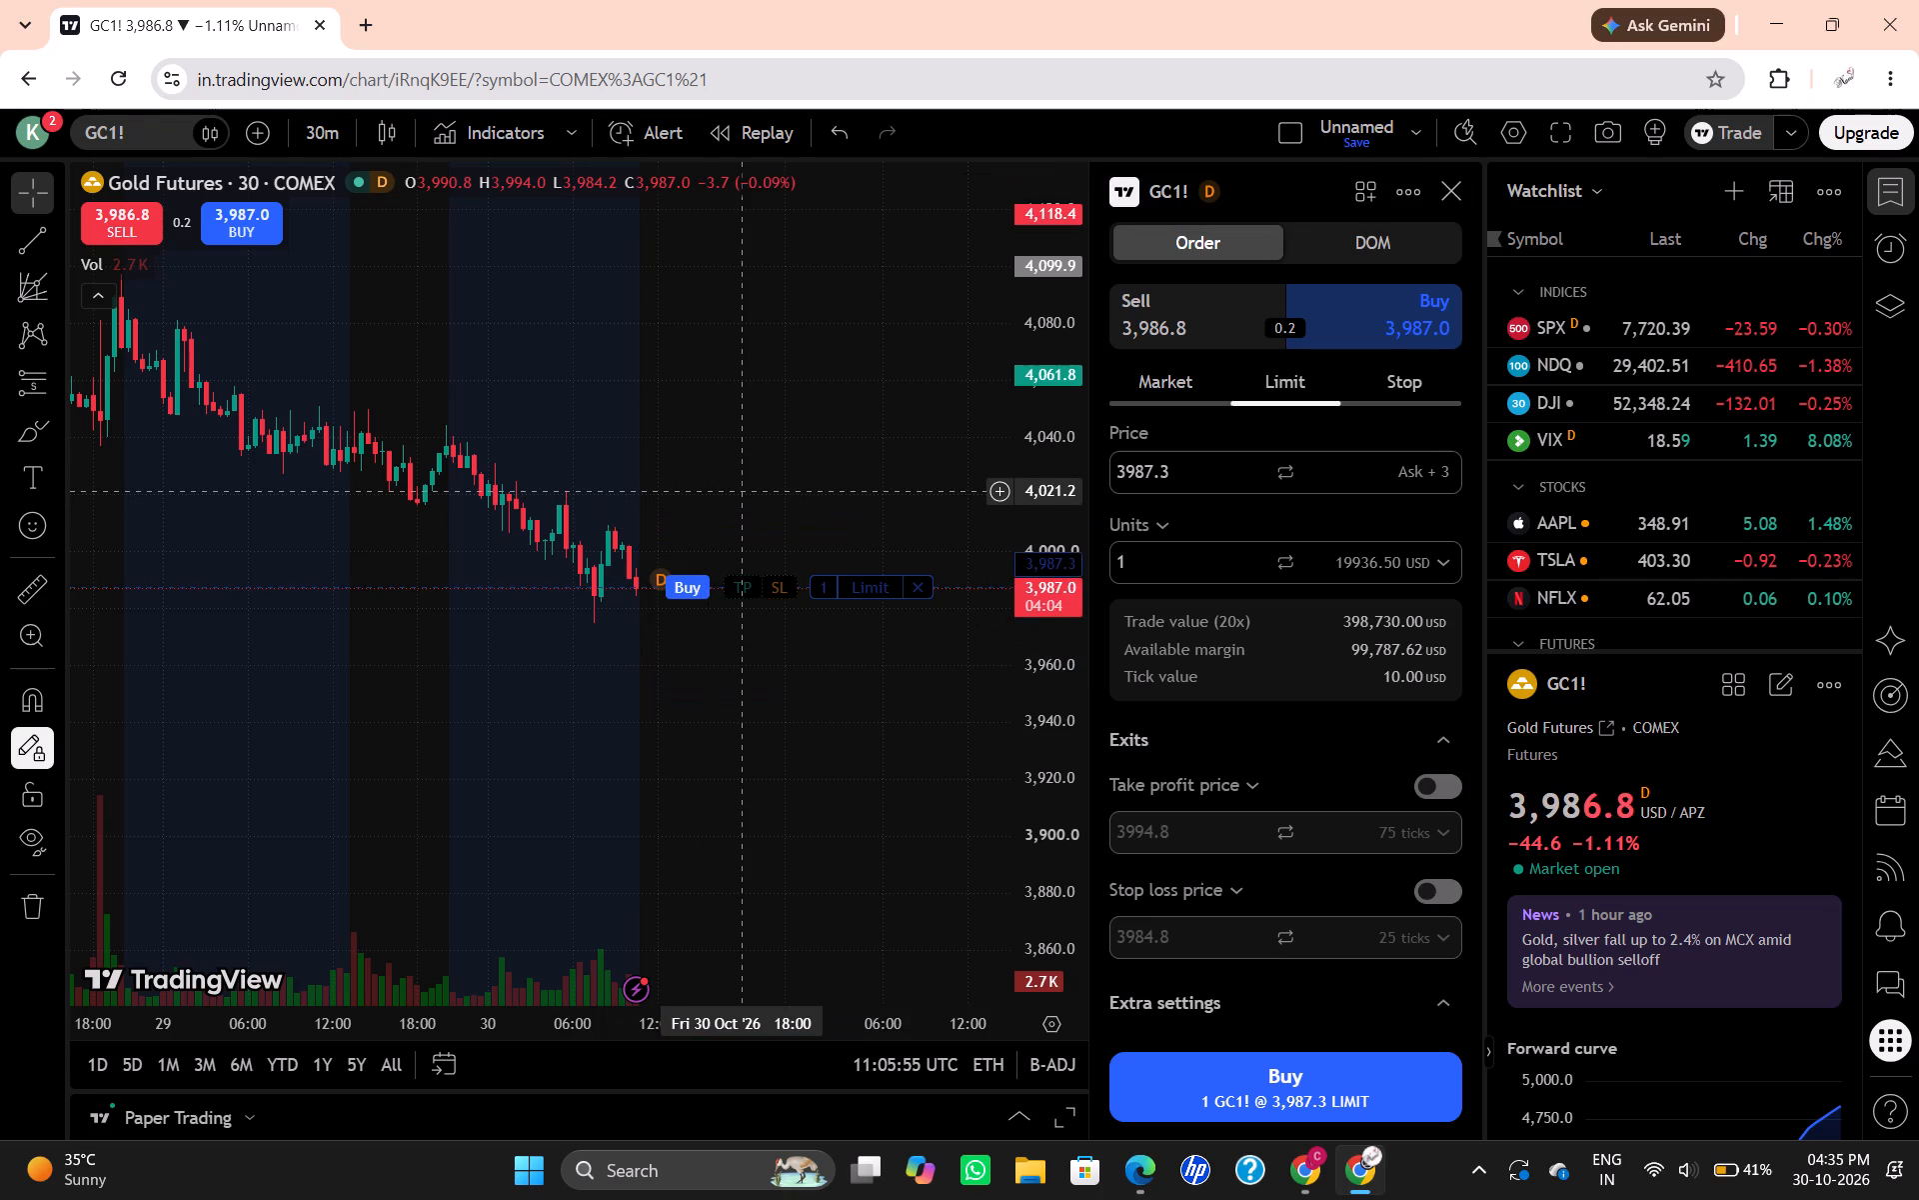
# Discard the draft order and start a new buy limit order at 3987.7 for 10 units.
pyautogui.click(907, 582)
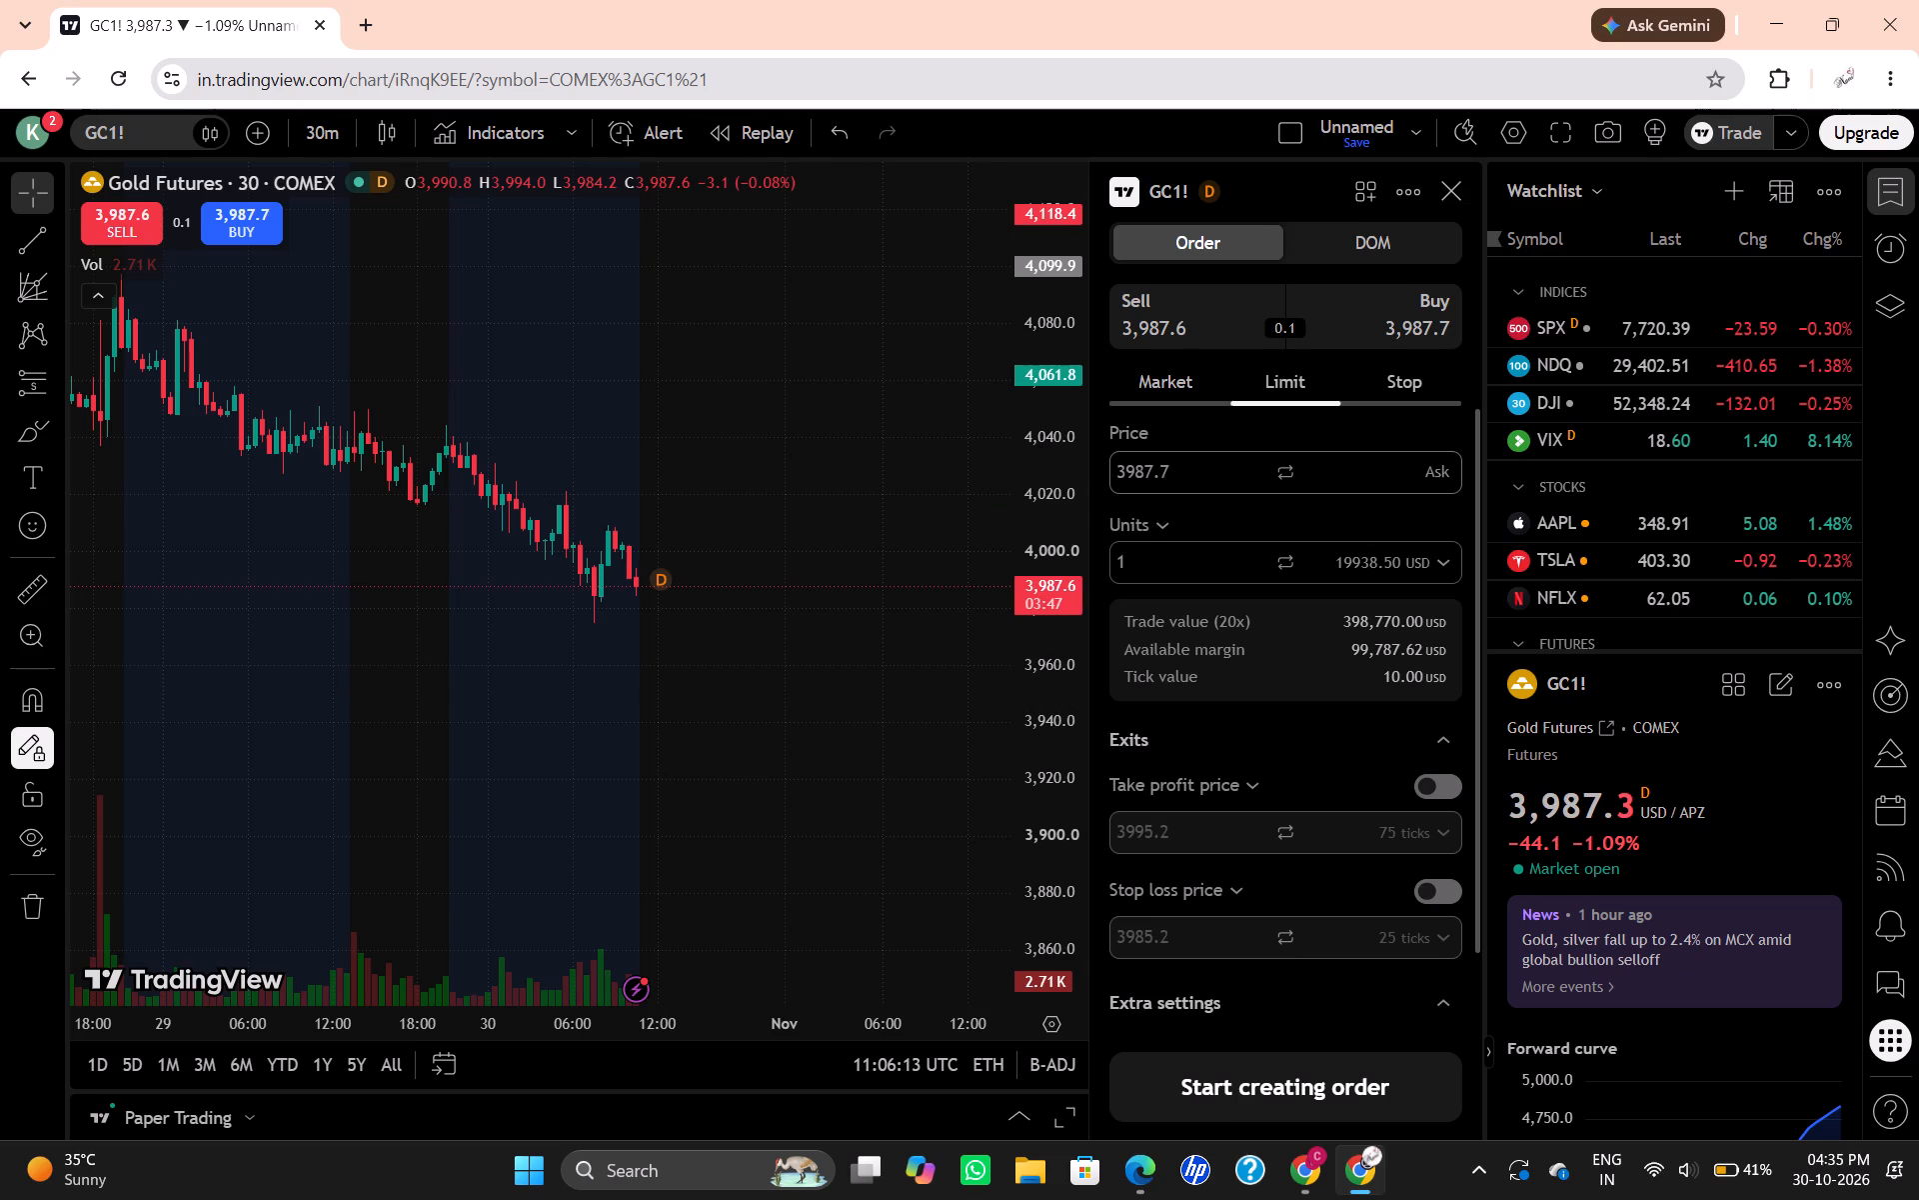
pyautogui.click(1376, 333)
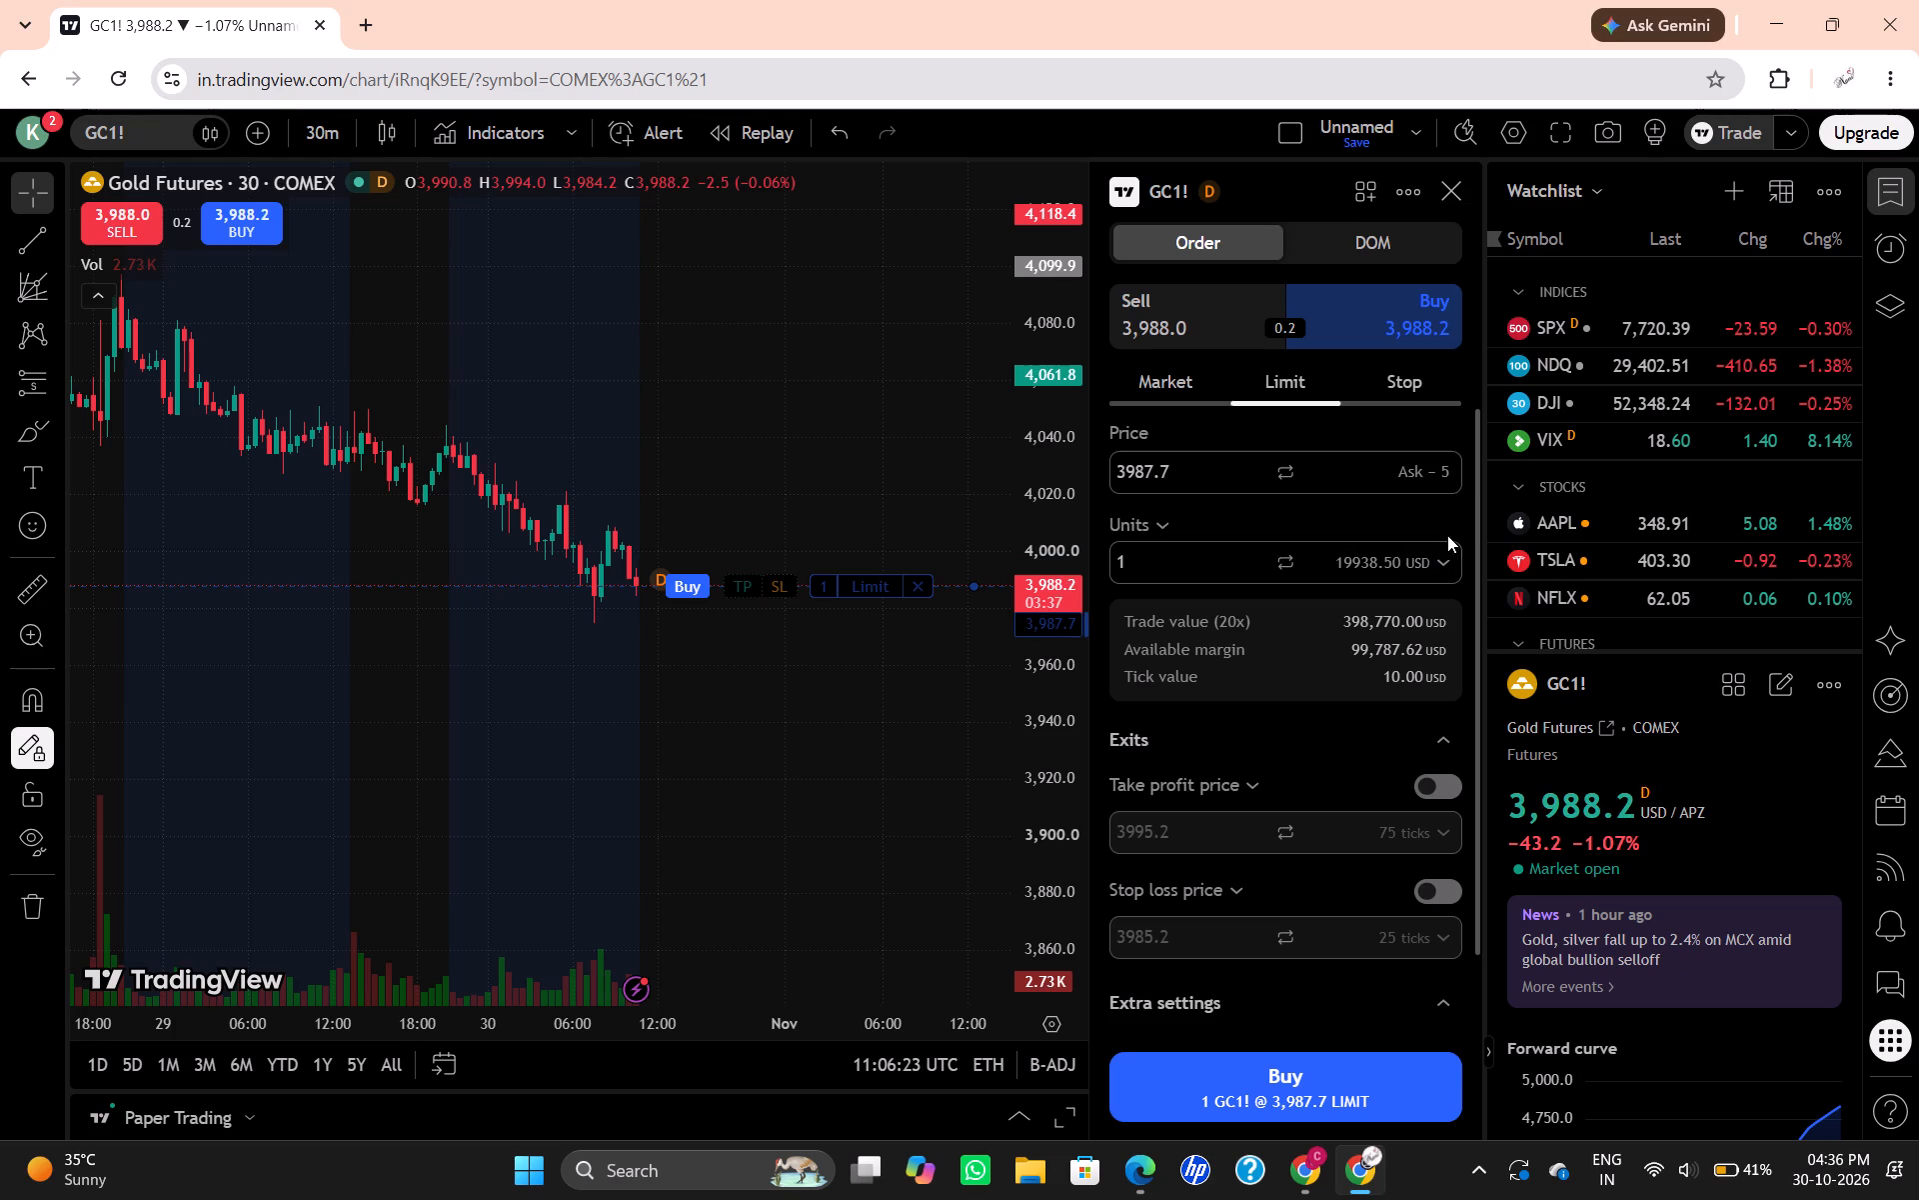
pyautogui.click(1202, 553)
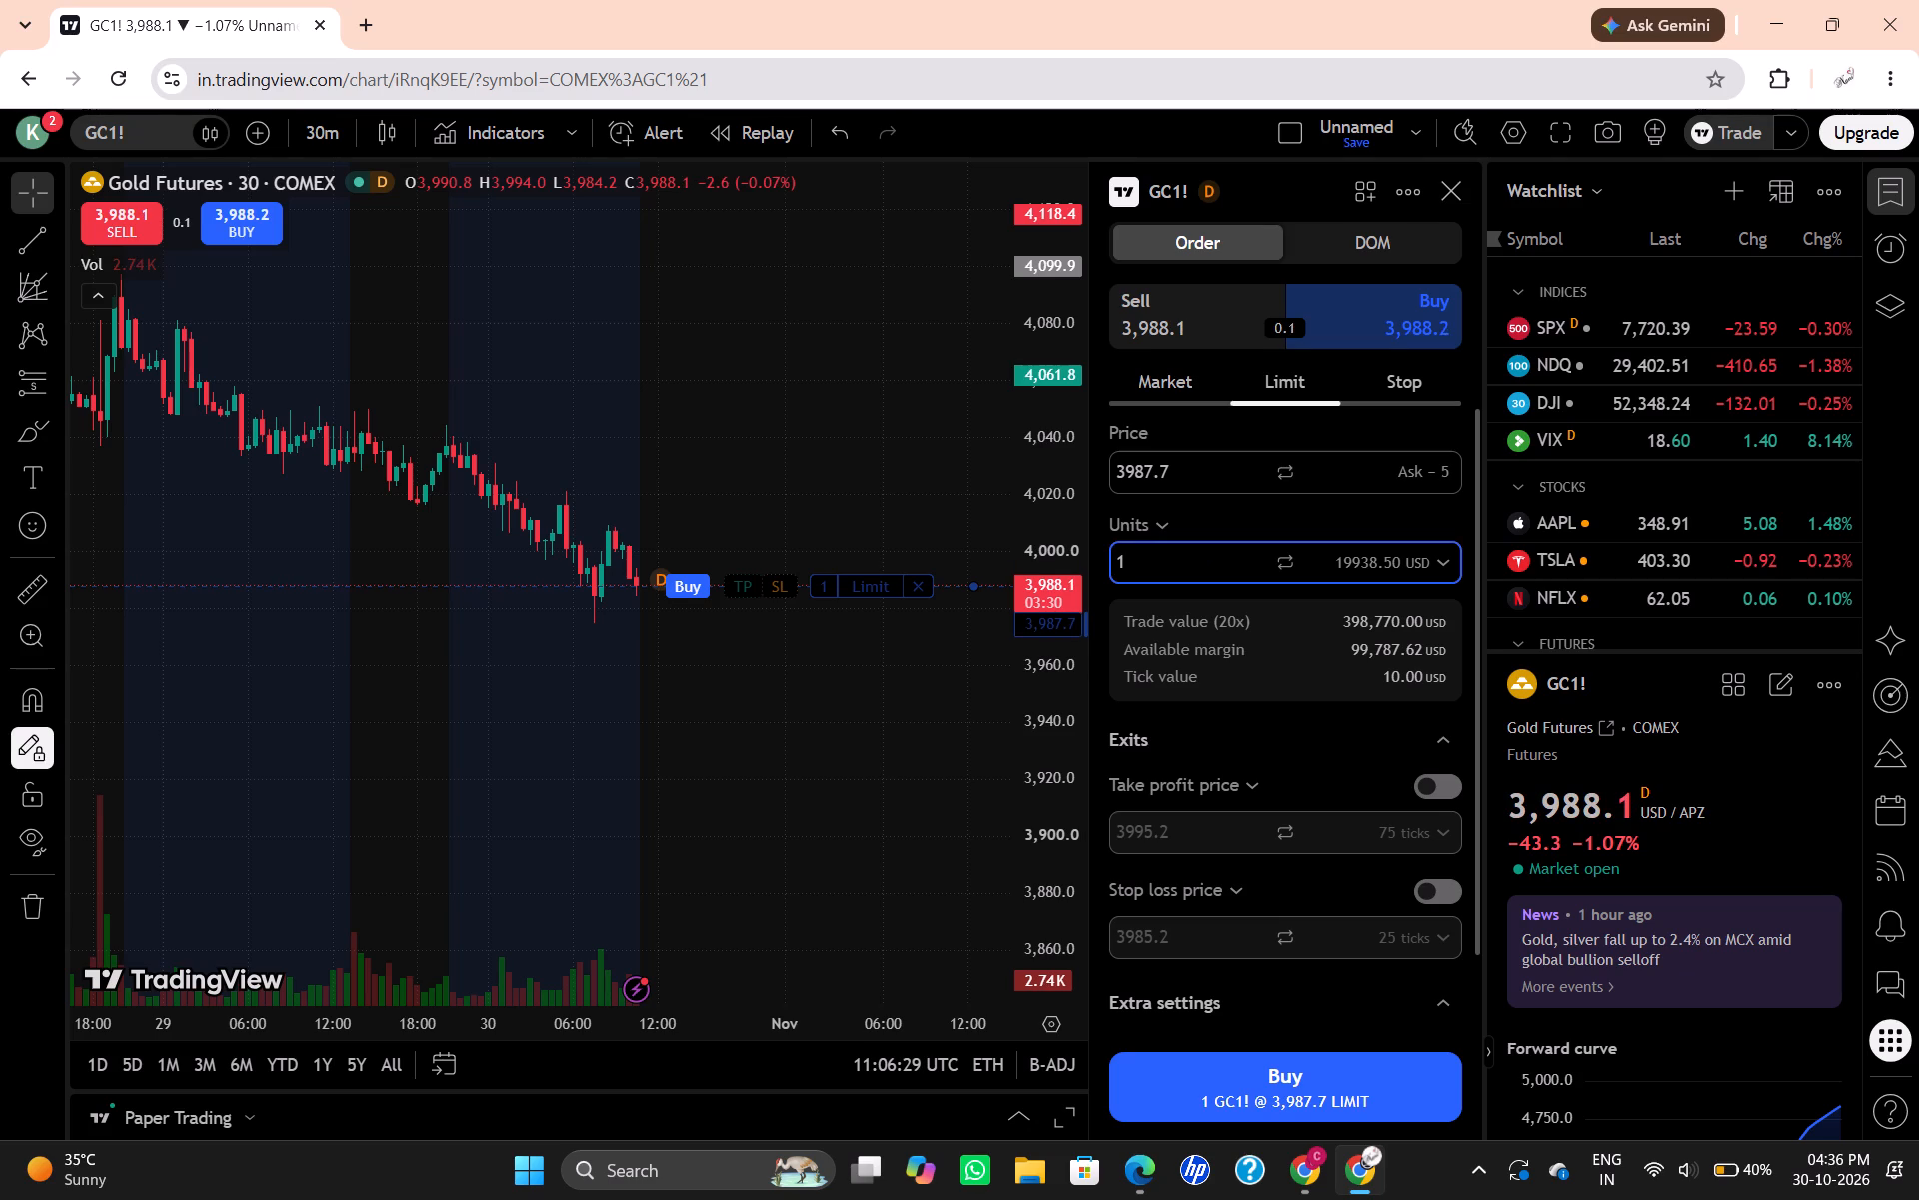
pyautogui.press('BackSpace')
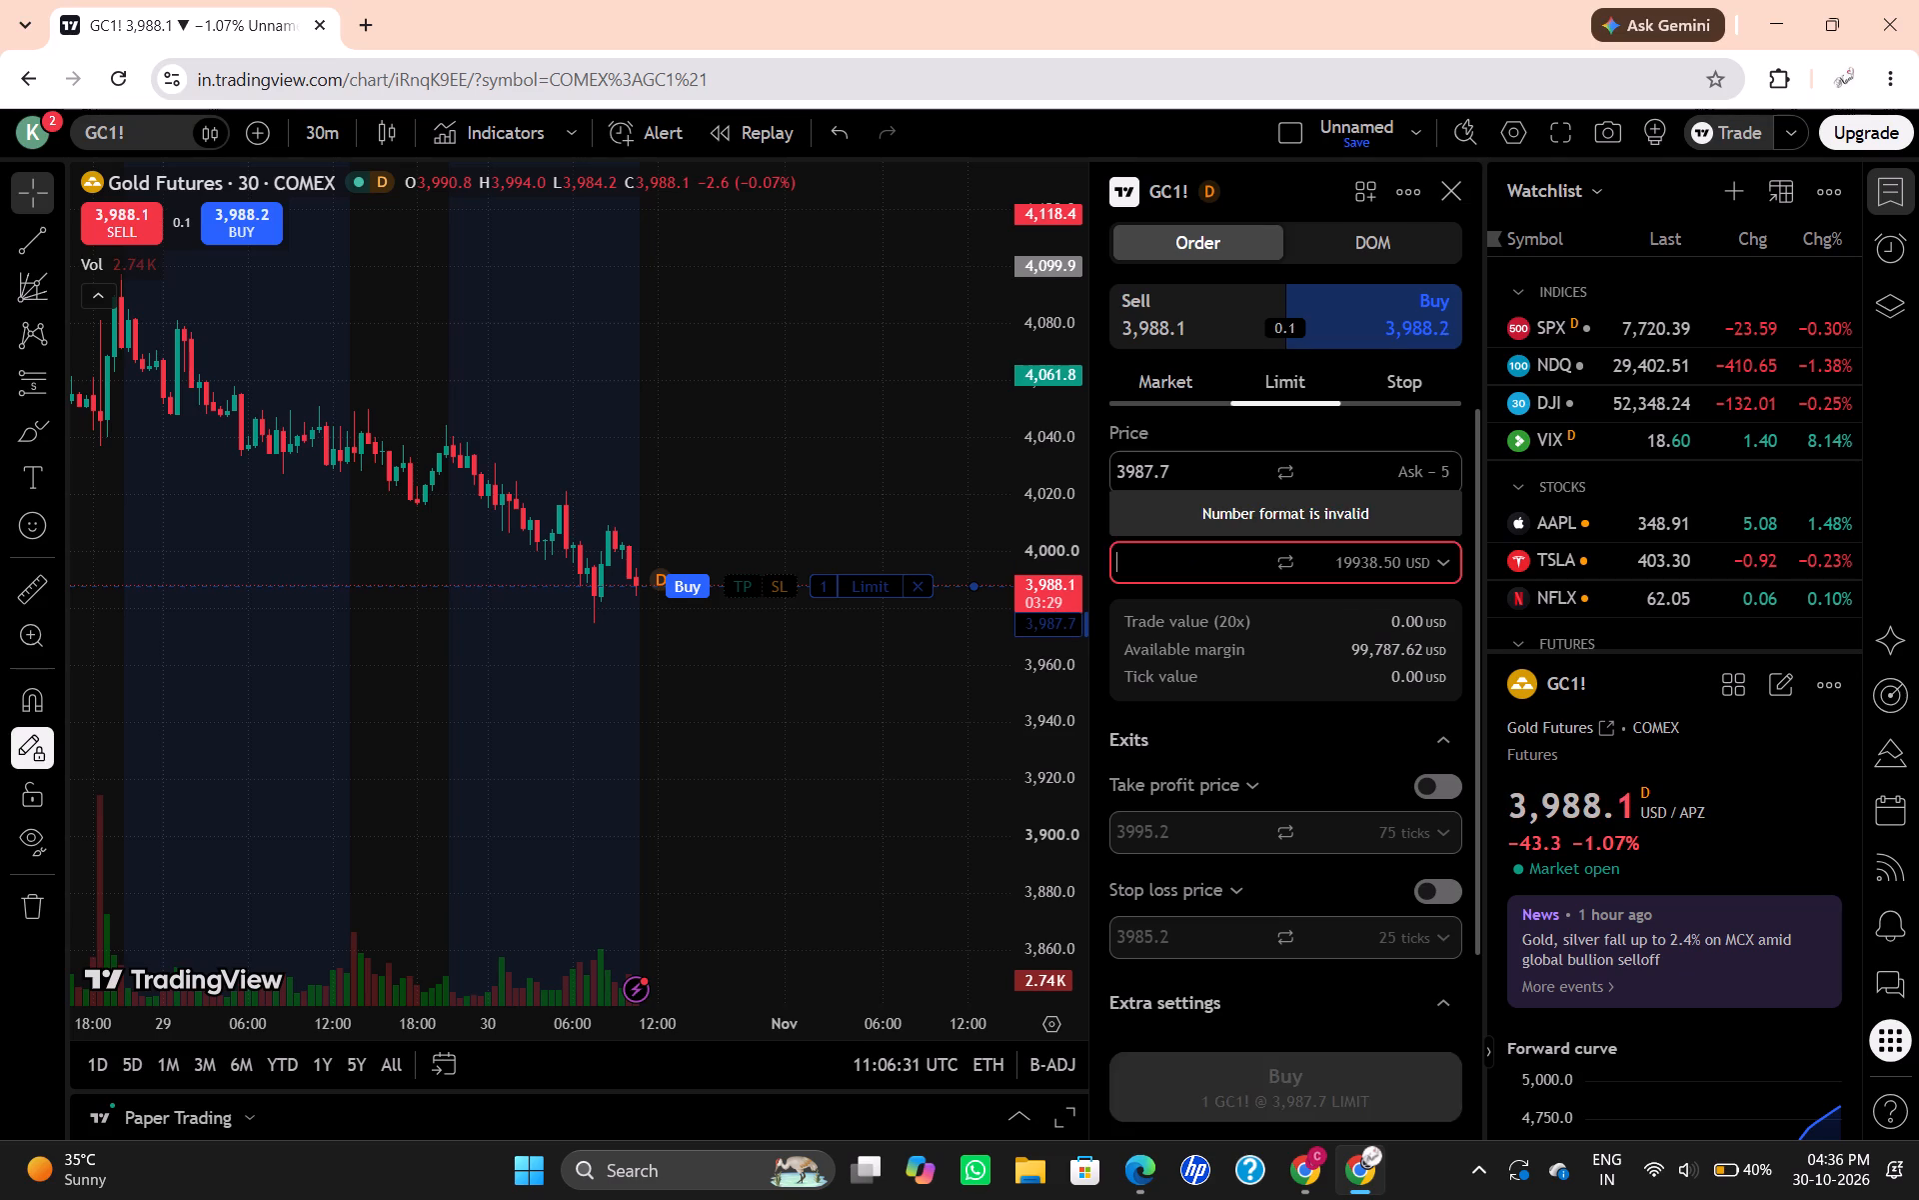
pyautogui.press('1')
pyautogui.press('0')
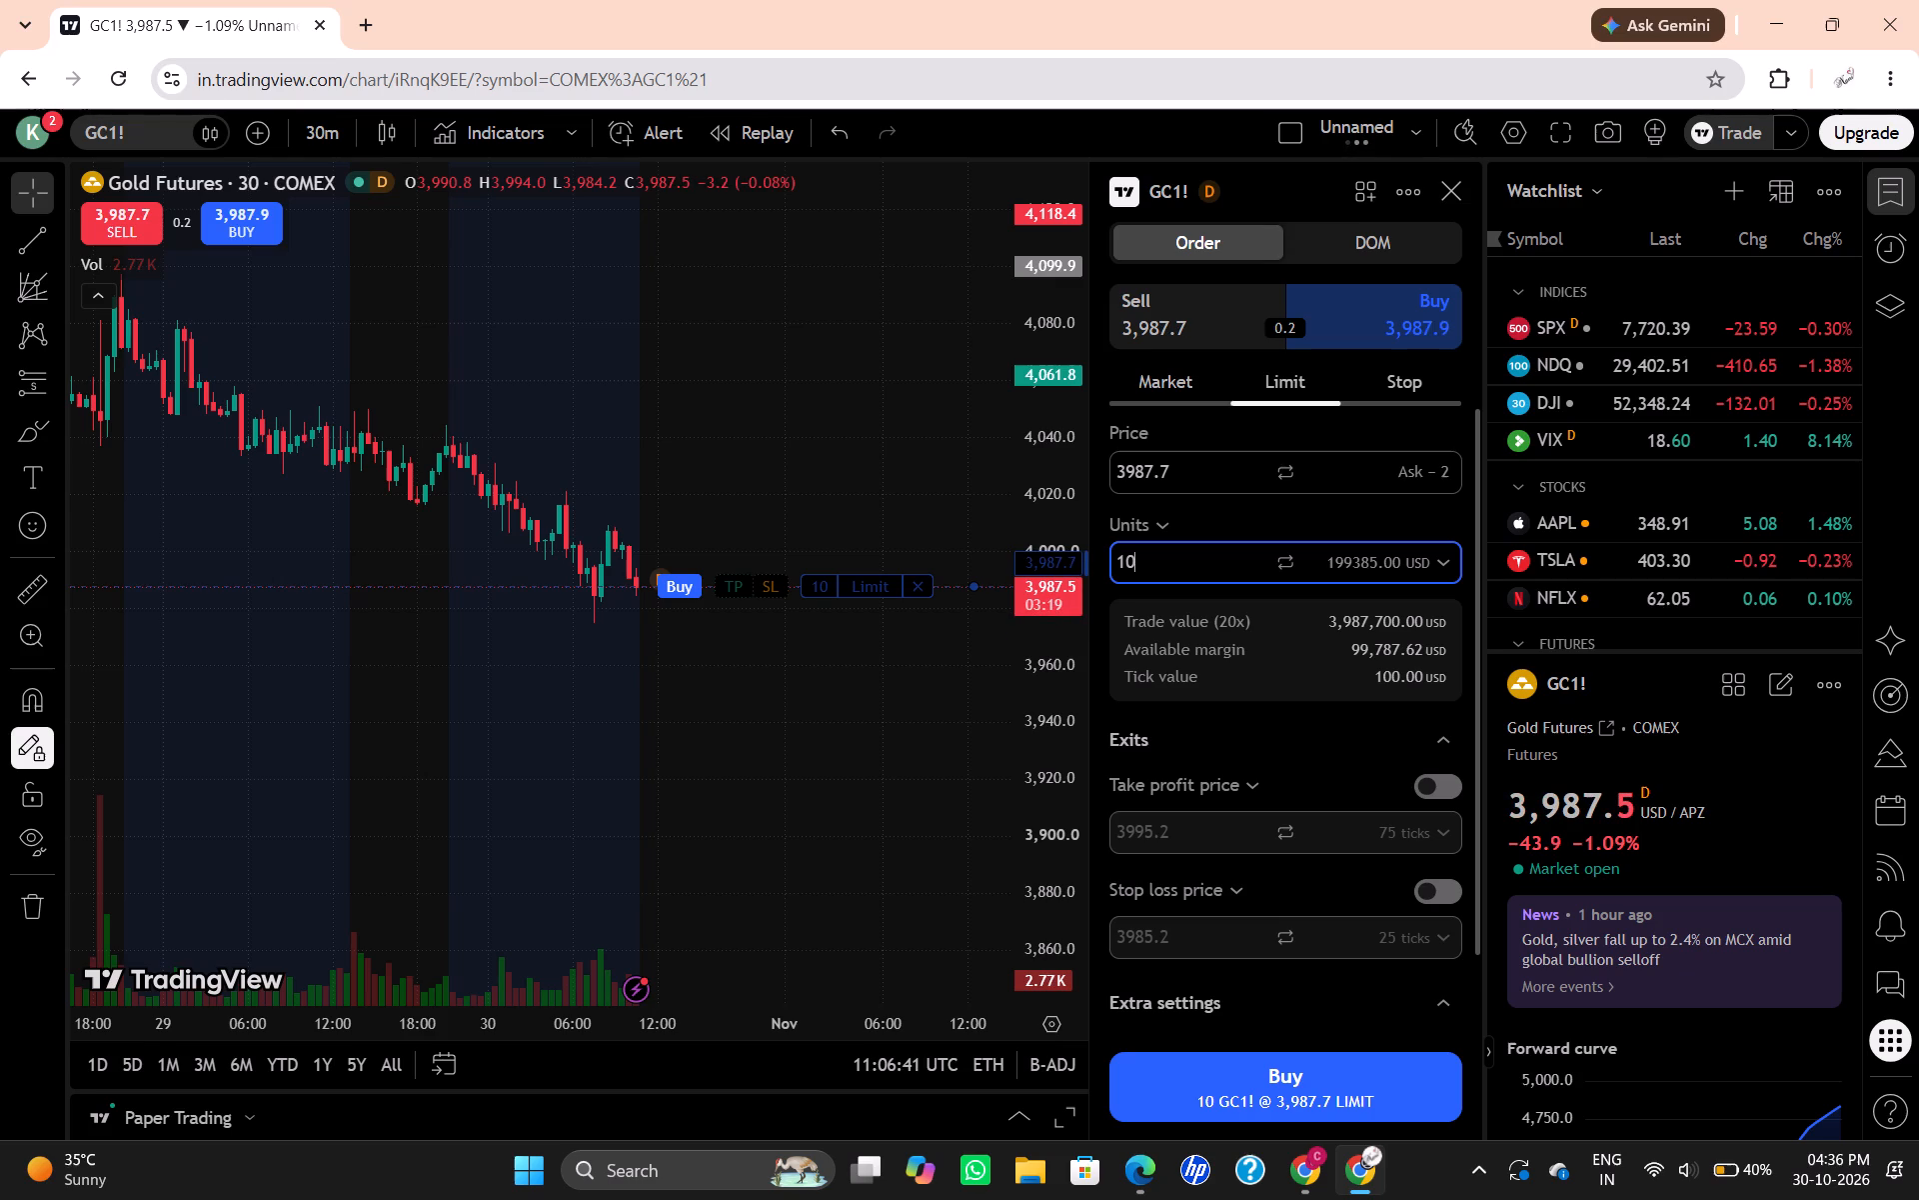
pyautogui.press('0')
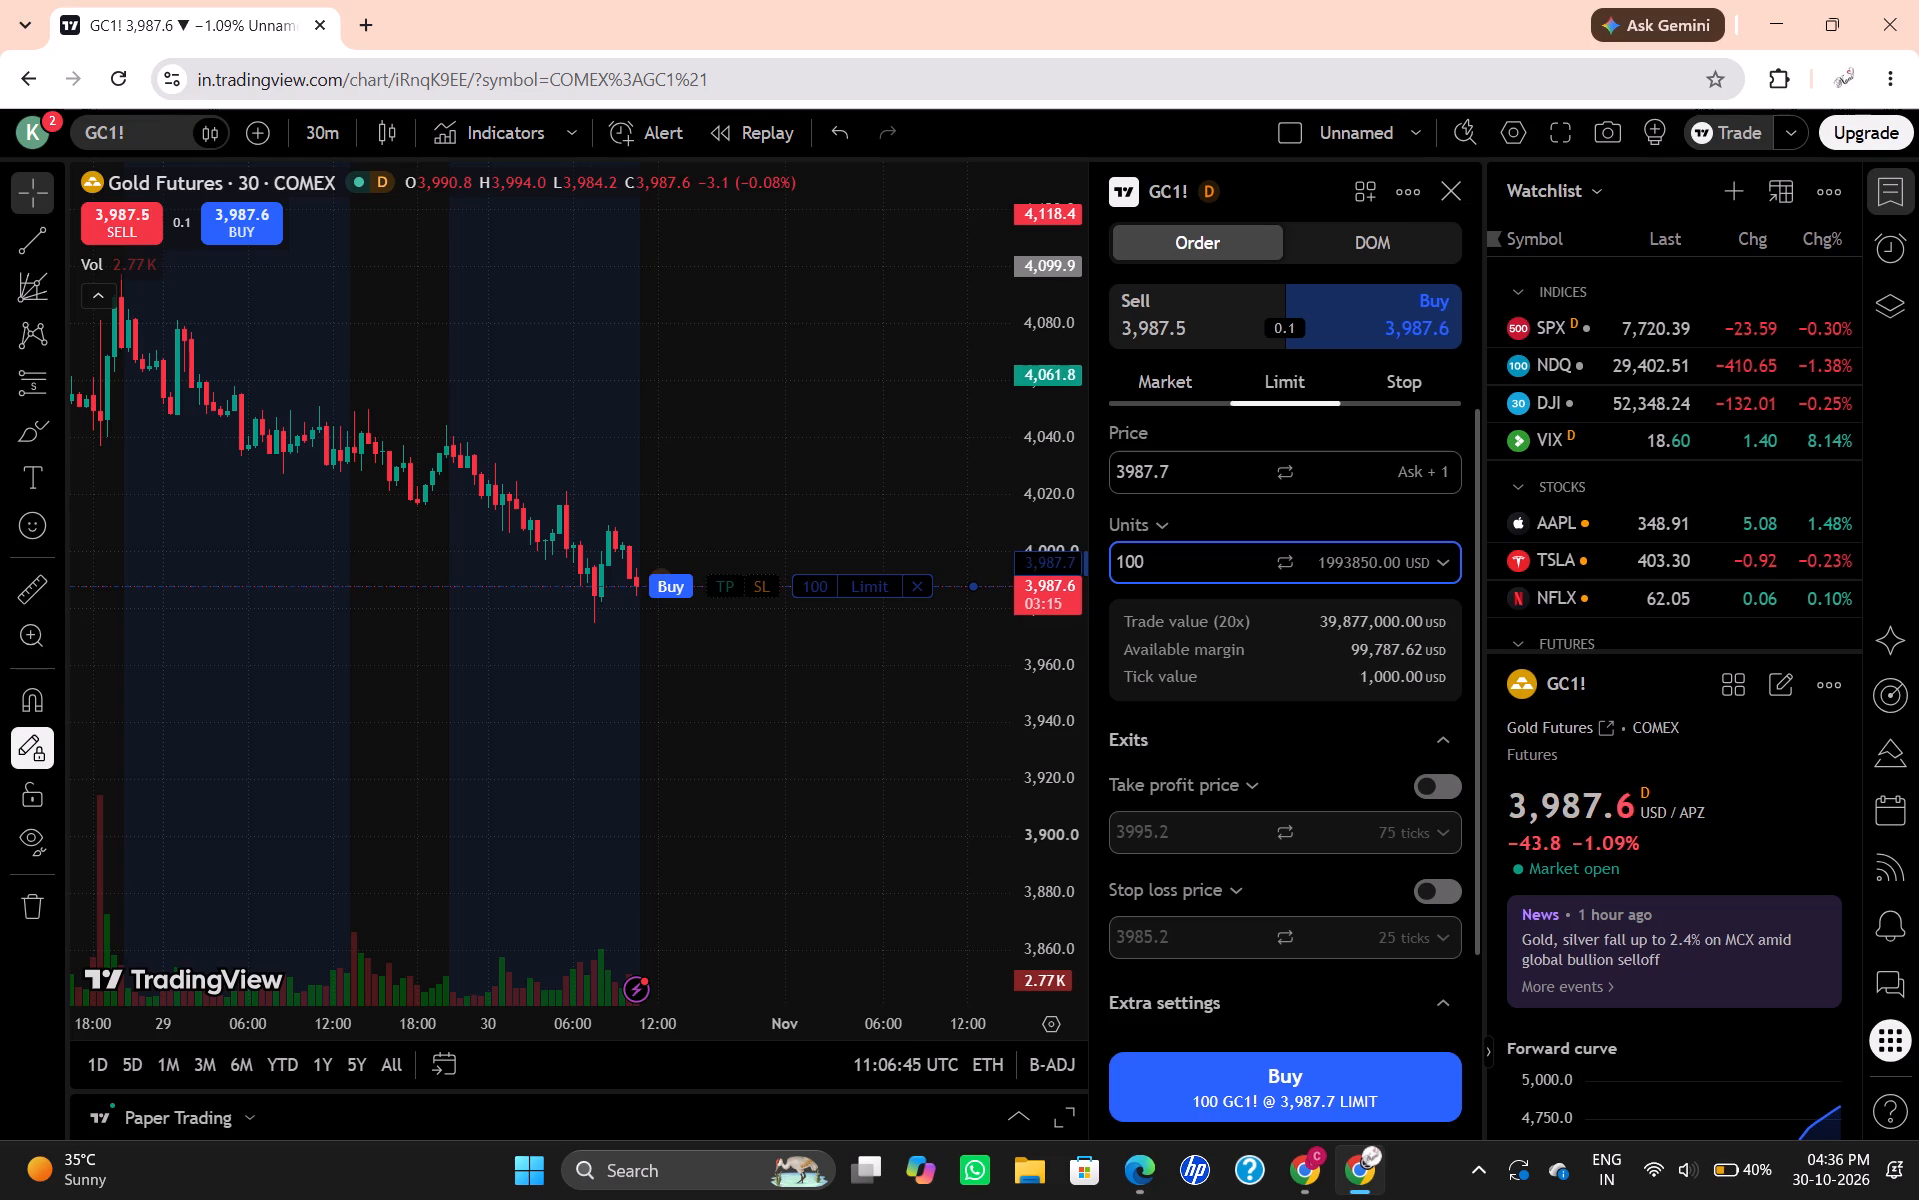
pyautogui.press('BackSpace')
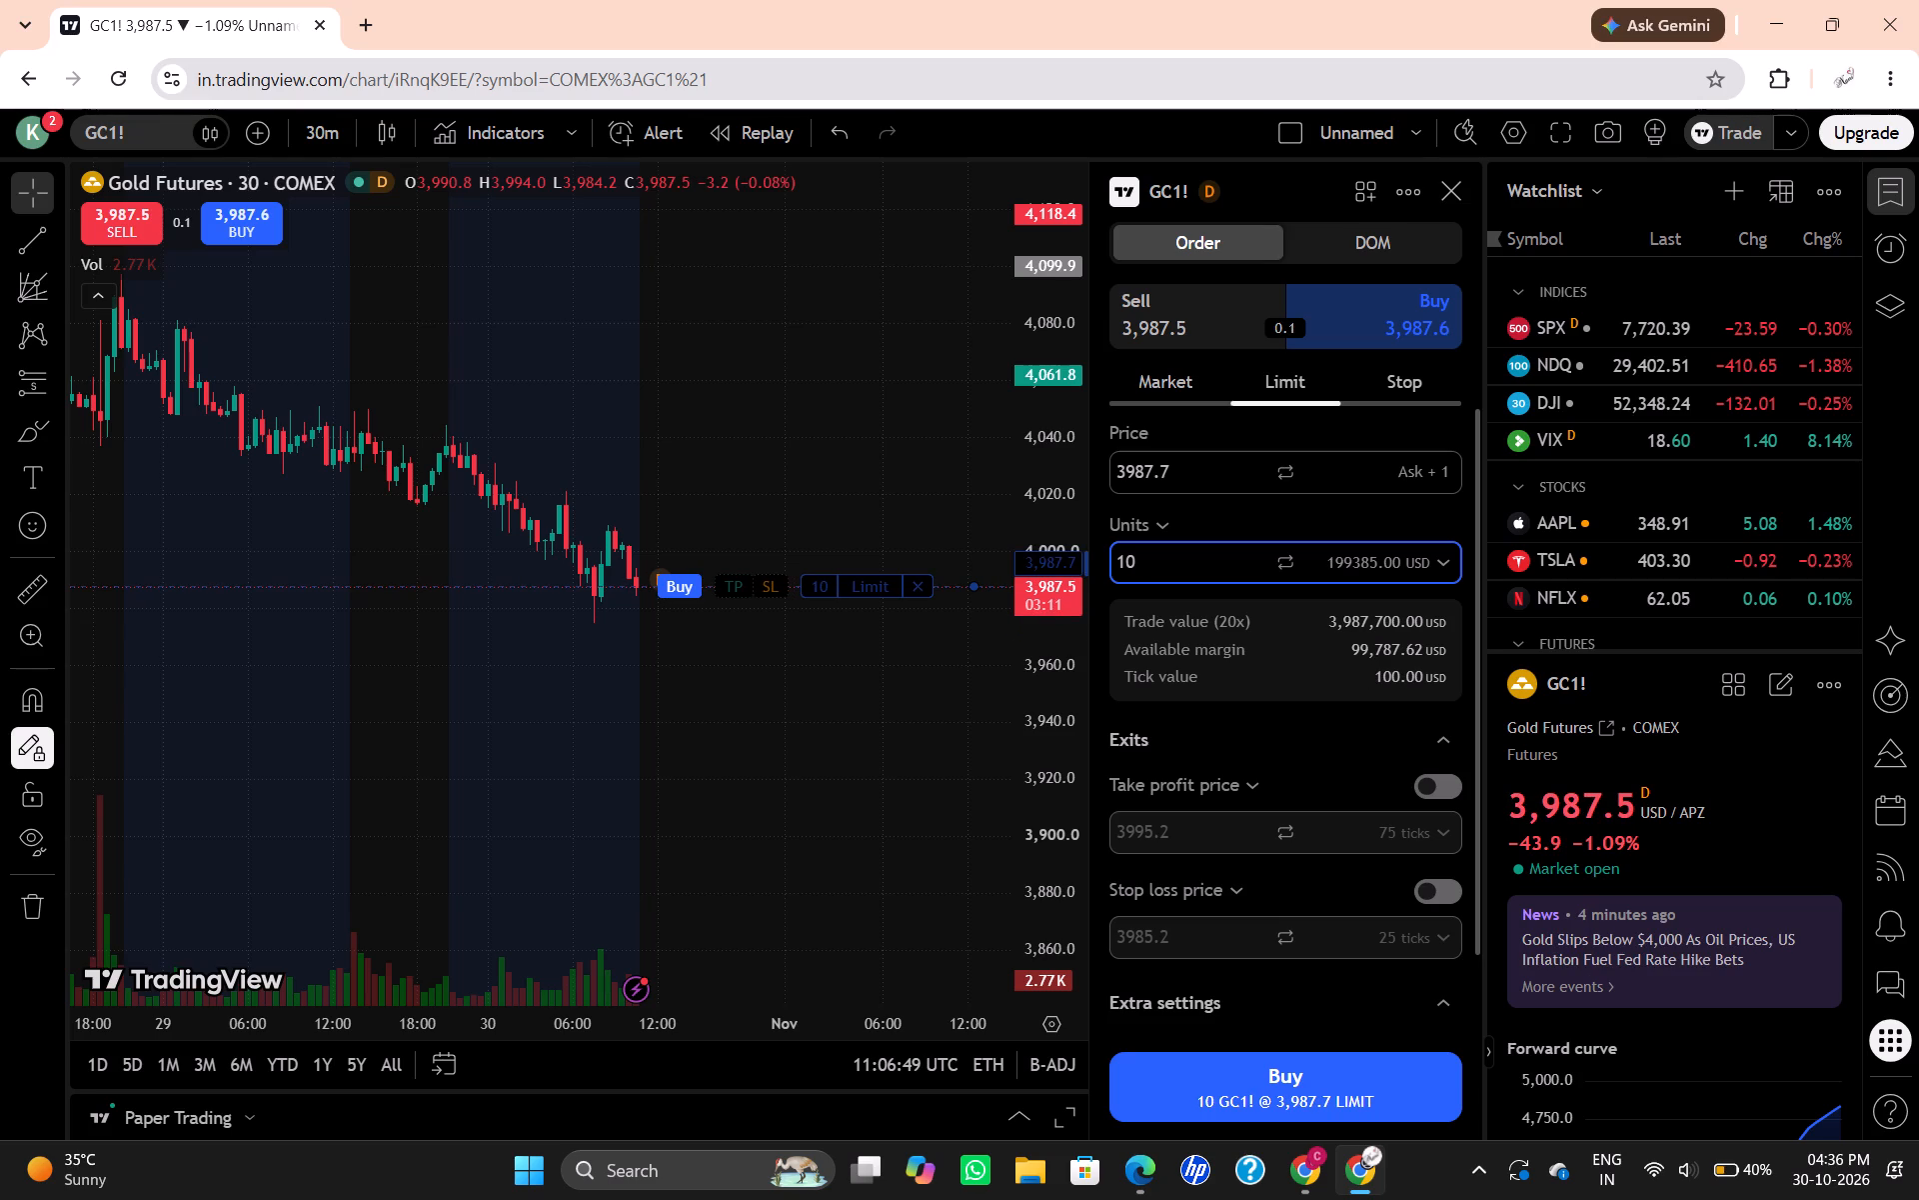
pyautogui.press('BackSpace')
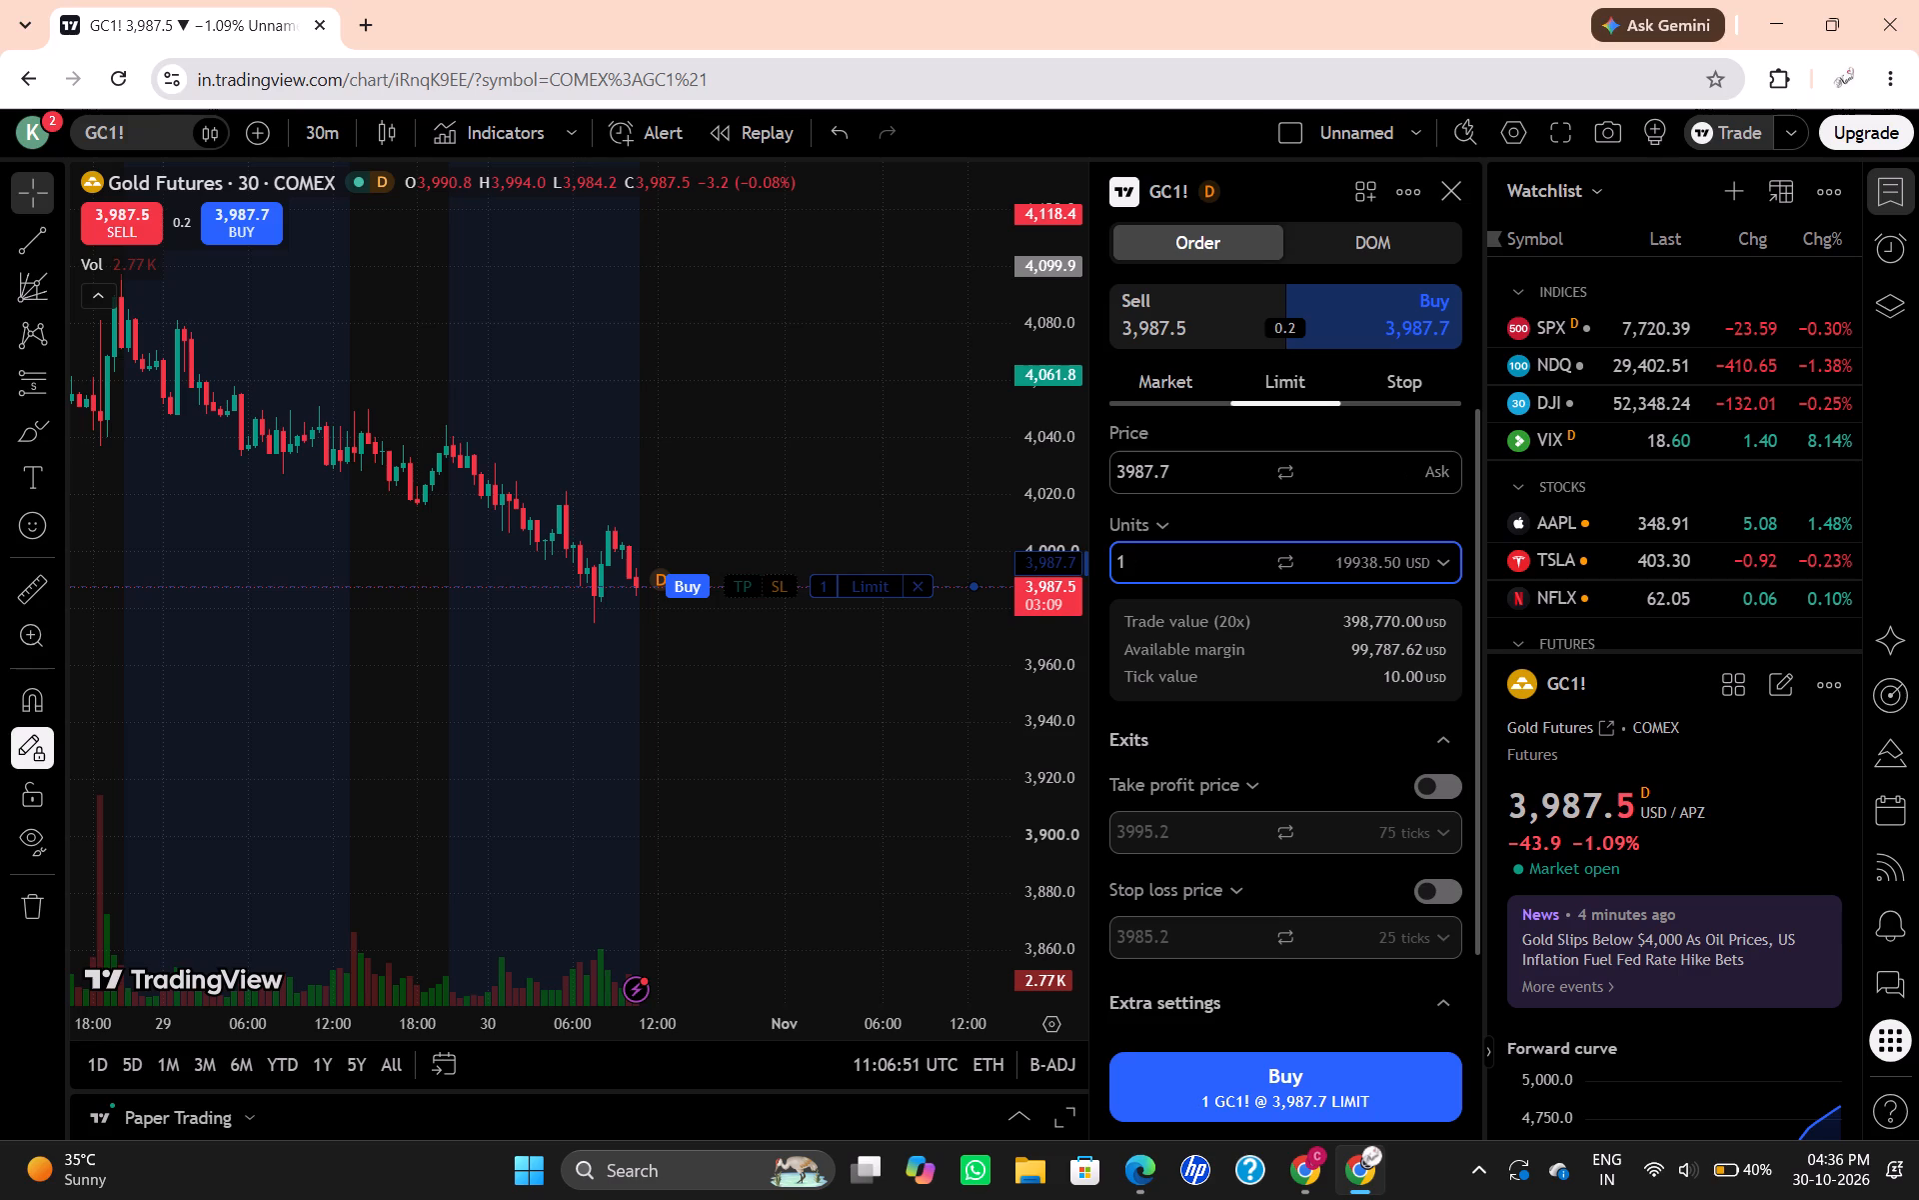
pyautogui.press('0')
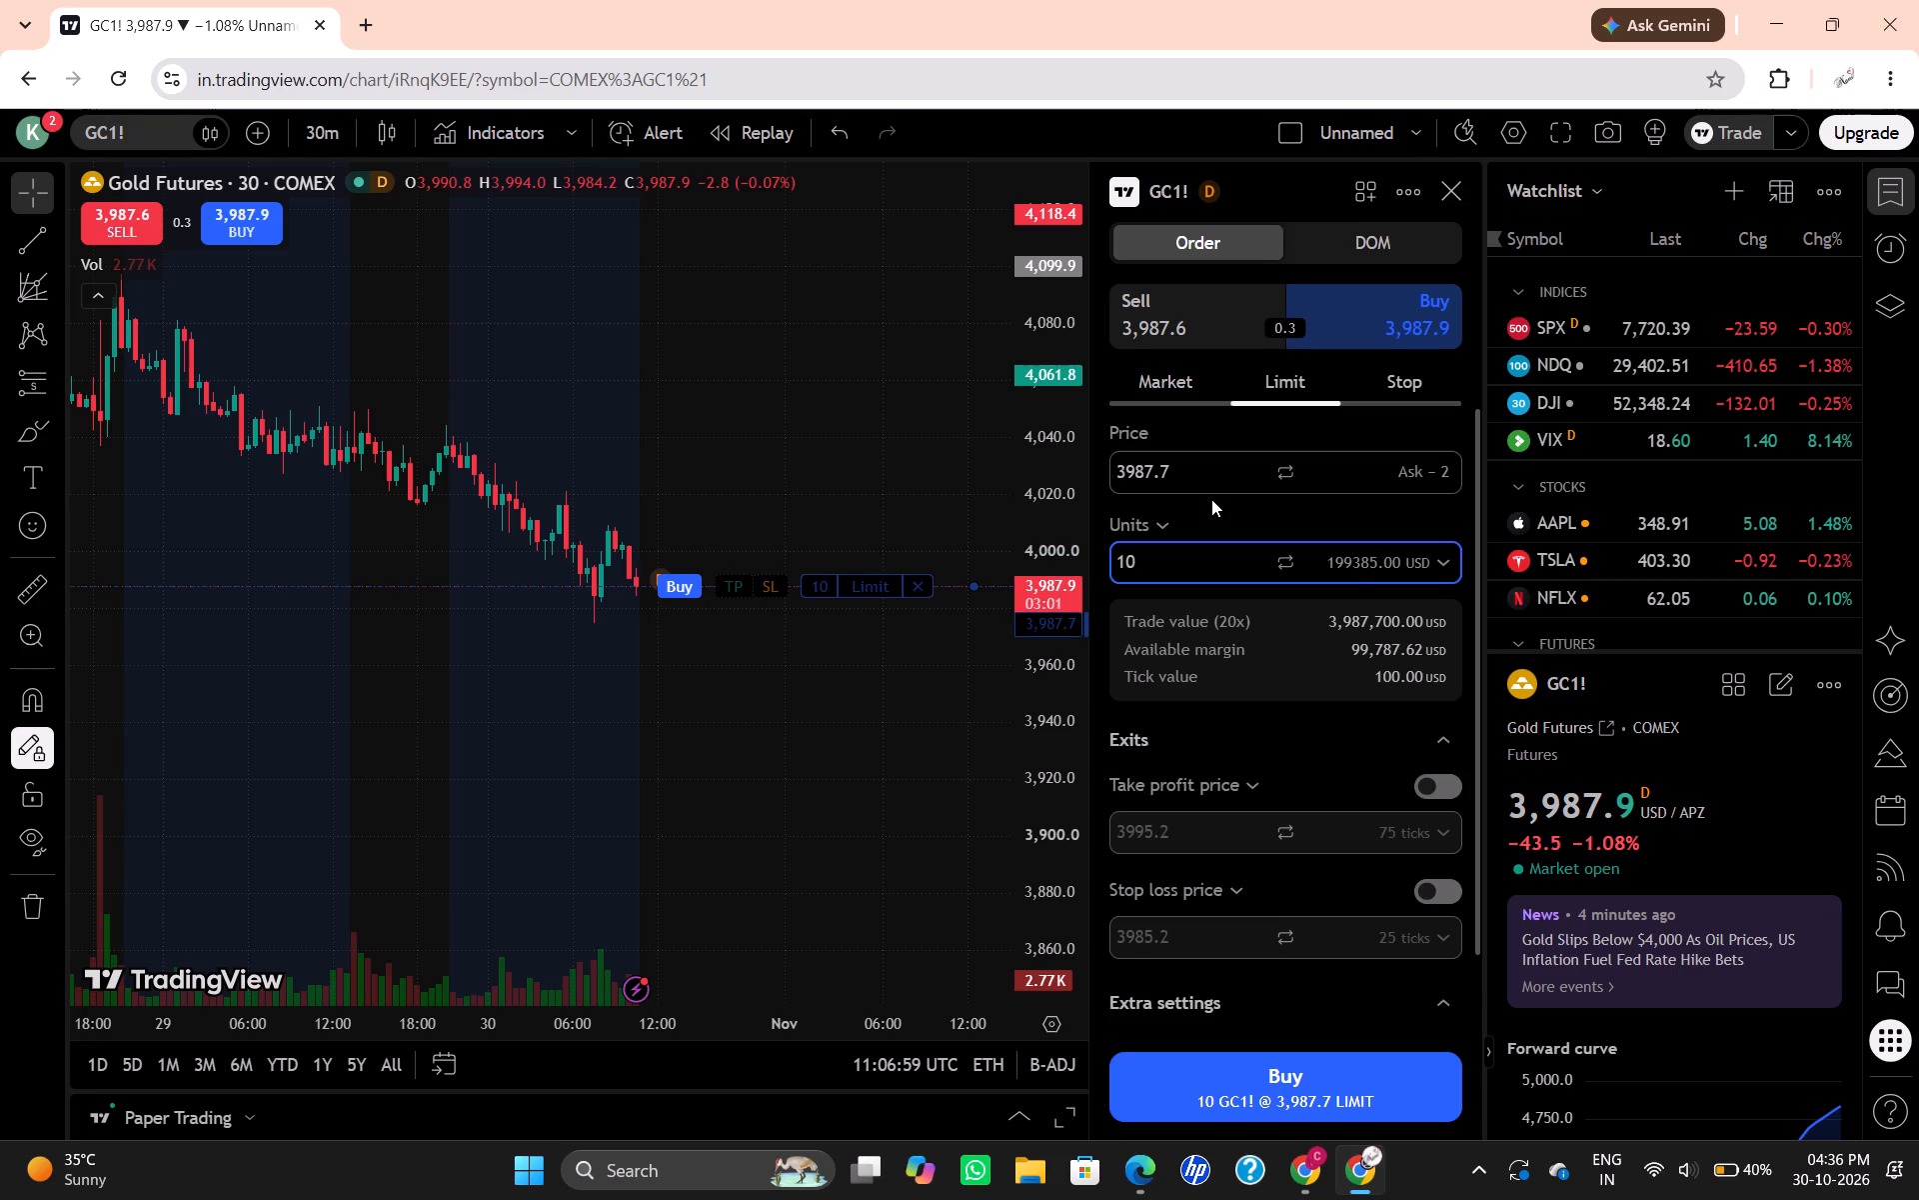
# Enable a take profit at 3995.2 and a stop loss at 3985.2 for the buy limit order.
pyautogui.scroll(-1, 1211, 499)
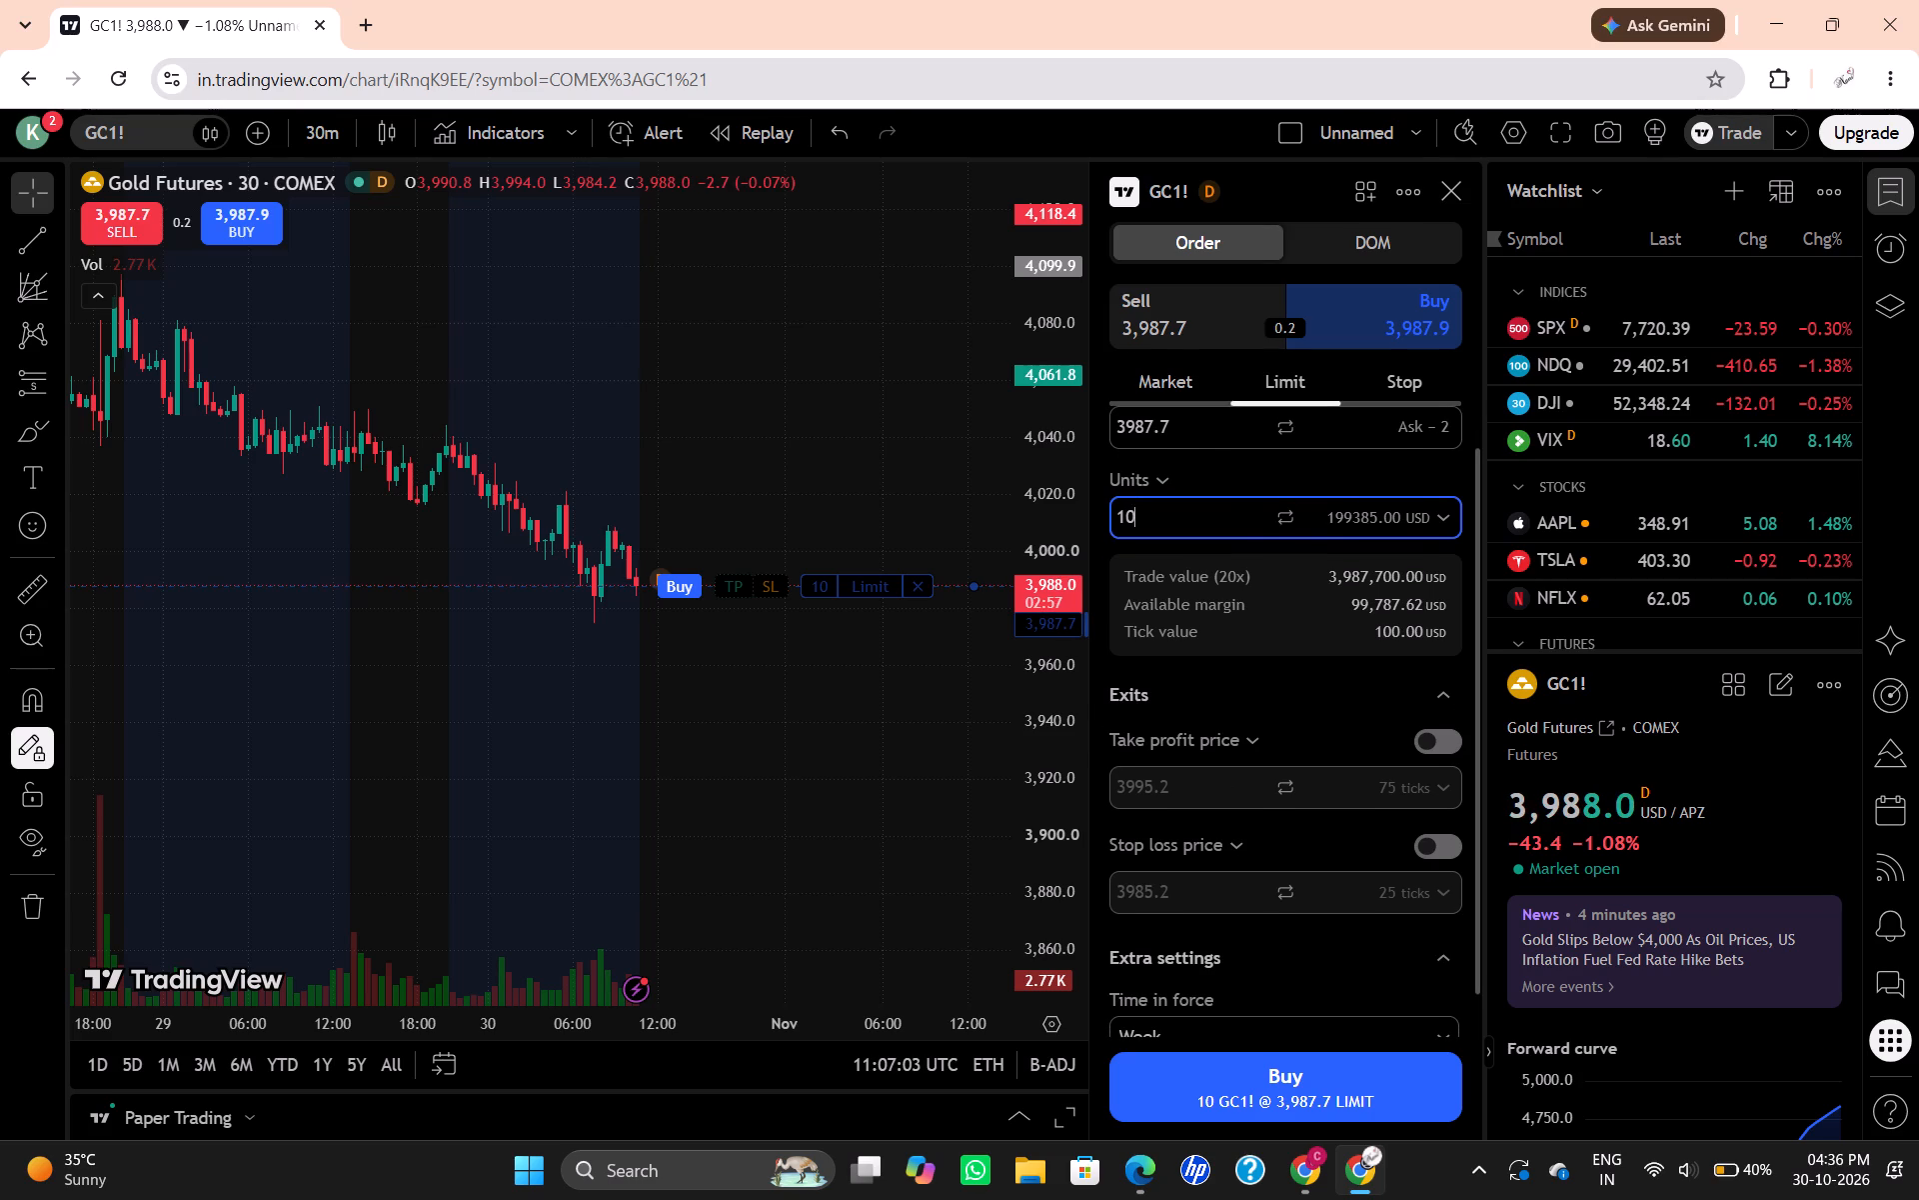
pyautogui.click(1161, 783)
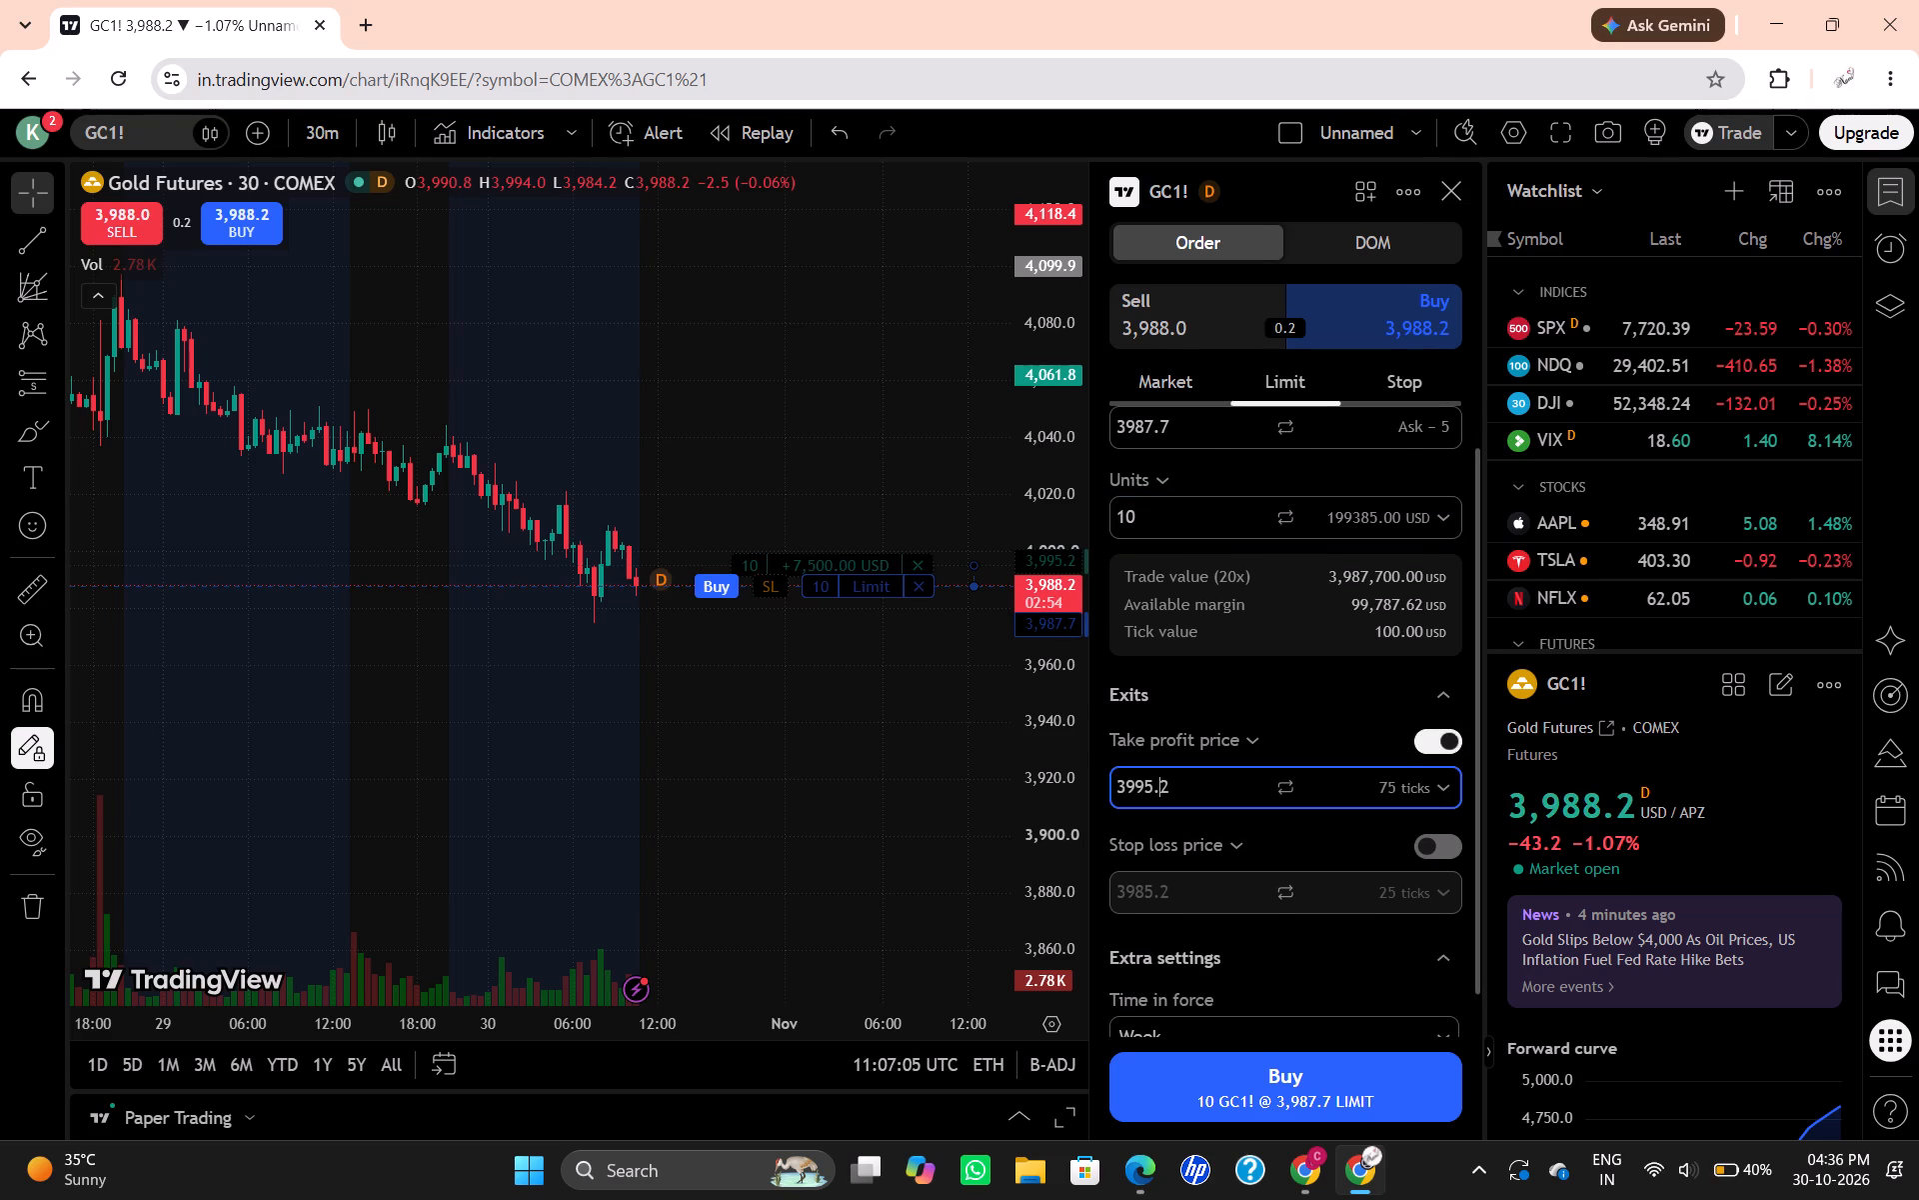
pyautogui.click(1154, 789)
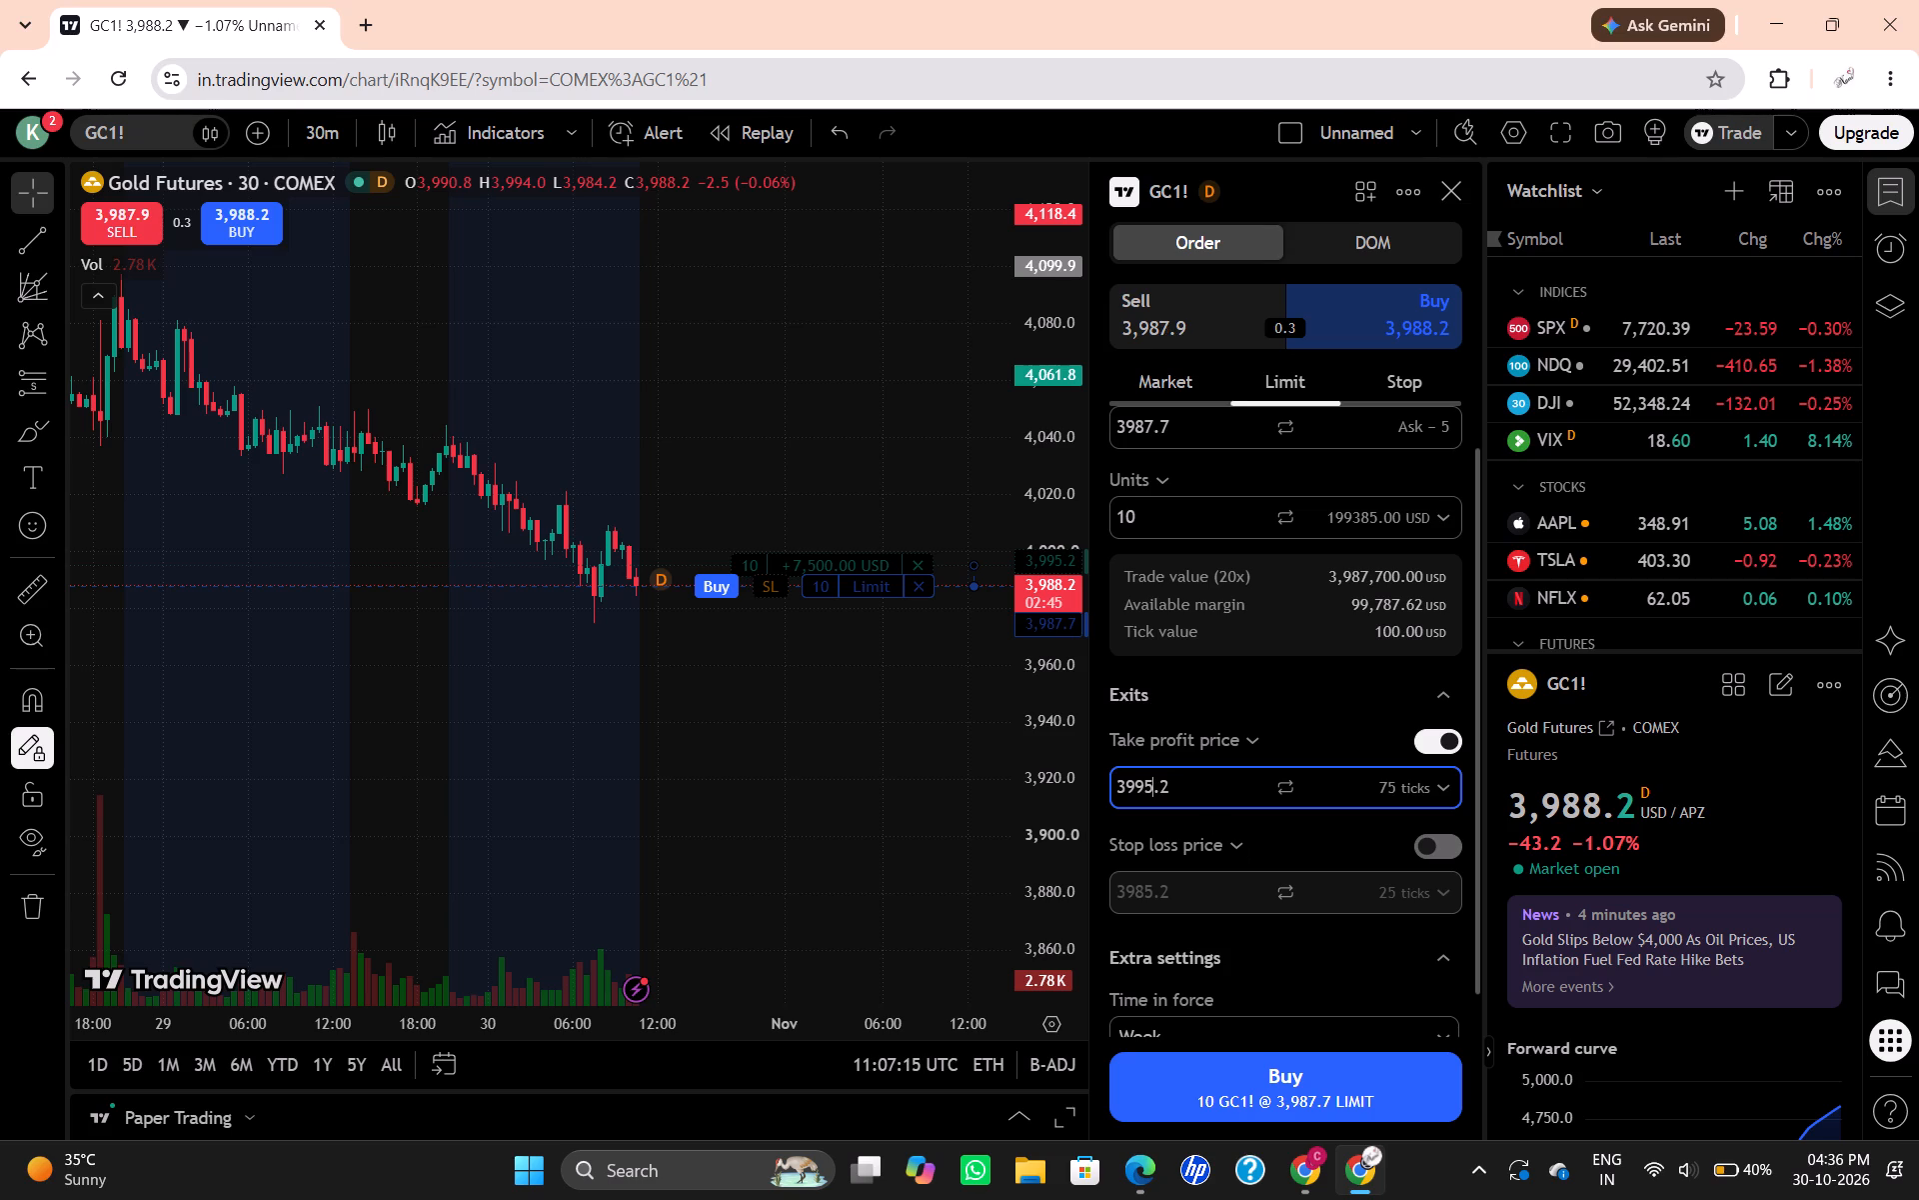
pyautogui.click(1148, 888)
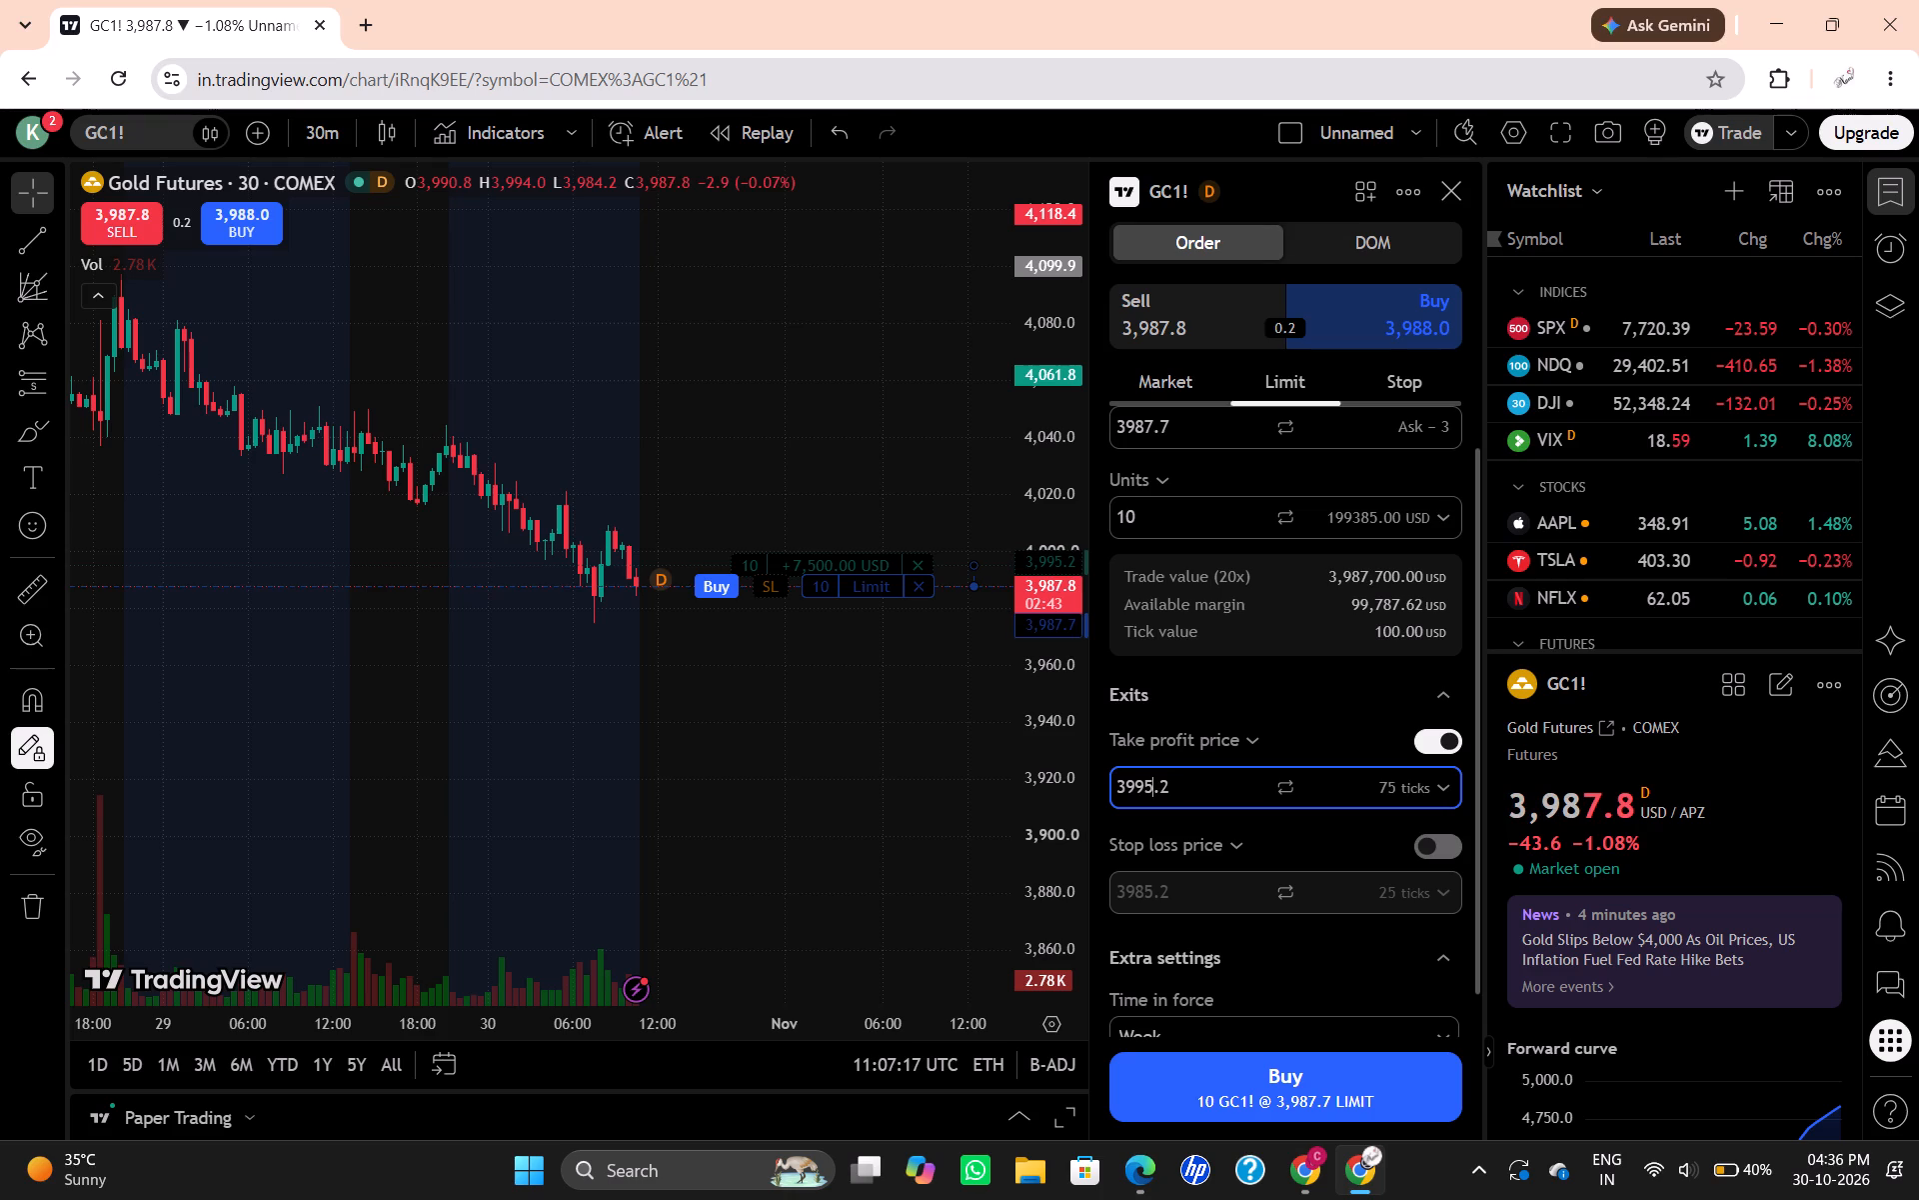
# Place the buy limit order for 10 GC1! units at 3,987.7.
pyautogui.click(1236, 1059)
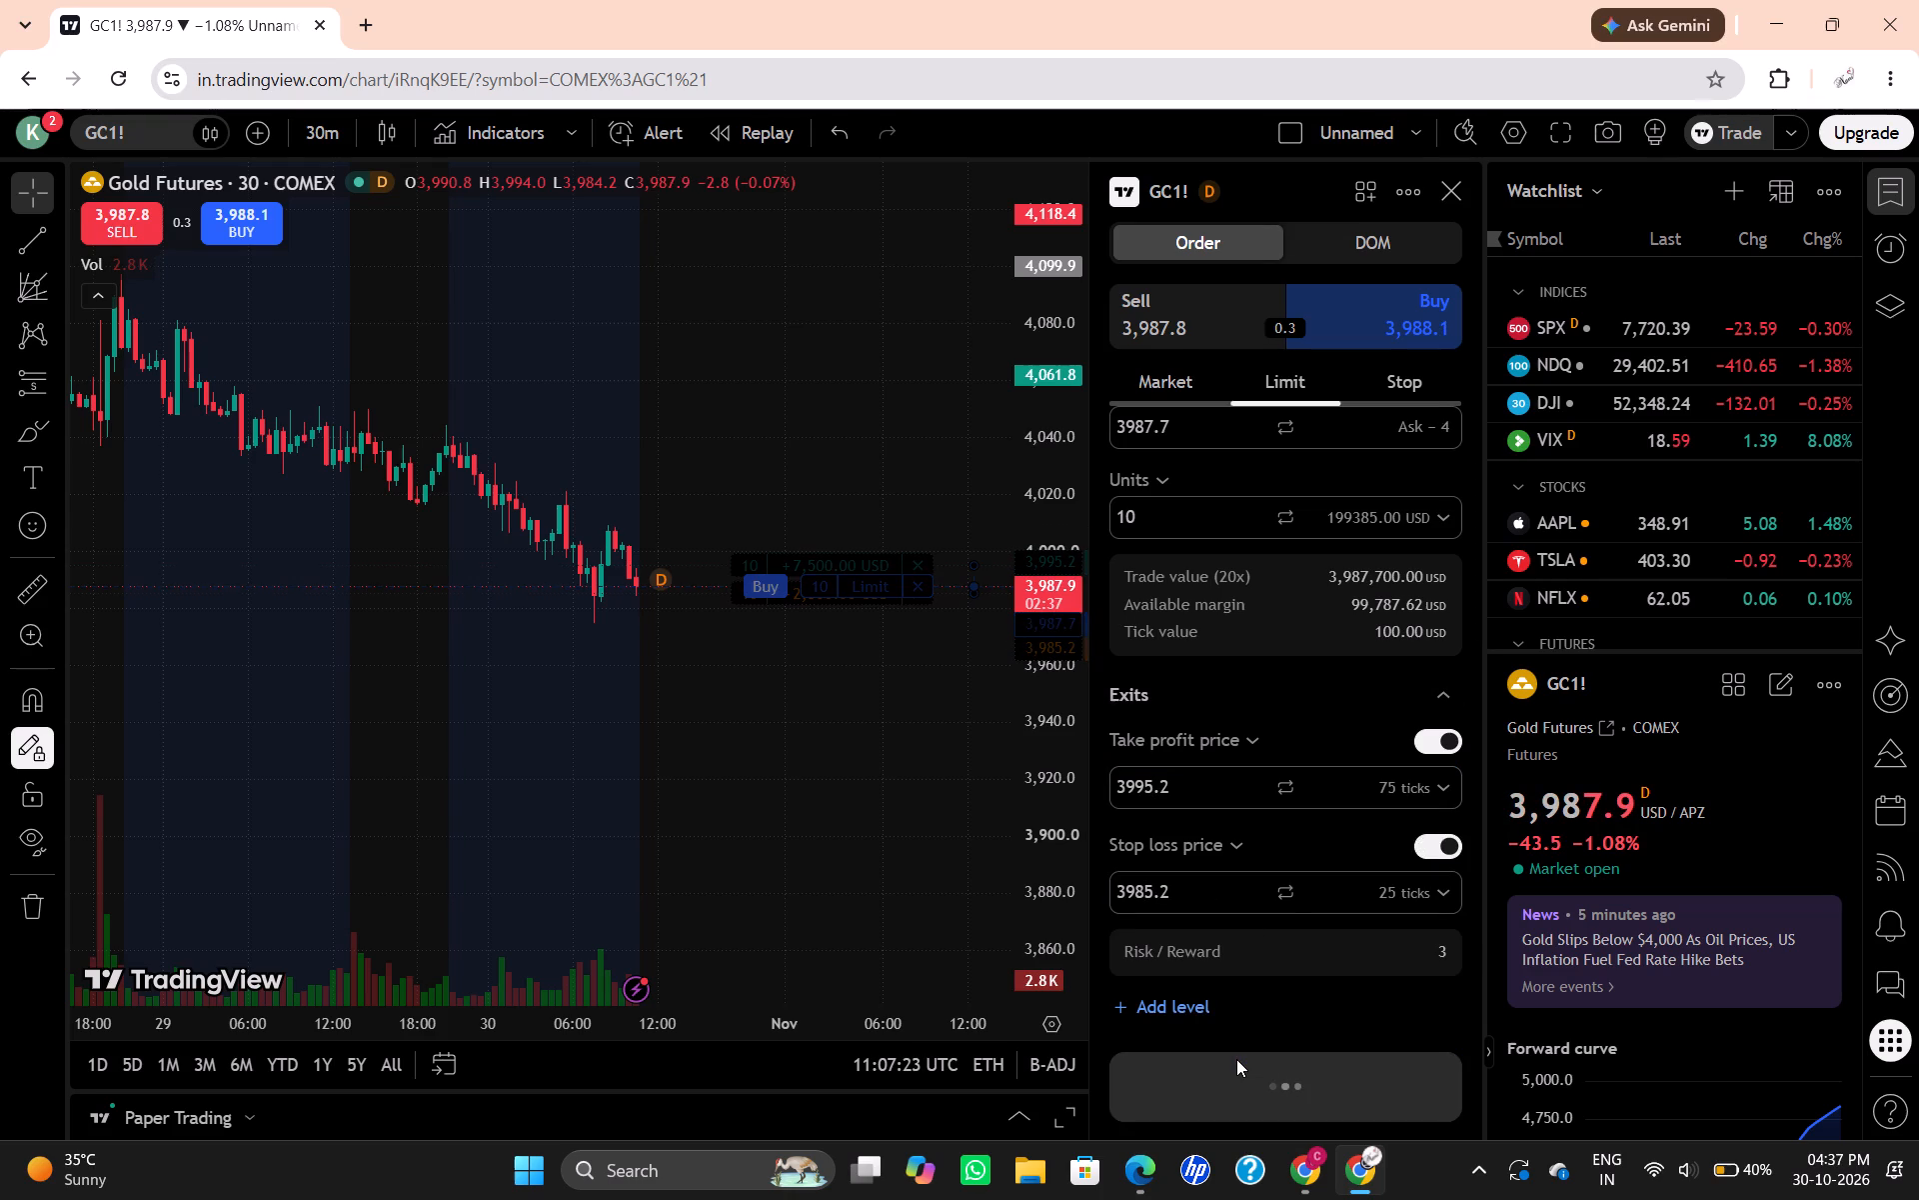
pyautogui.scroll(-3, 1287, 911)
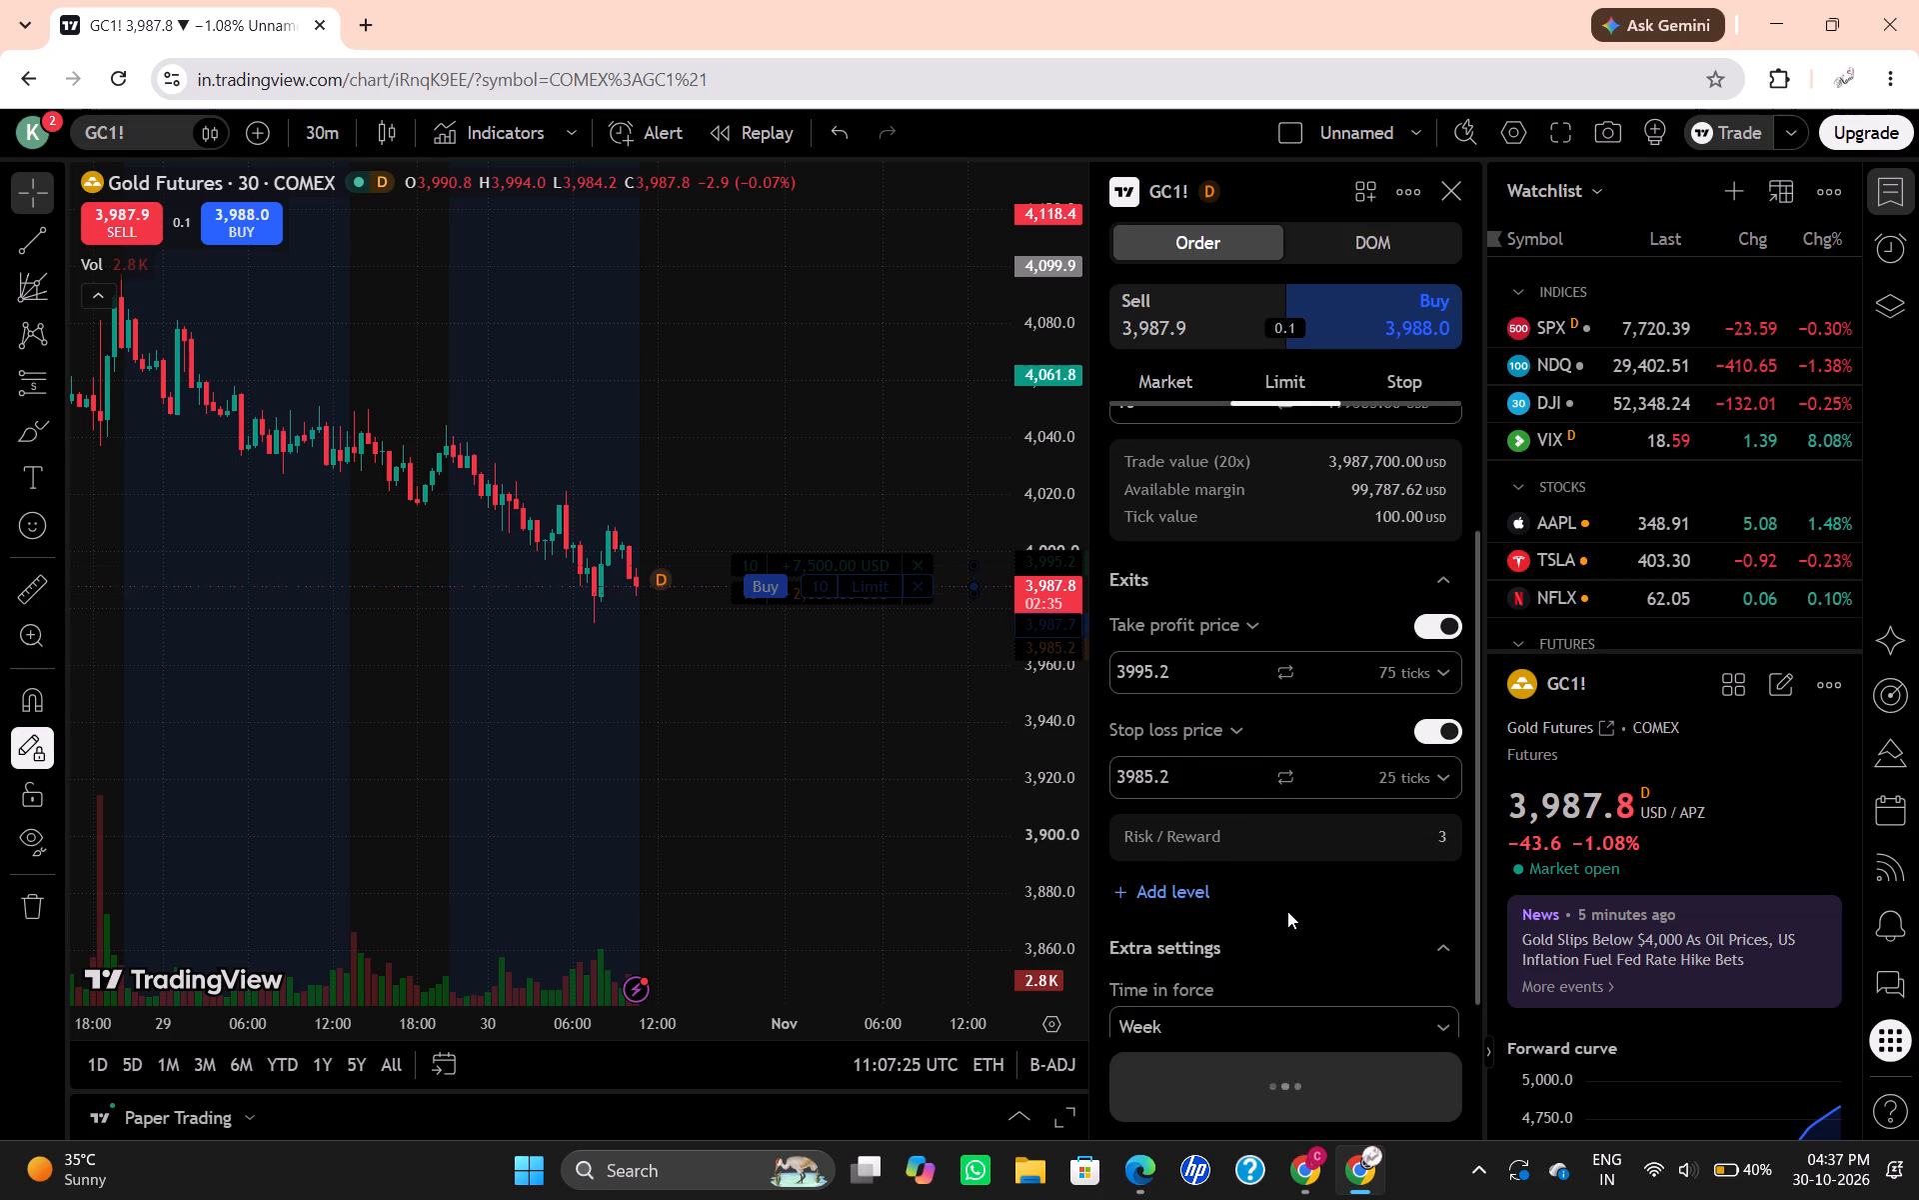
pyautogui.scroll(-1, 1287, 911)
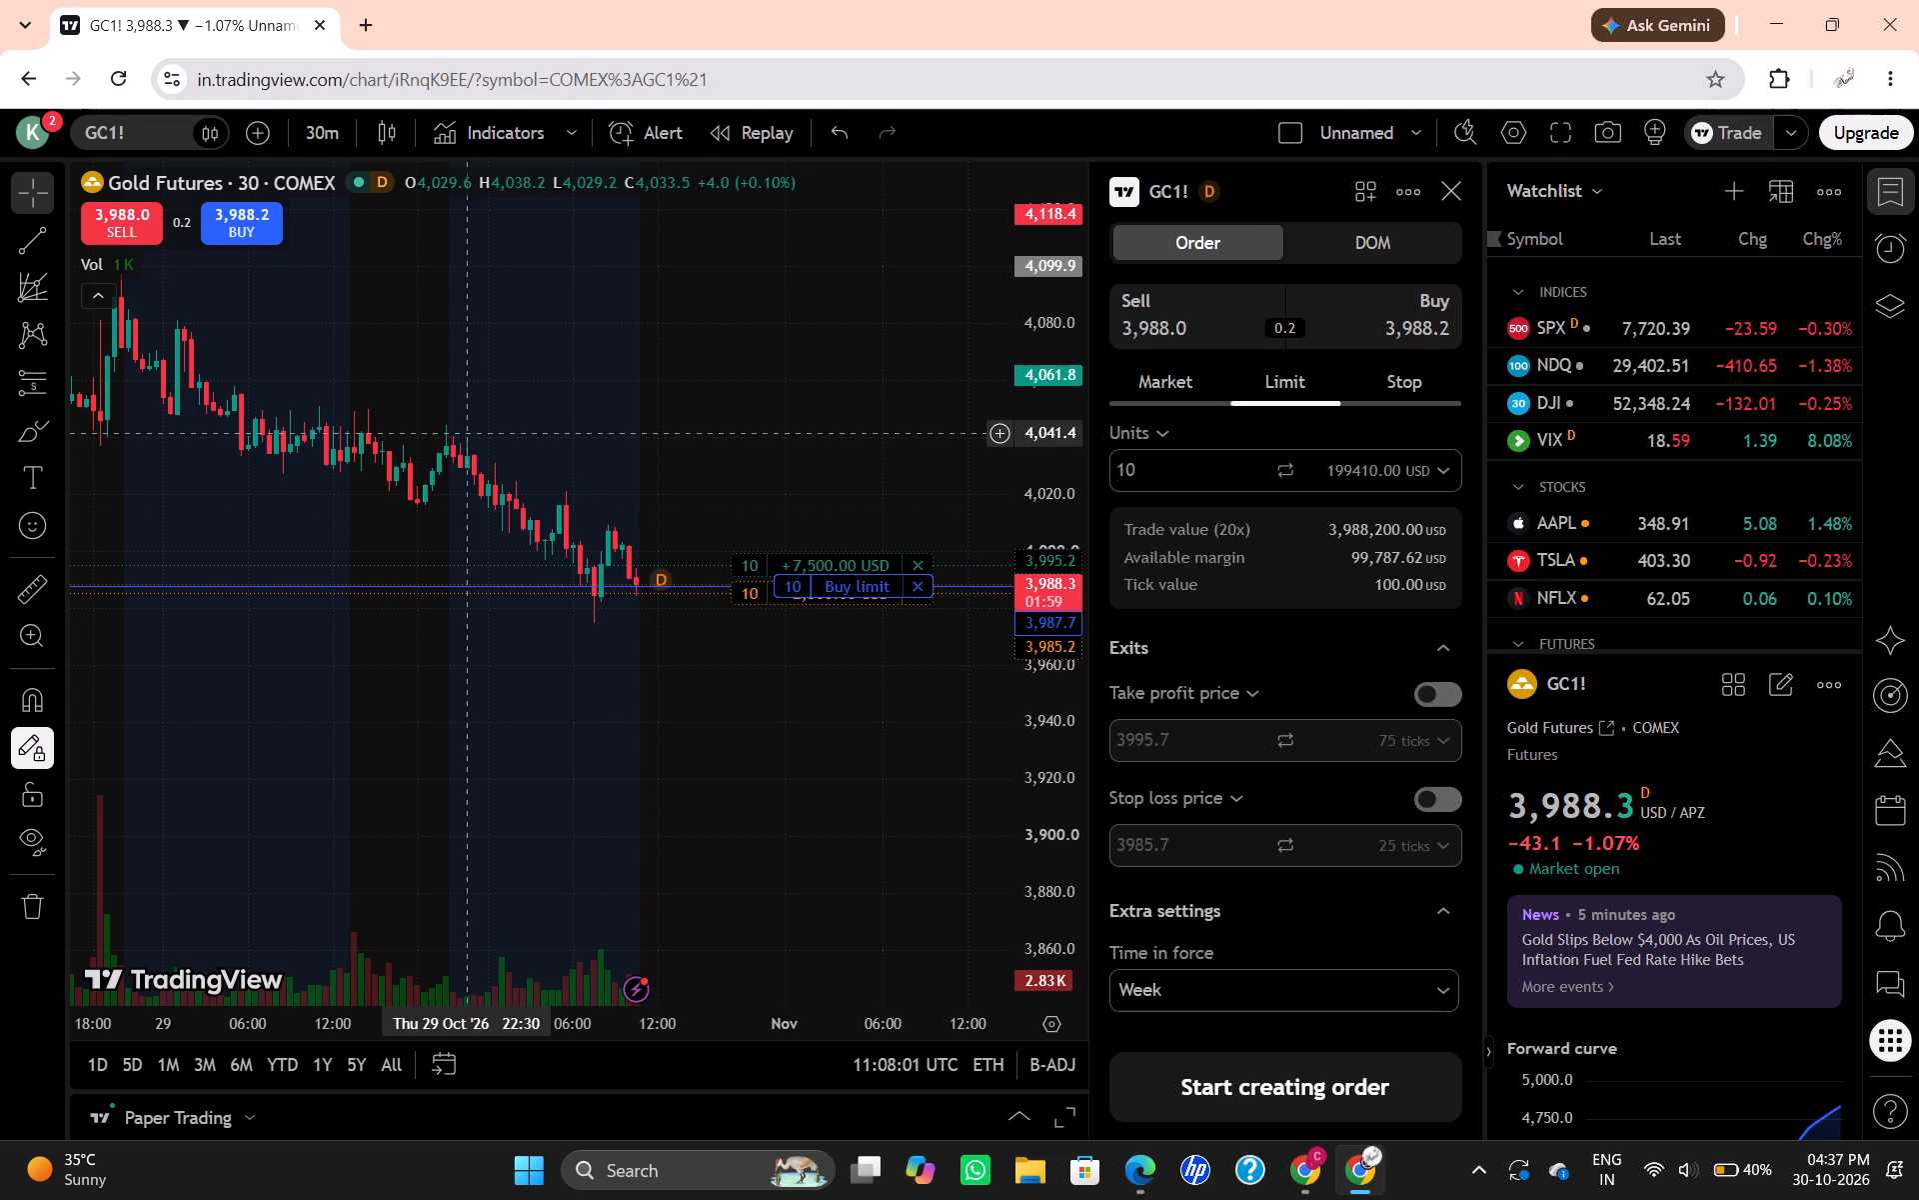
# Reload the chart page and compress the price scale to examine the latest candles alongside the order levels.
pyautogui.click(106, 79)
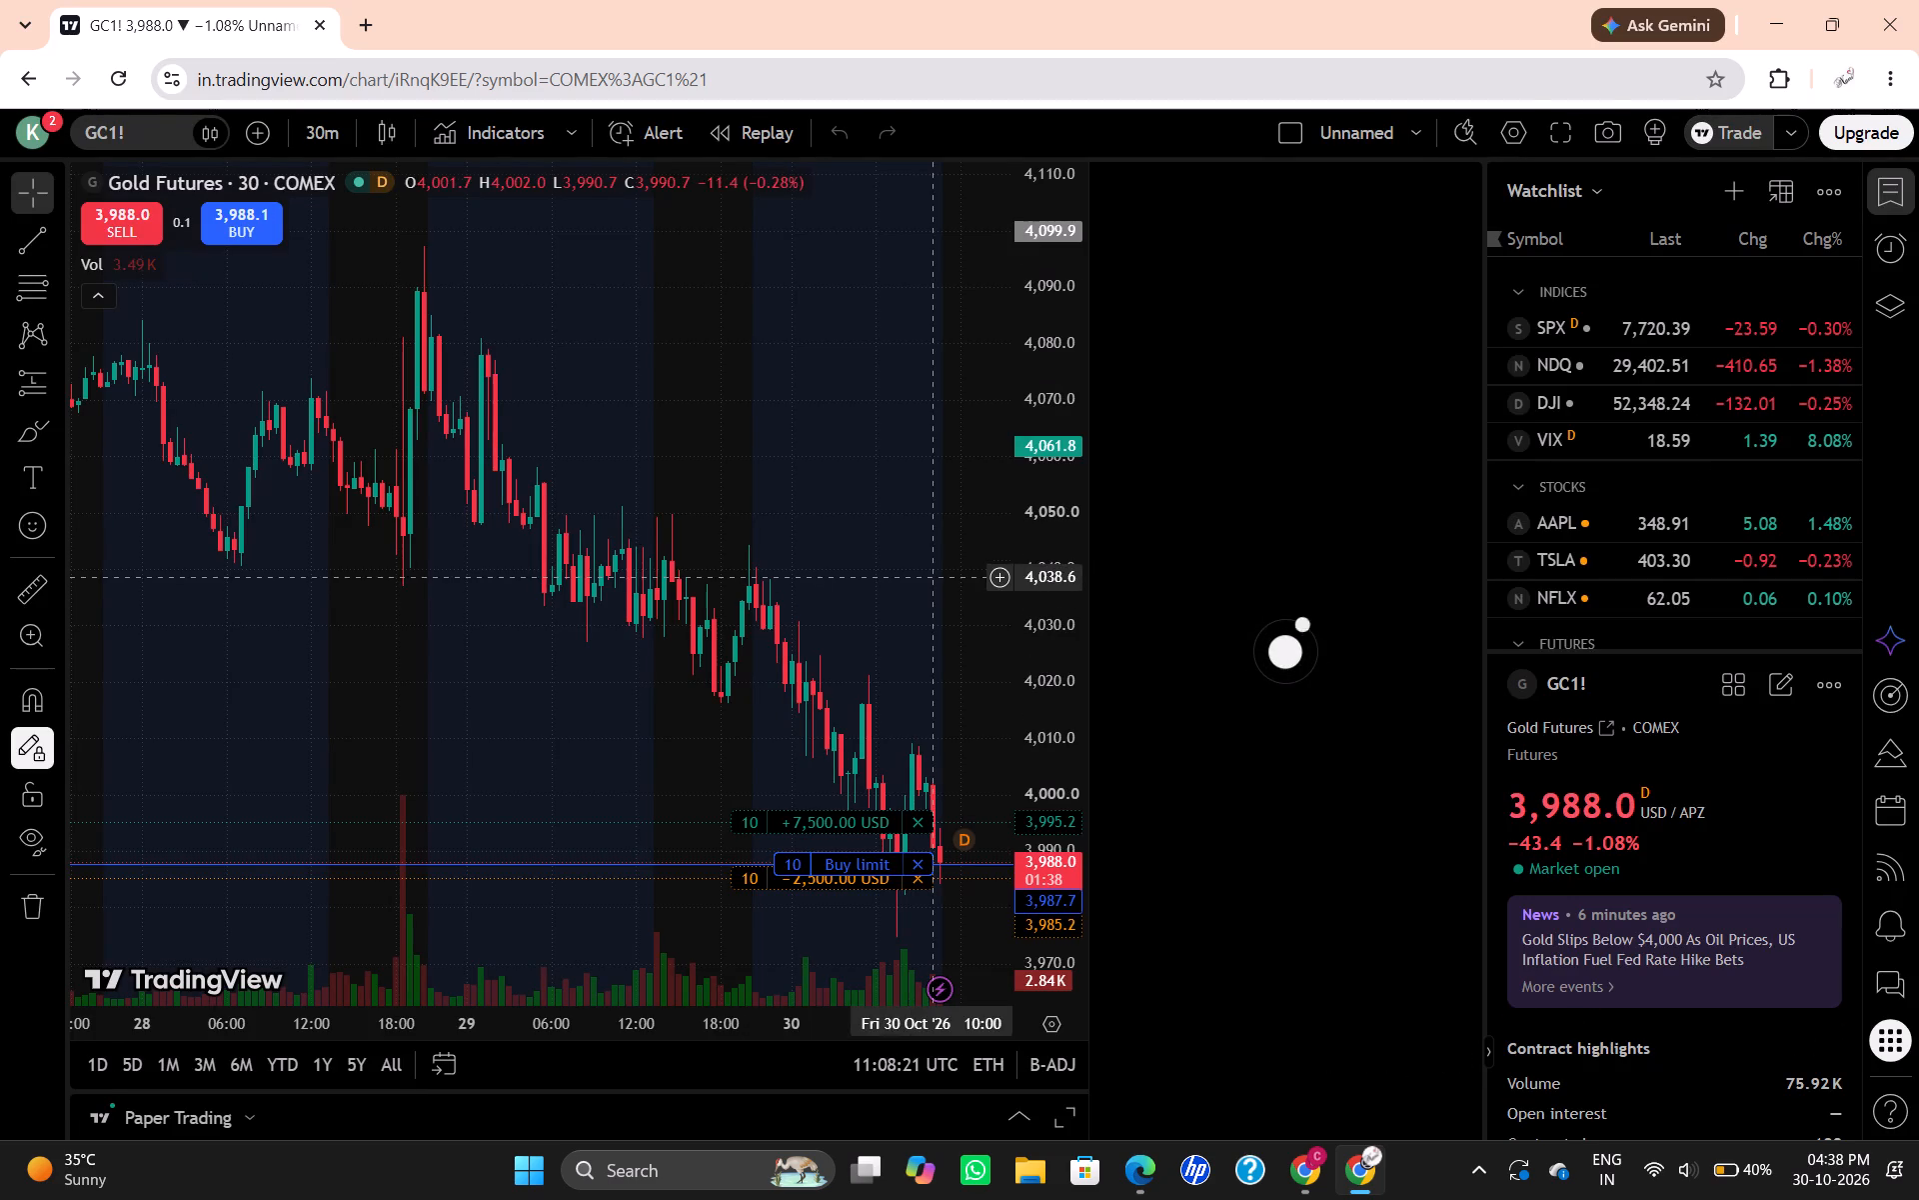
pyautogui.moveTo(1071, 690); pyautogui.dragTo(1085, 869)
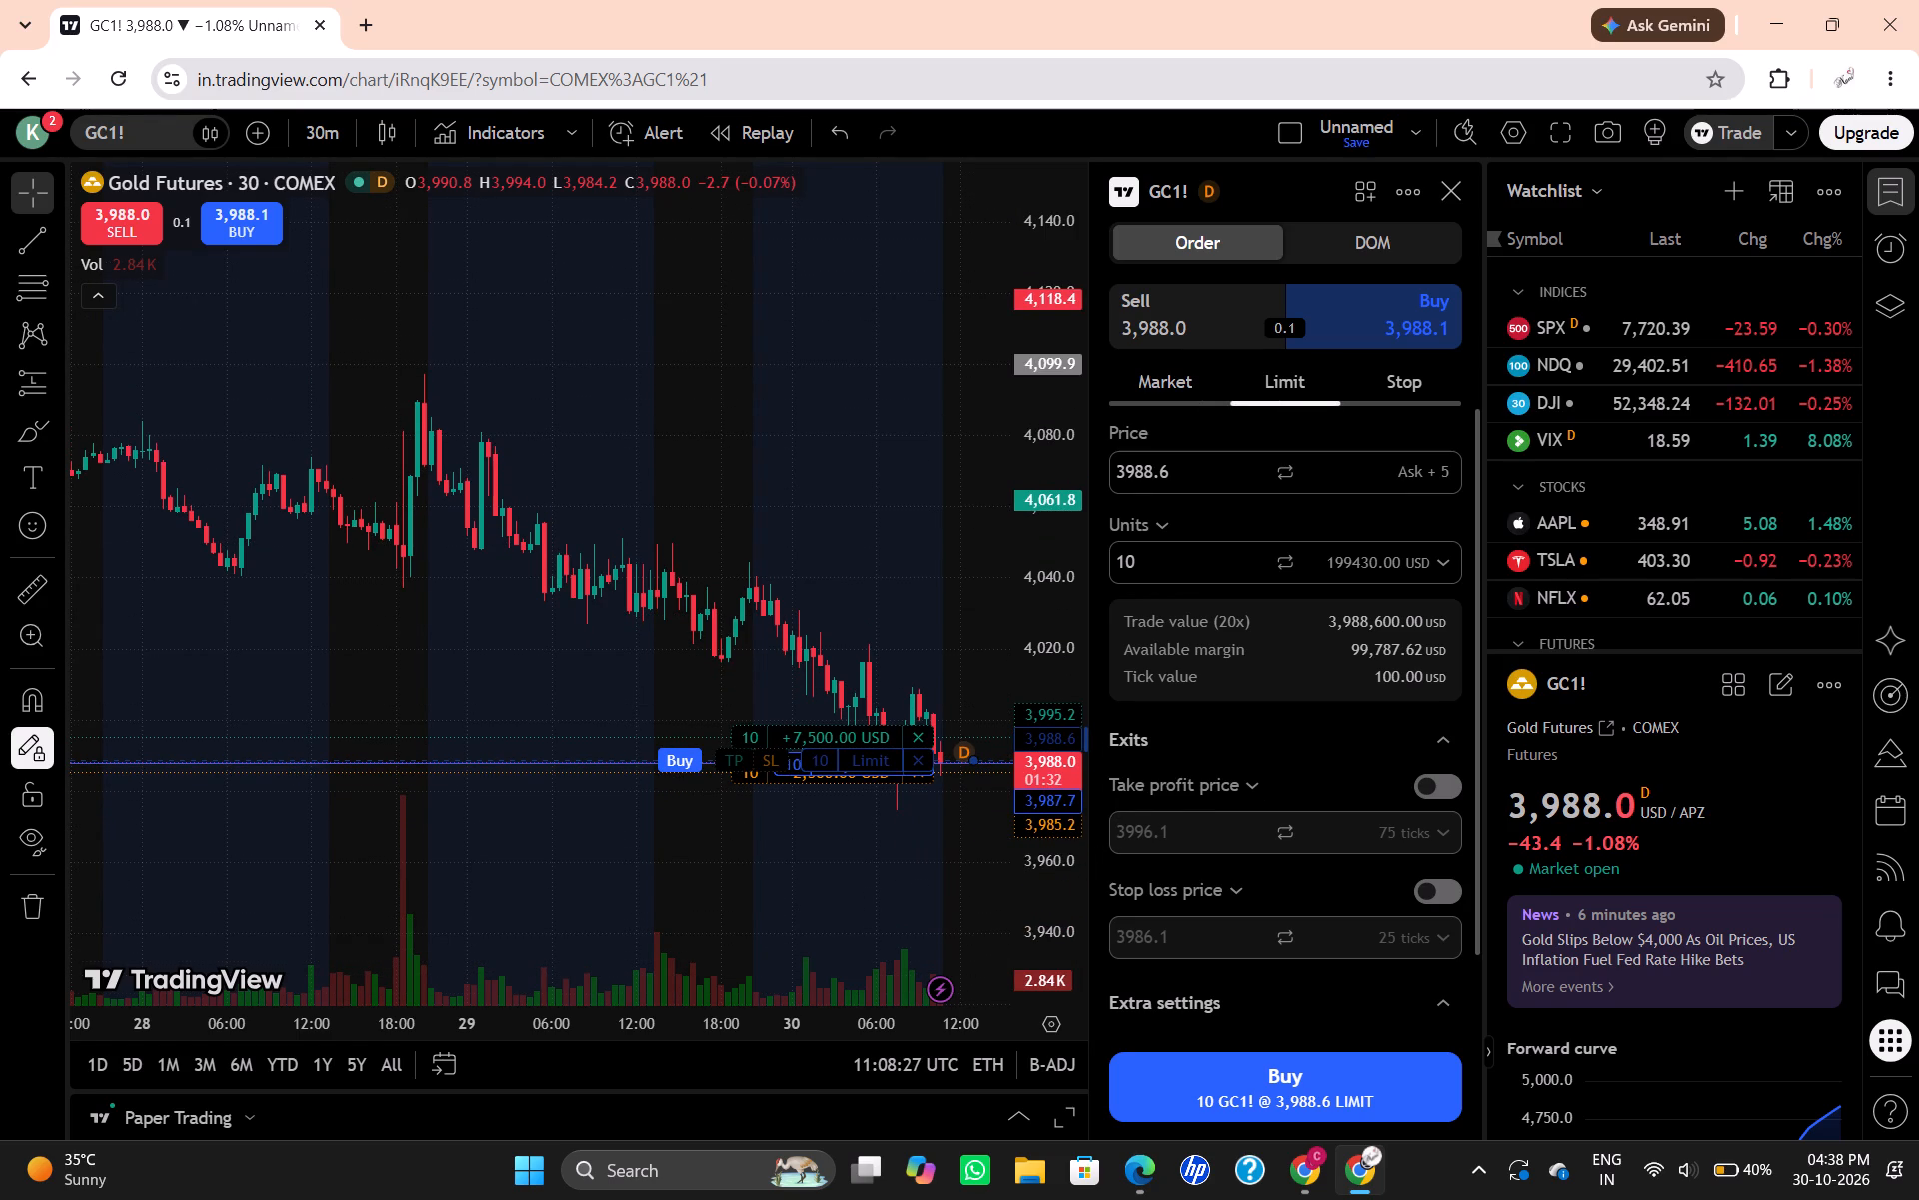
pyautogui.moveTo(882, 617); pyautogui.dragTo(712, 501)
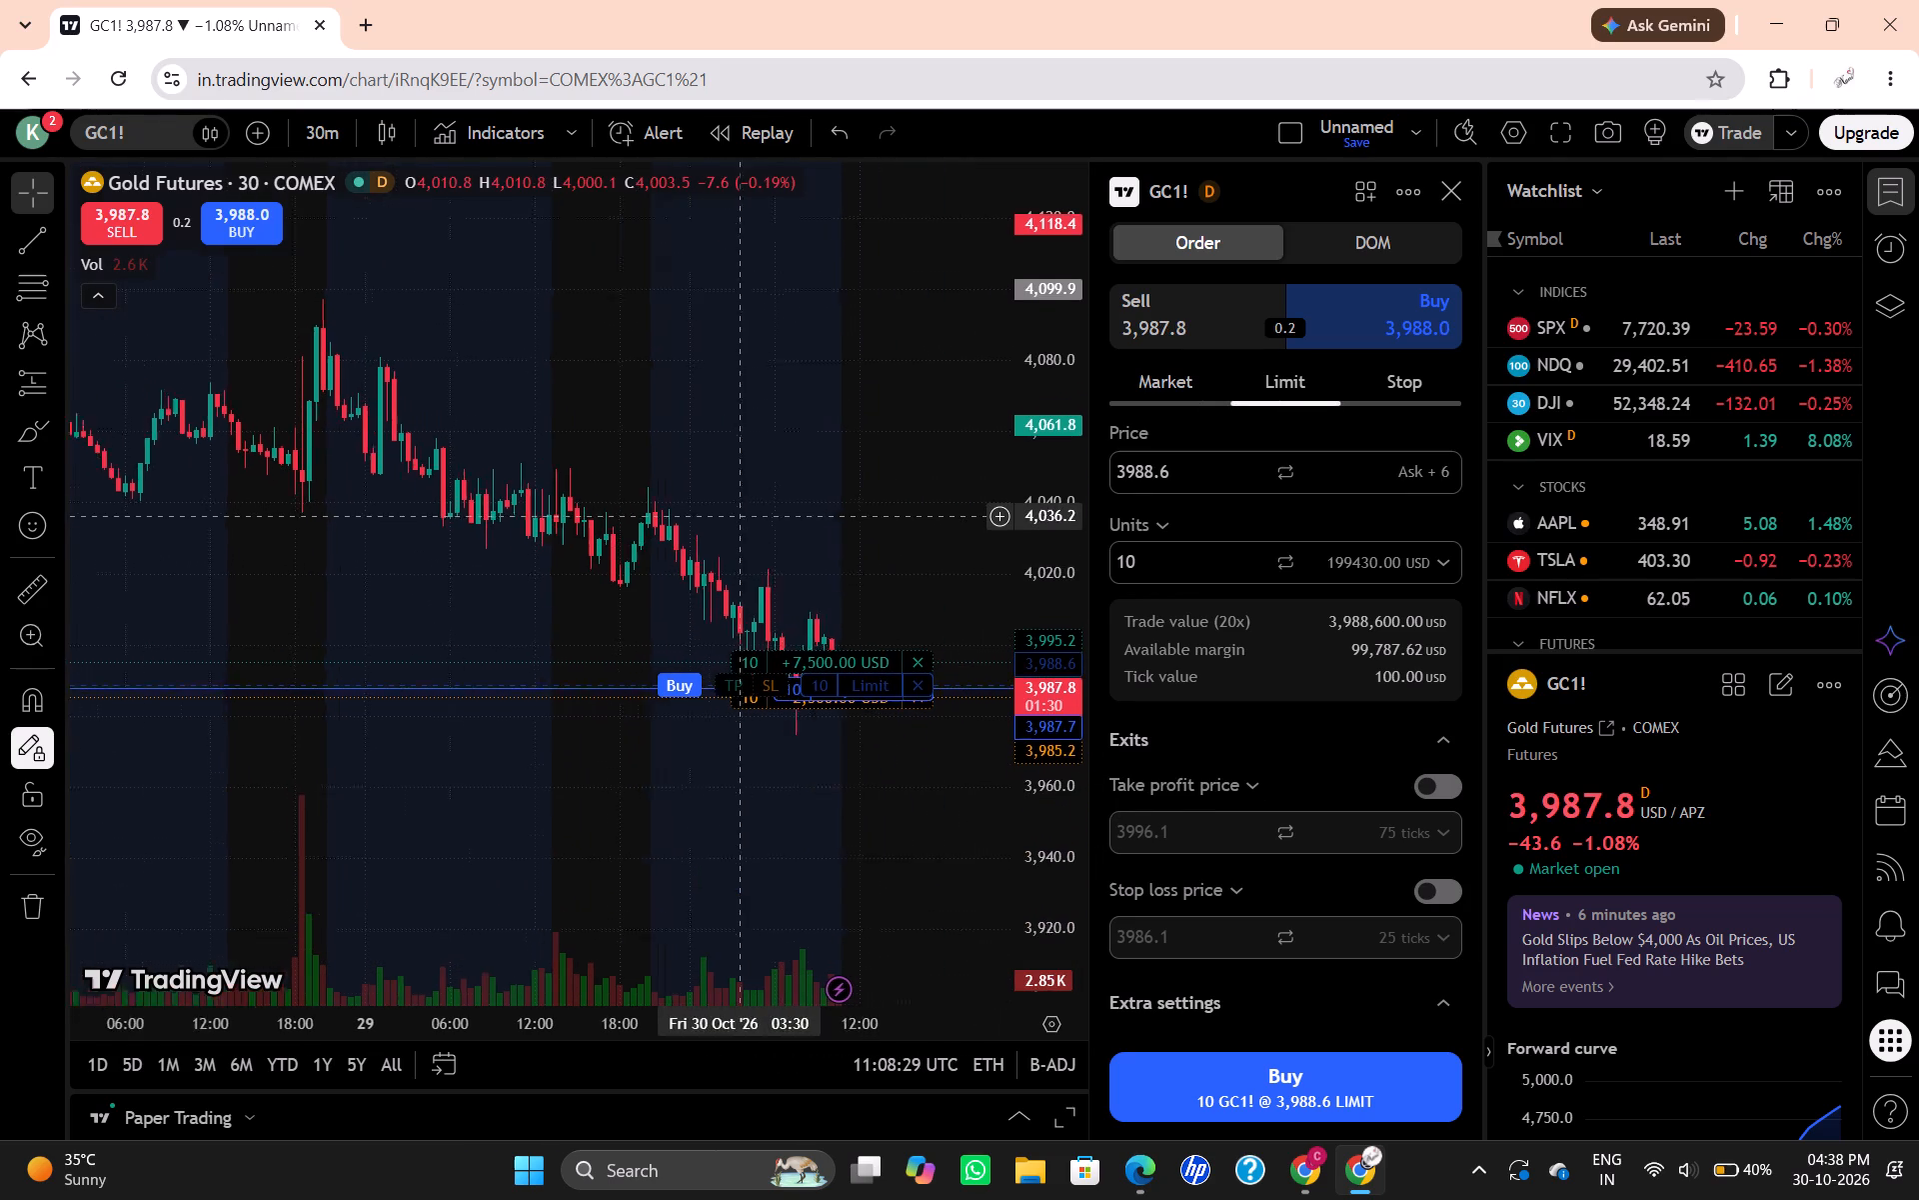
pyautogui.moveTo(712, 501); pyautogui.dragTo(511, 374)
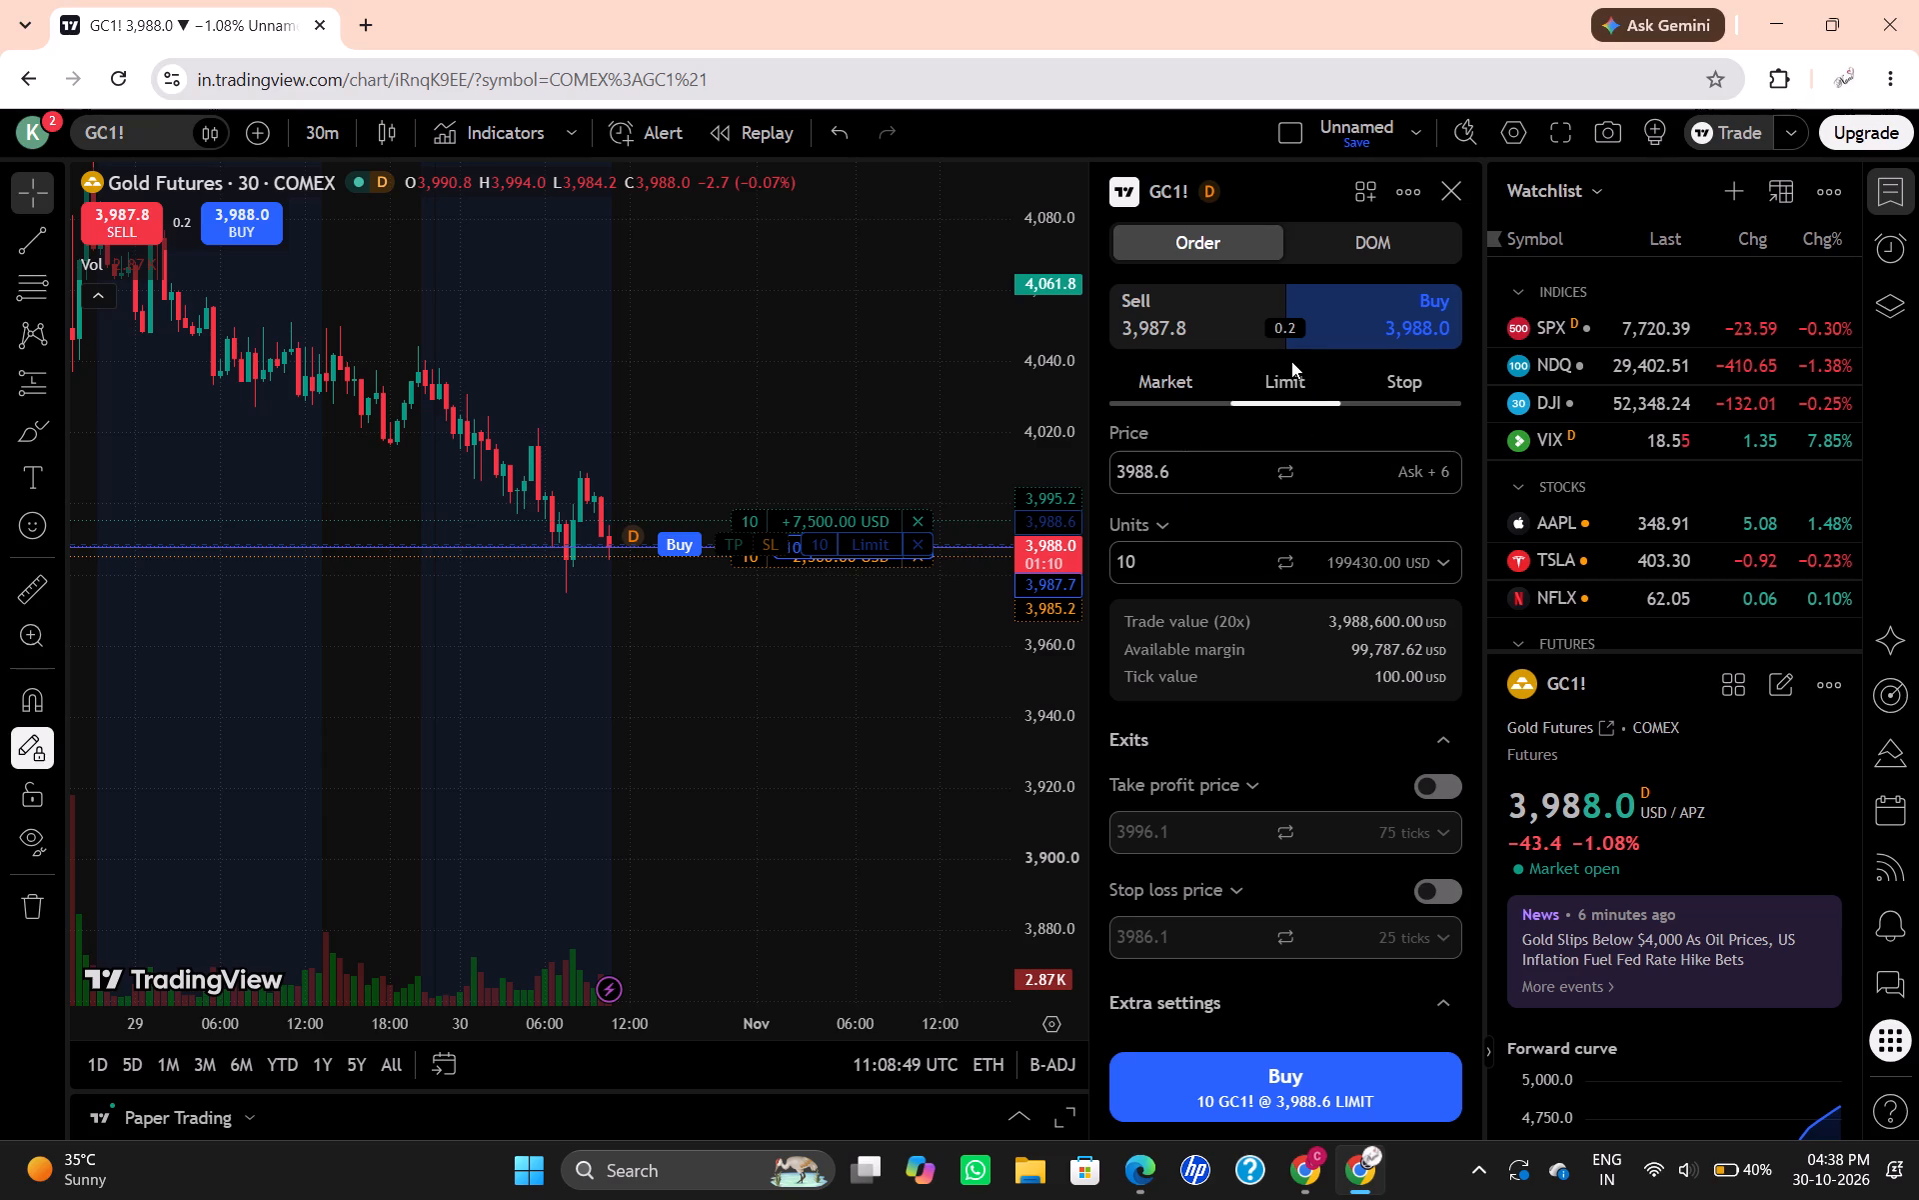
# Try the Stop and Limit types for the new 10-unit buy order, ending with a switch to Market.
pyautogui.click(1387, 379)
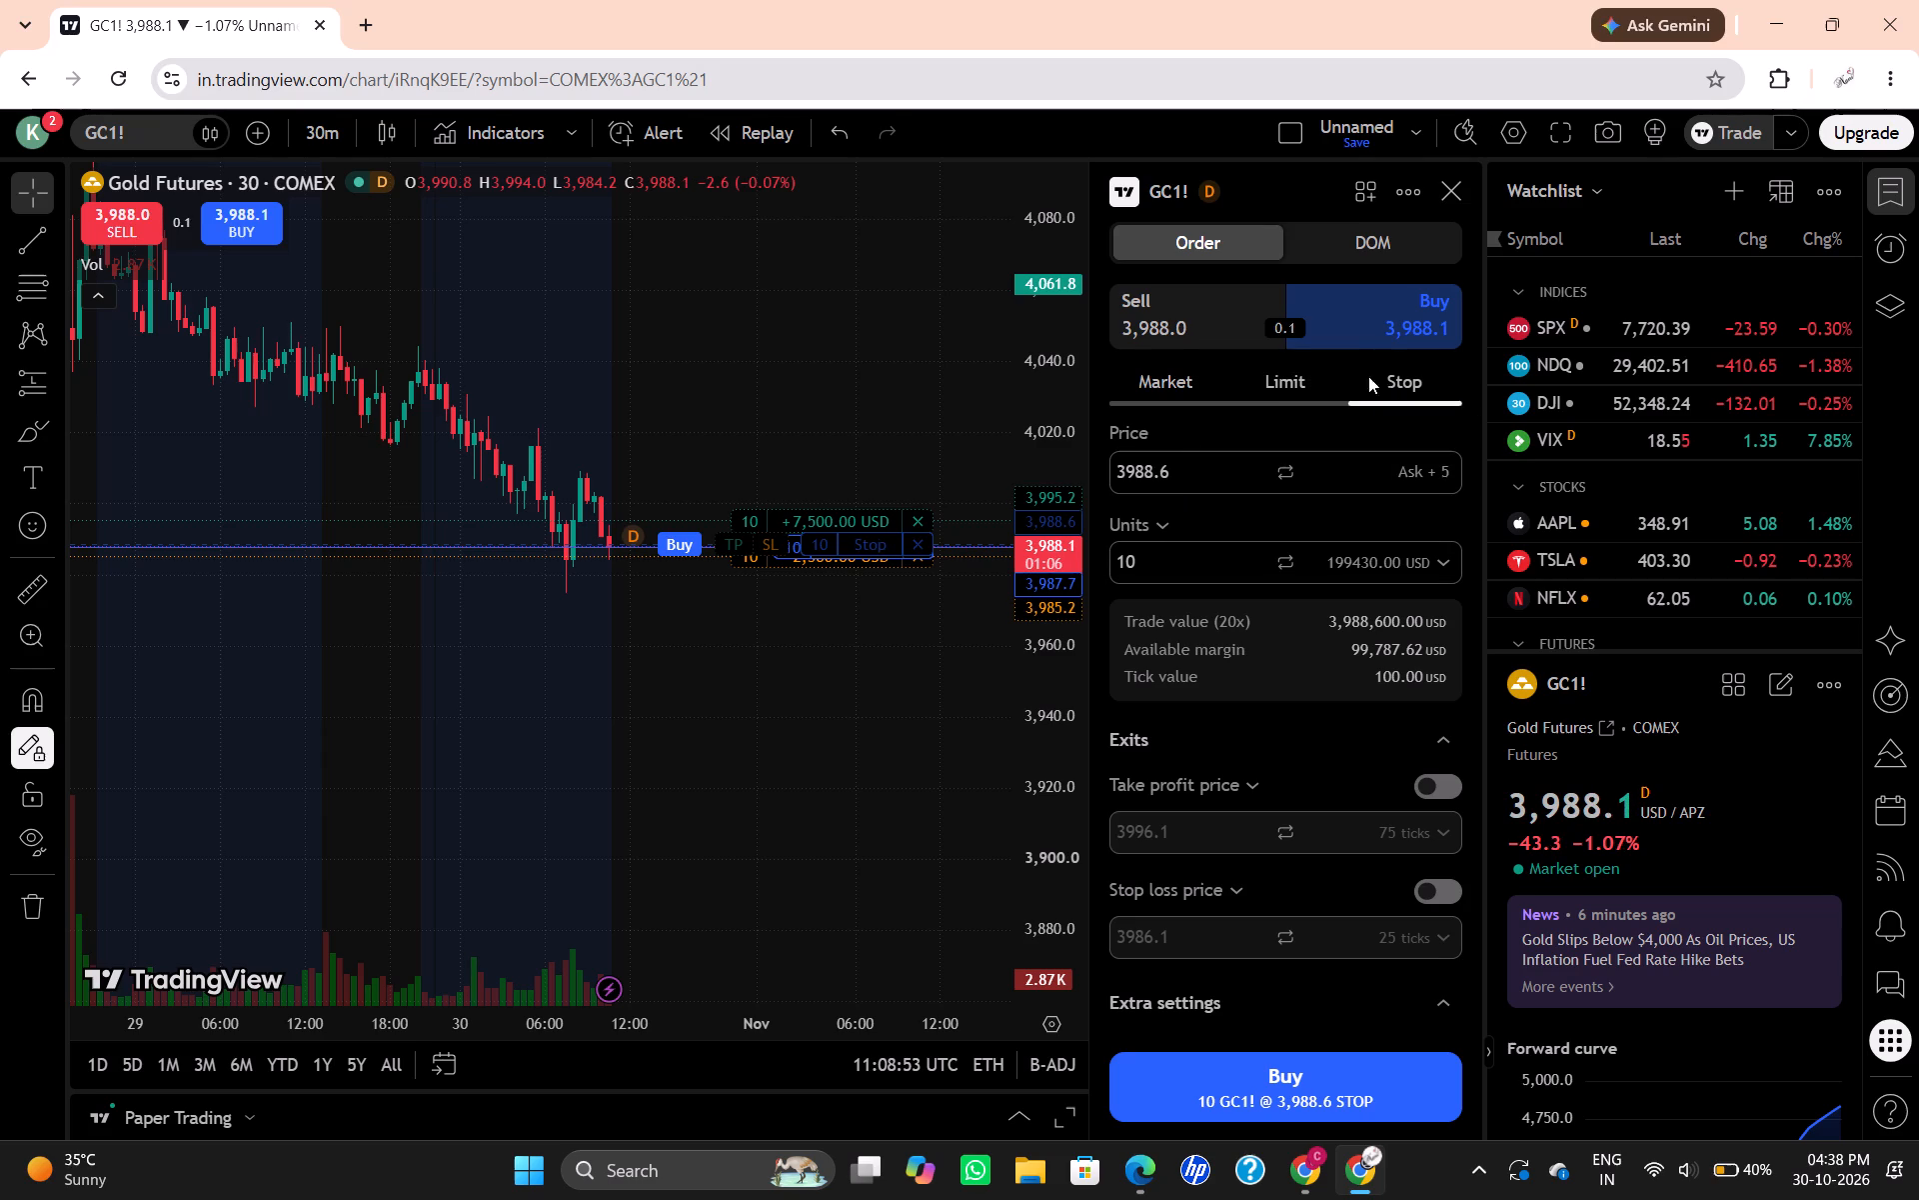
pyautogui.click(1293, 380)
pyautogui.click(1189, 396)
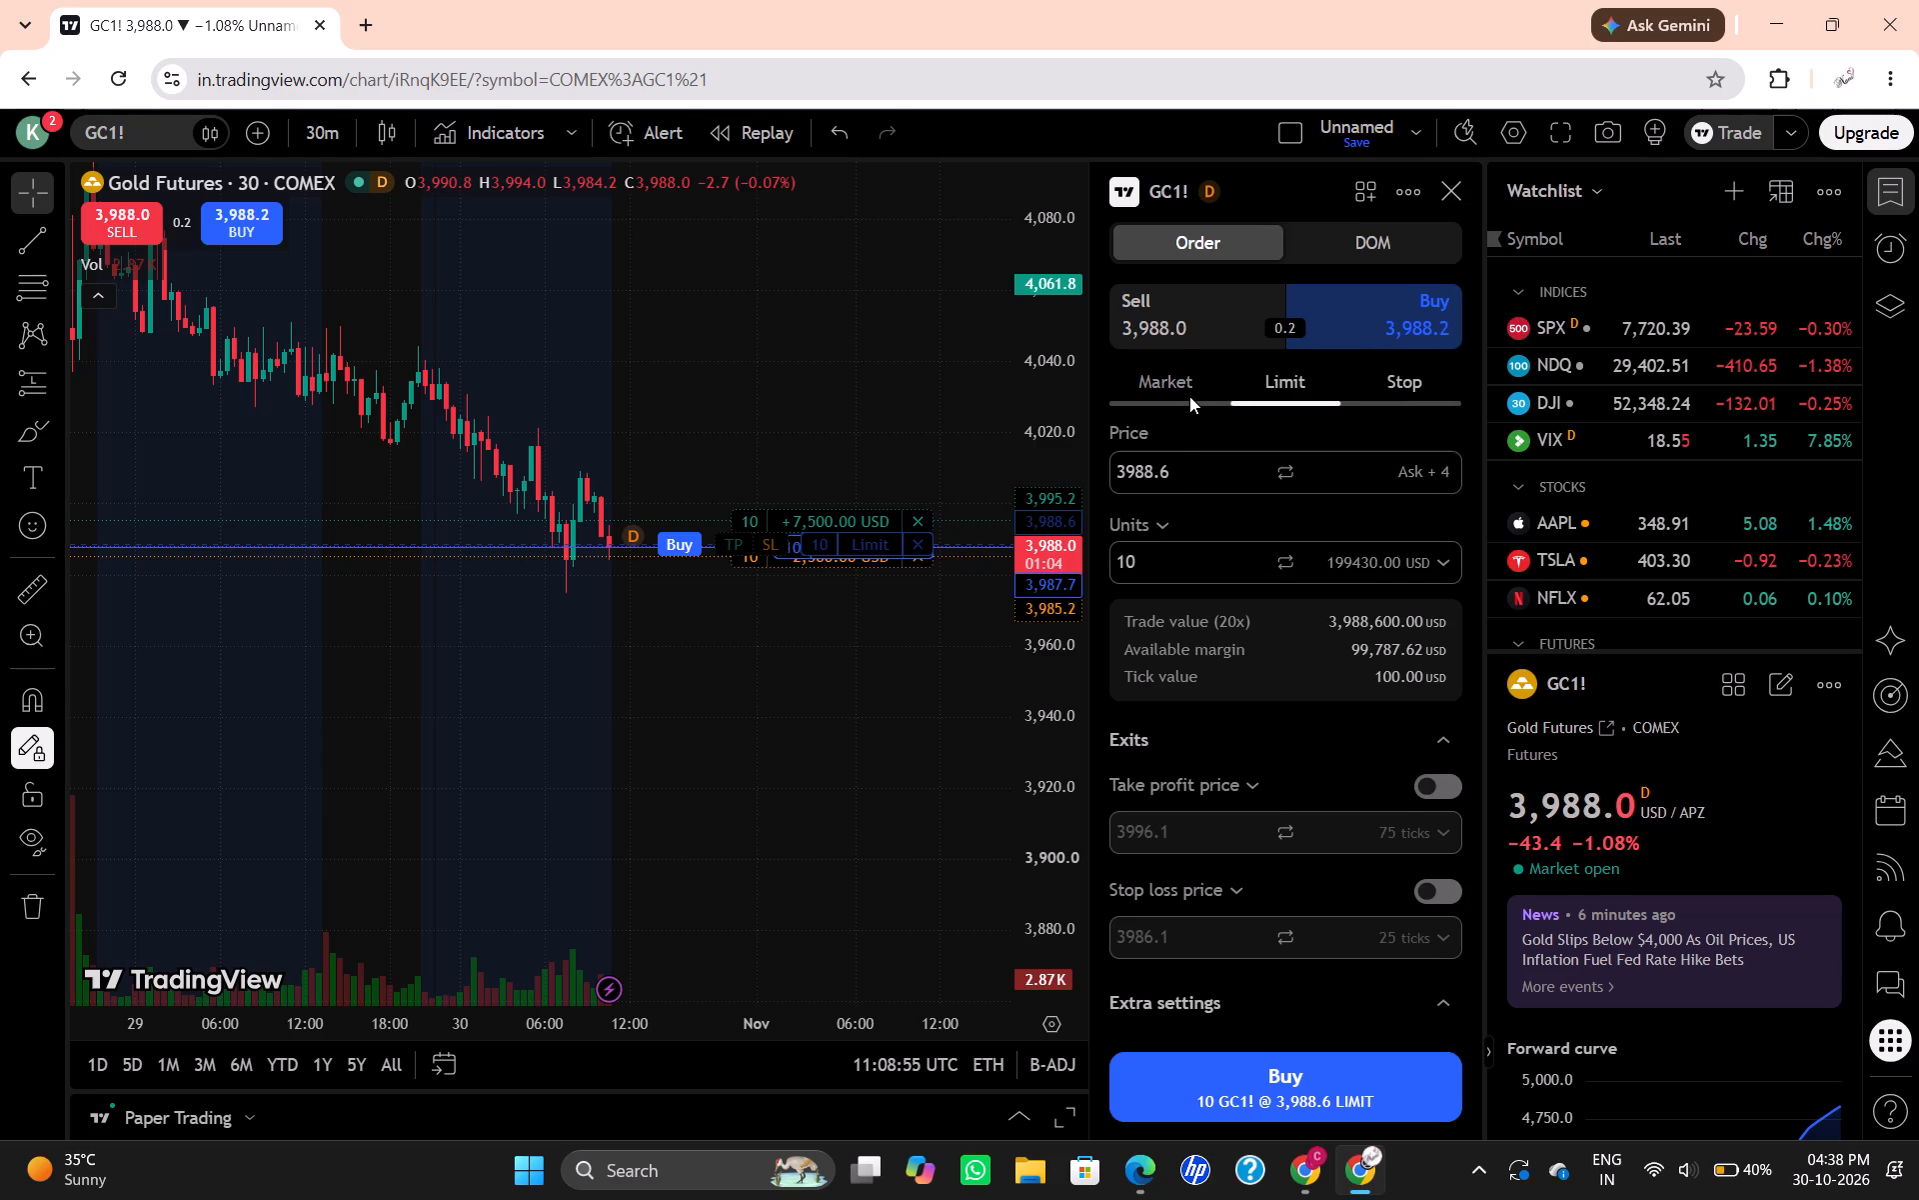
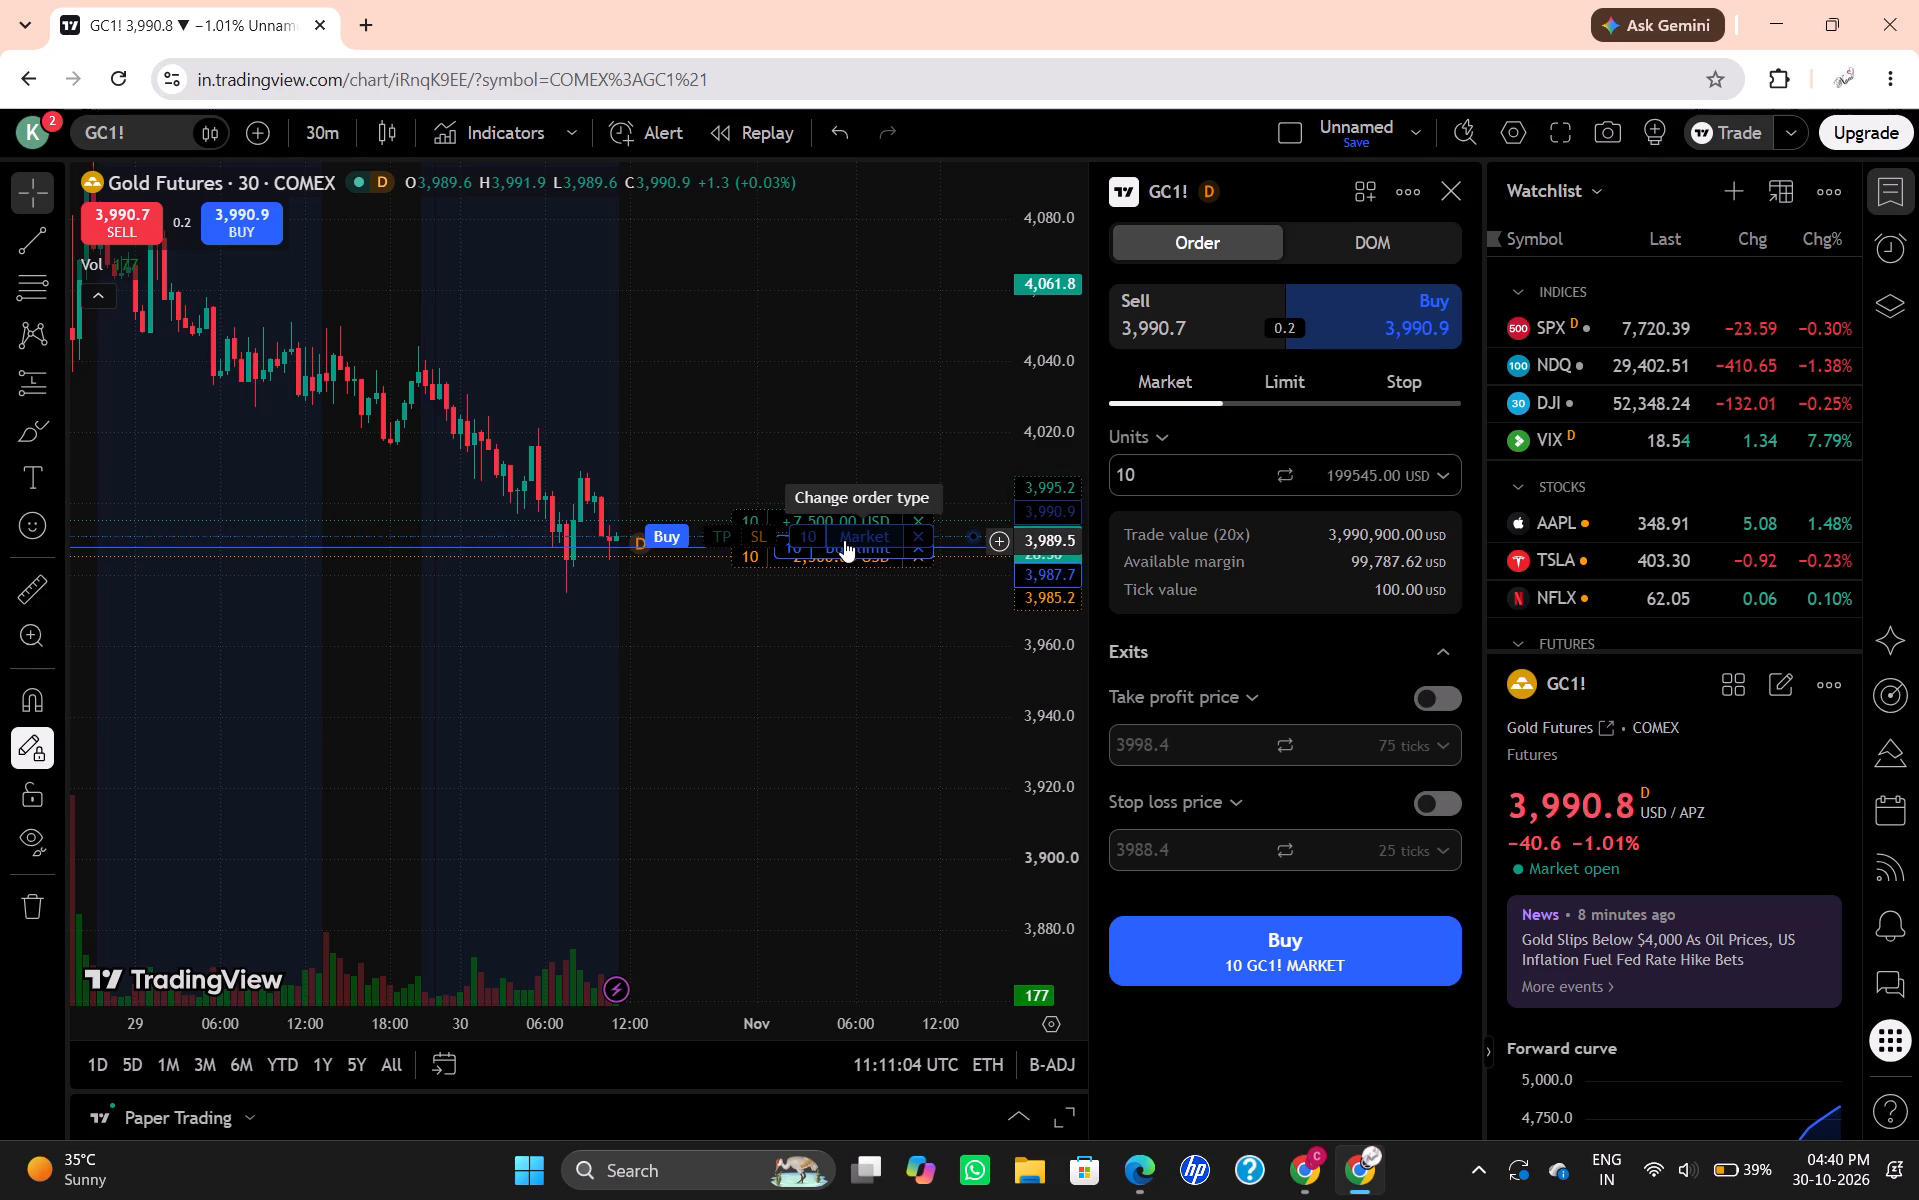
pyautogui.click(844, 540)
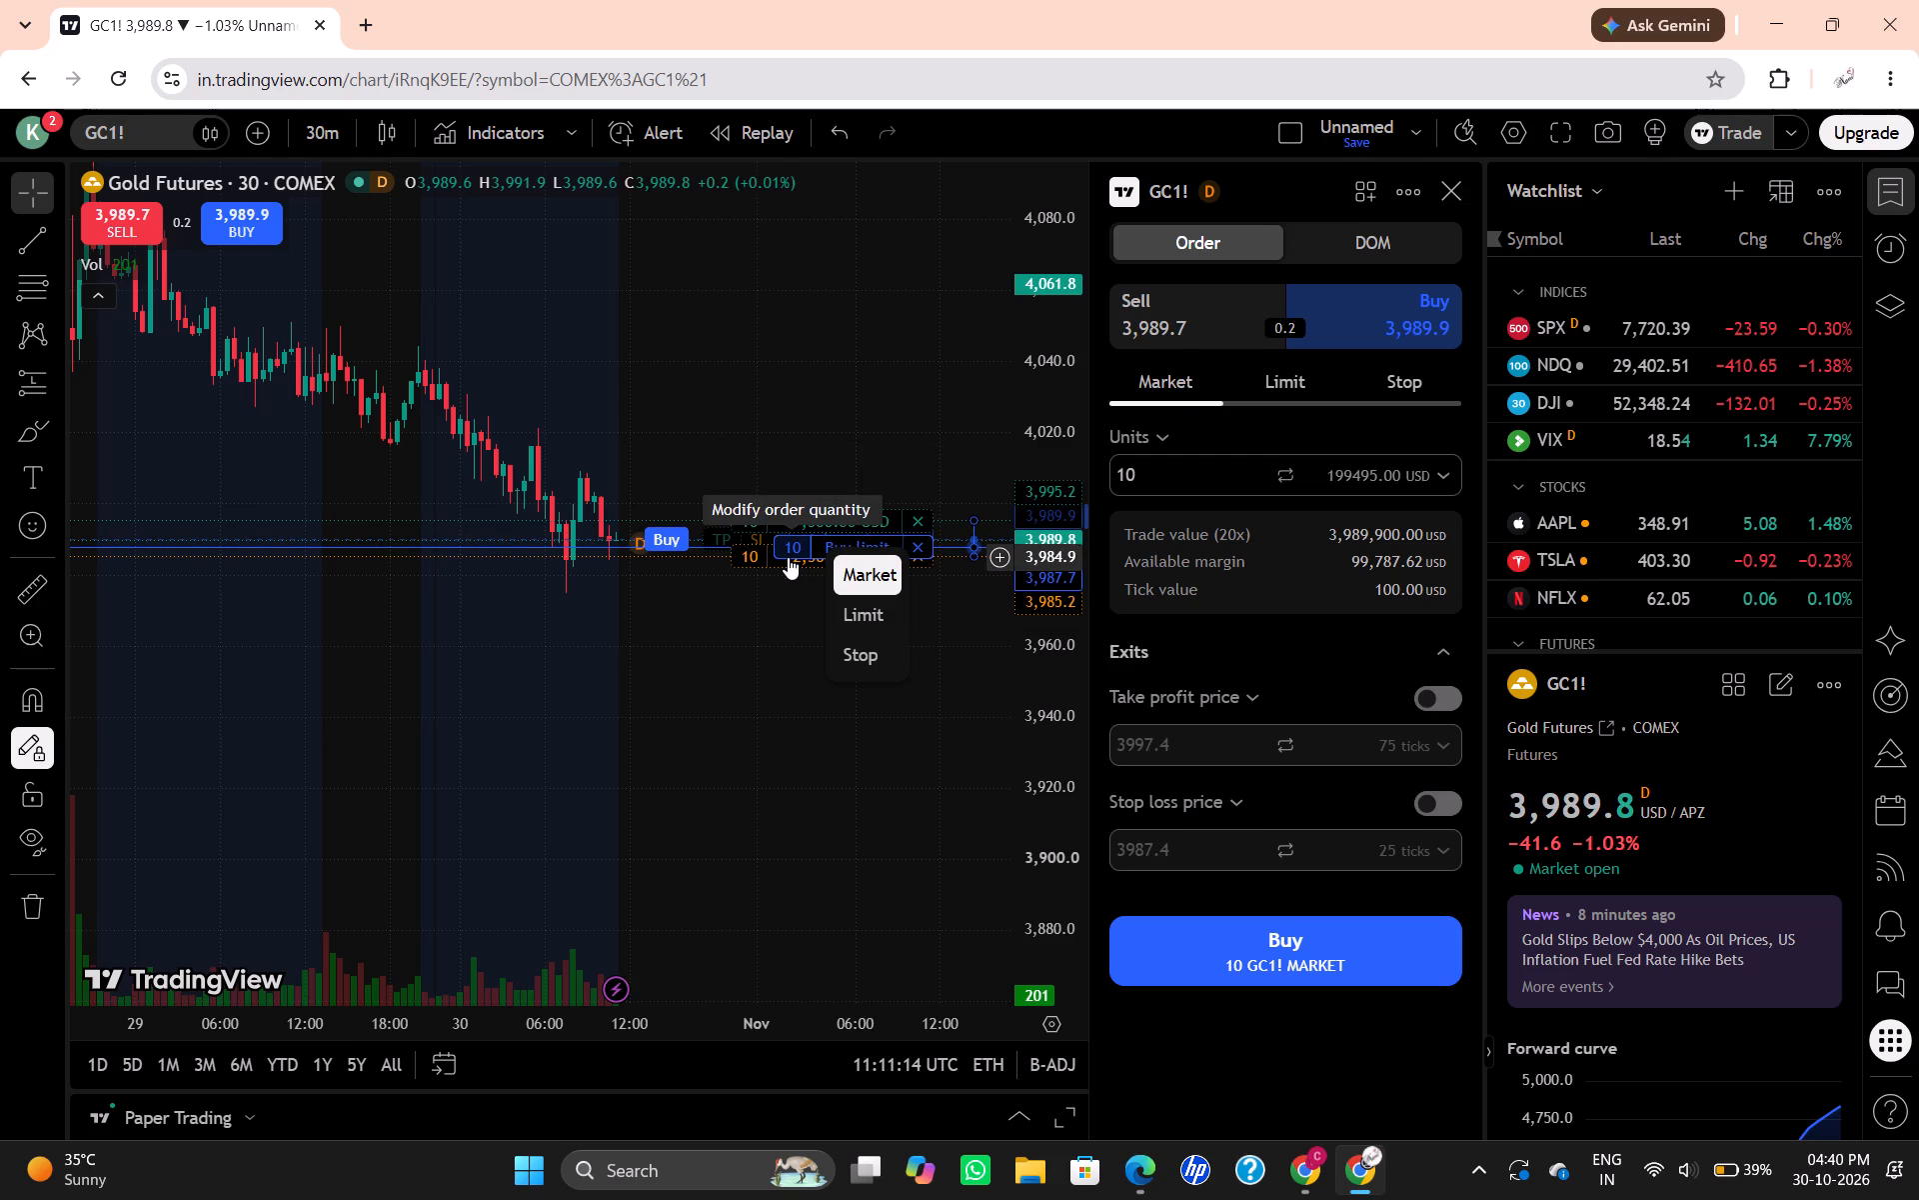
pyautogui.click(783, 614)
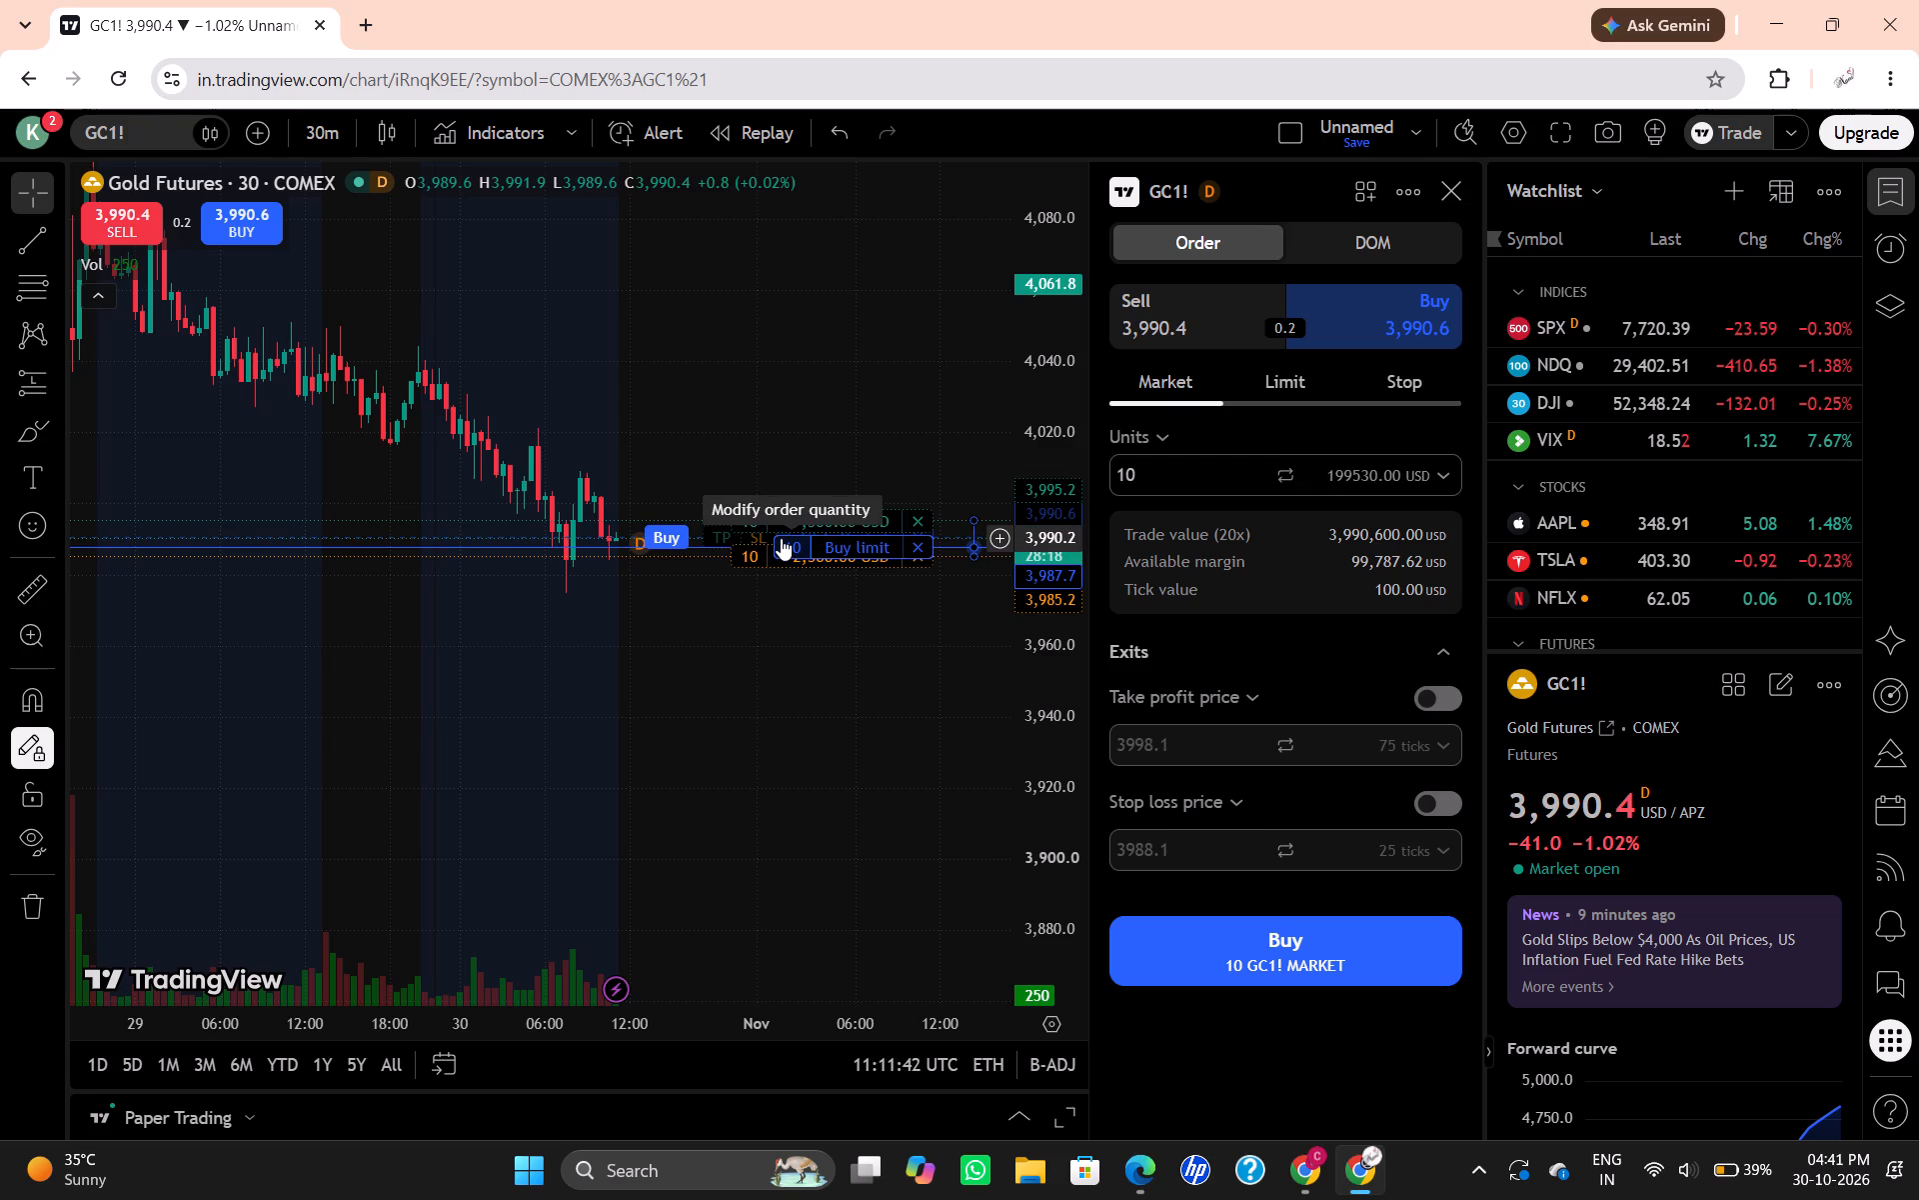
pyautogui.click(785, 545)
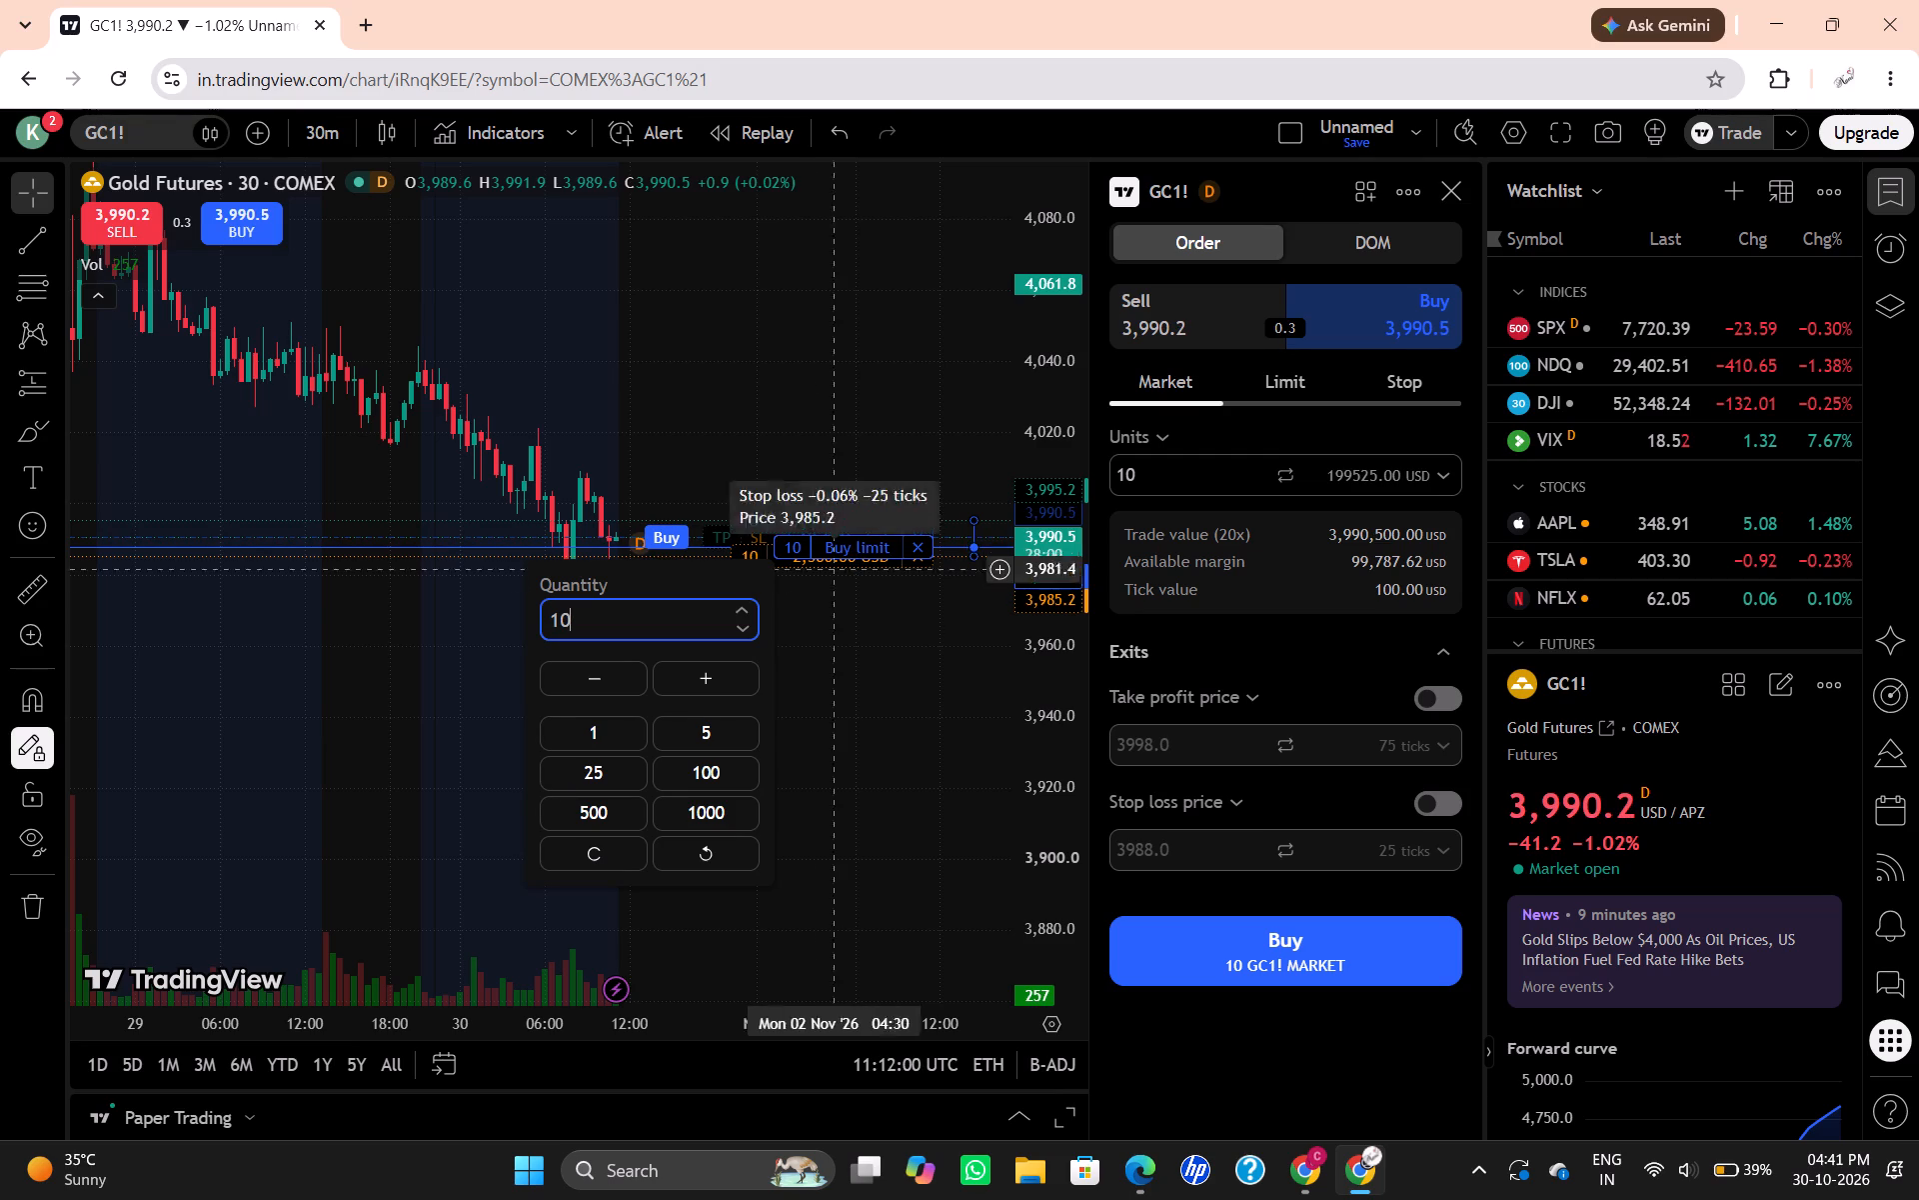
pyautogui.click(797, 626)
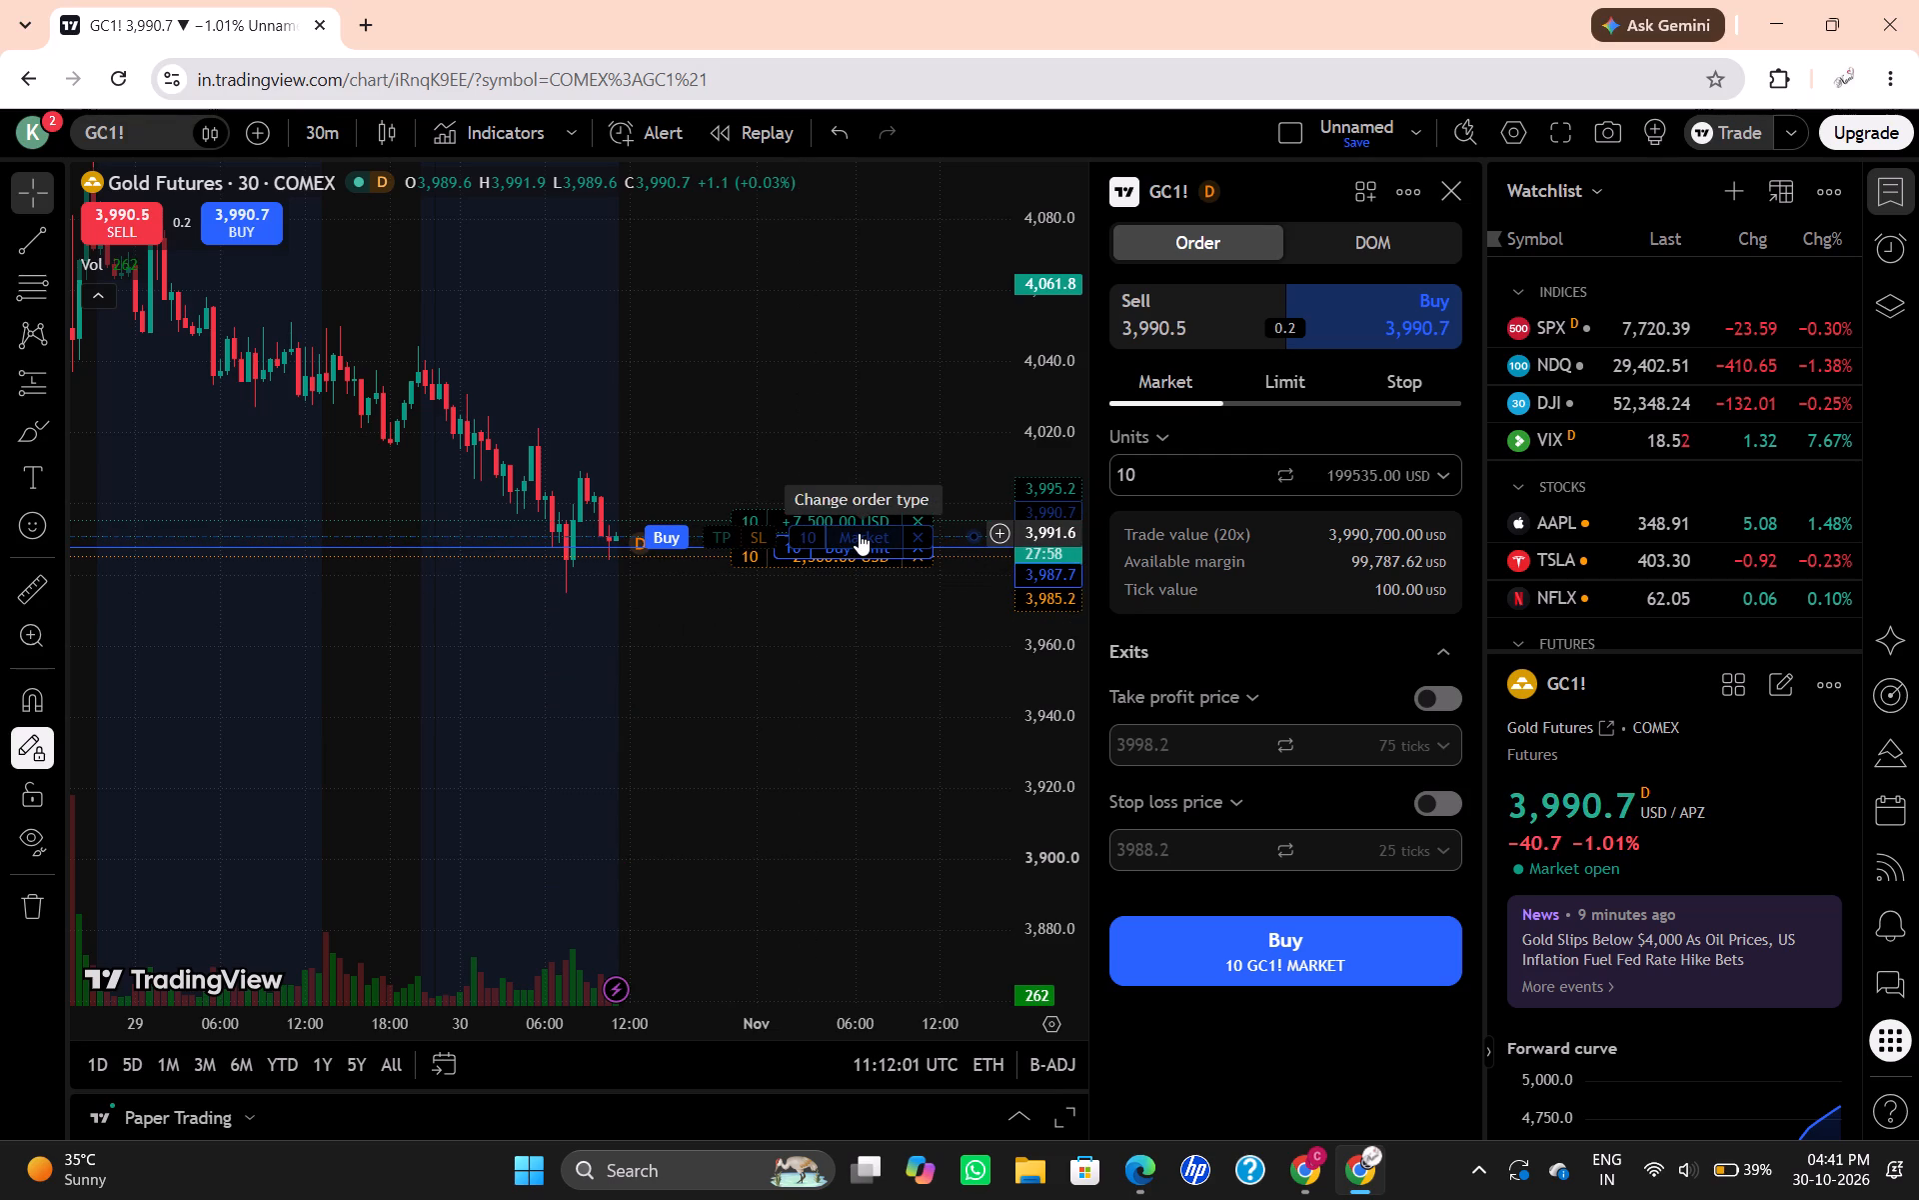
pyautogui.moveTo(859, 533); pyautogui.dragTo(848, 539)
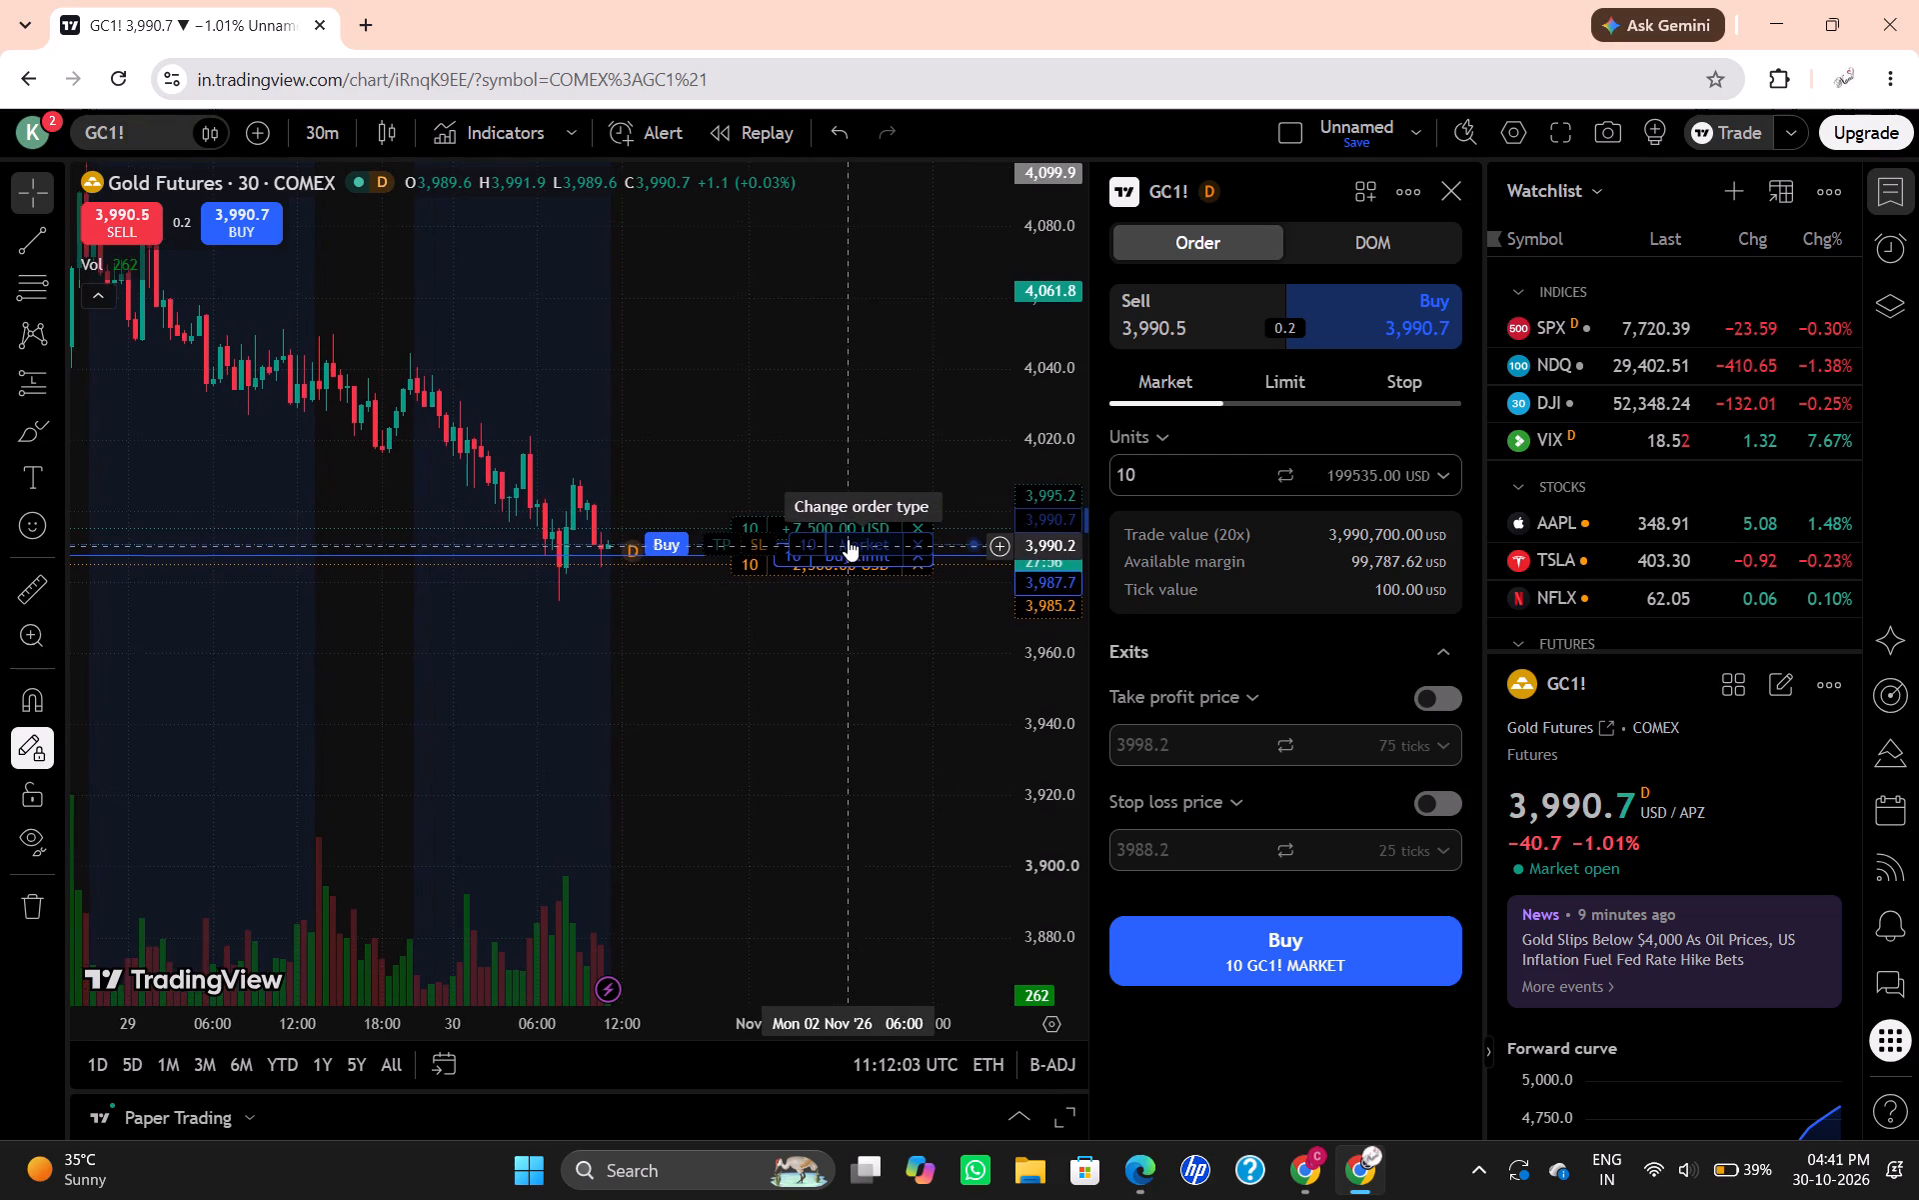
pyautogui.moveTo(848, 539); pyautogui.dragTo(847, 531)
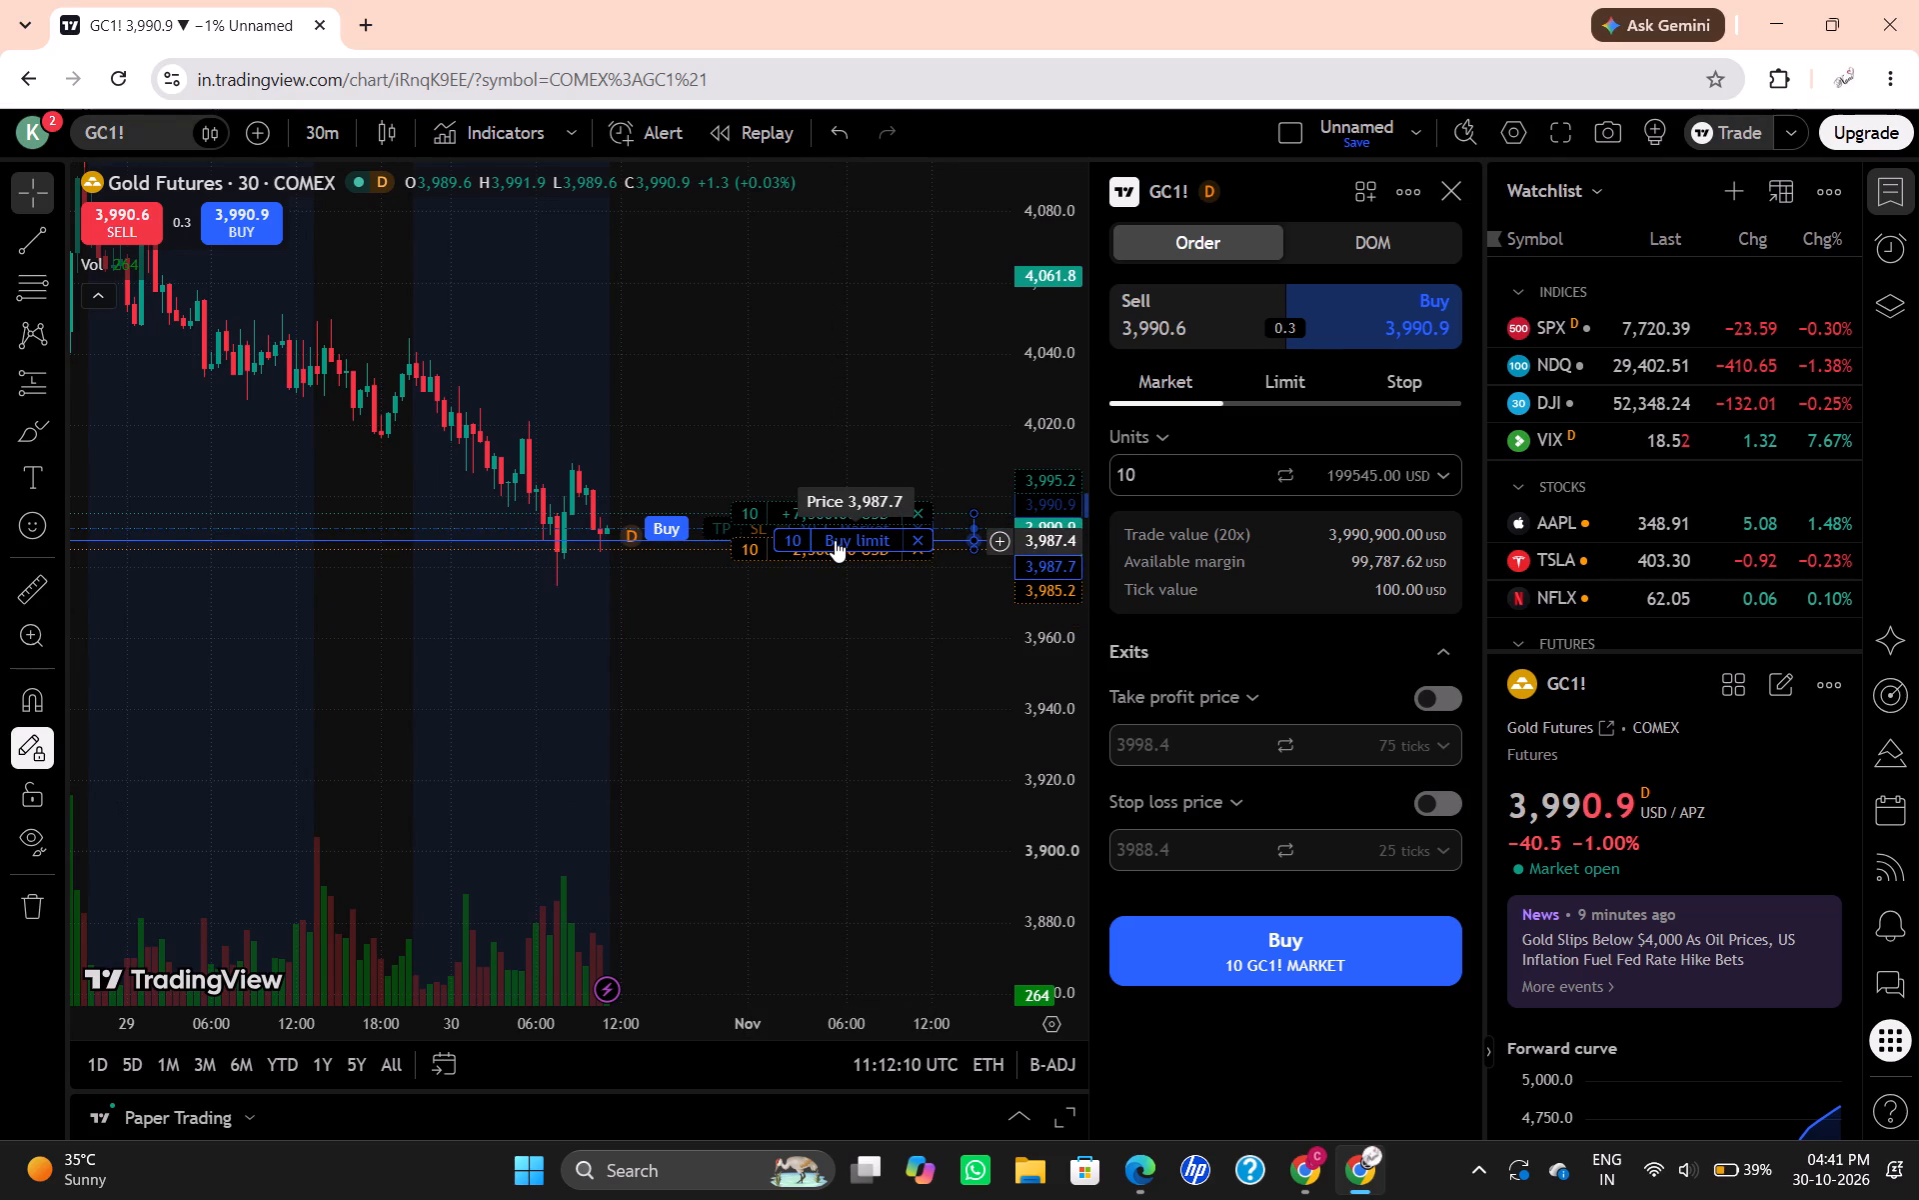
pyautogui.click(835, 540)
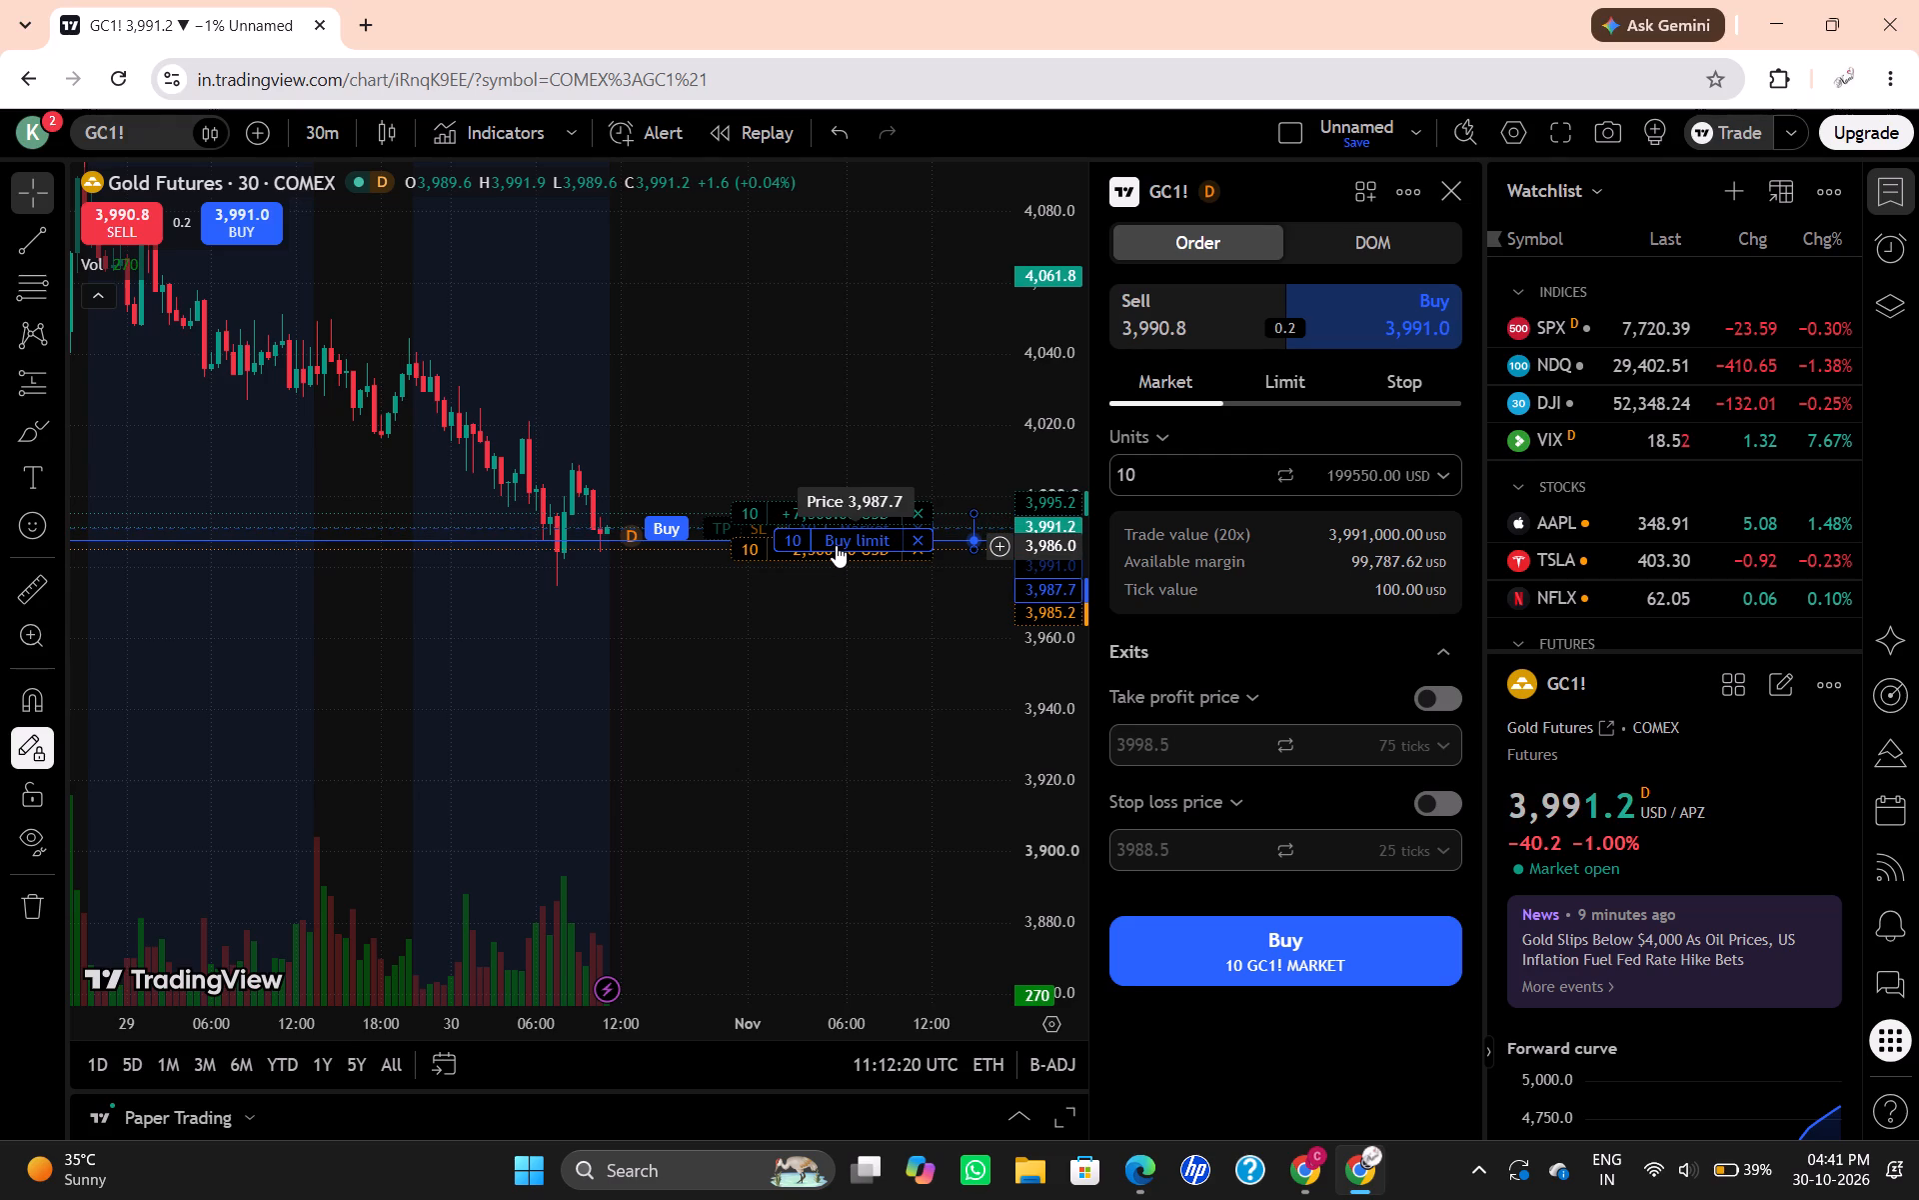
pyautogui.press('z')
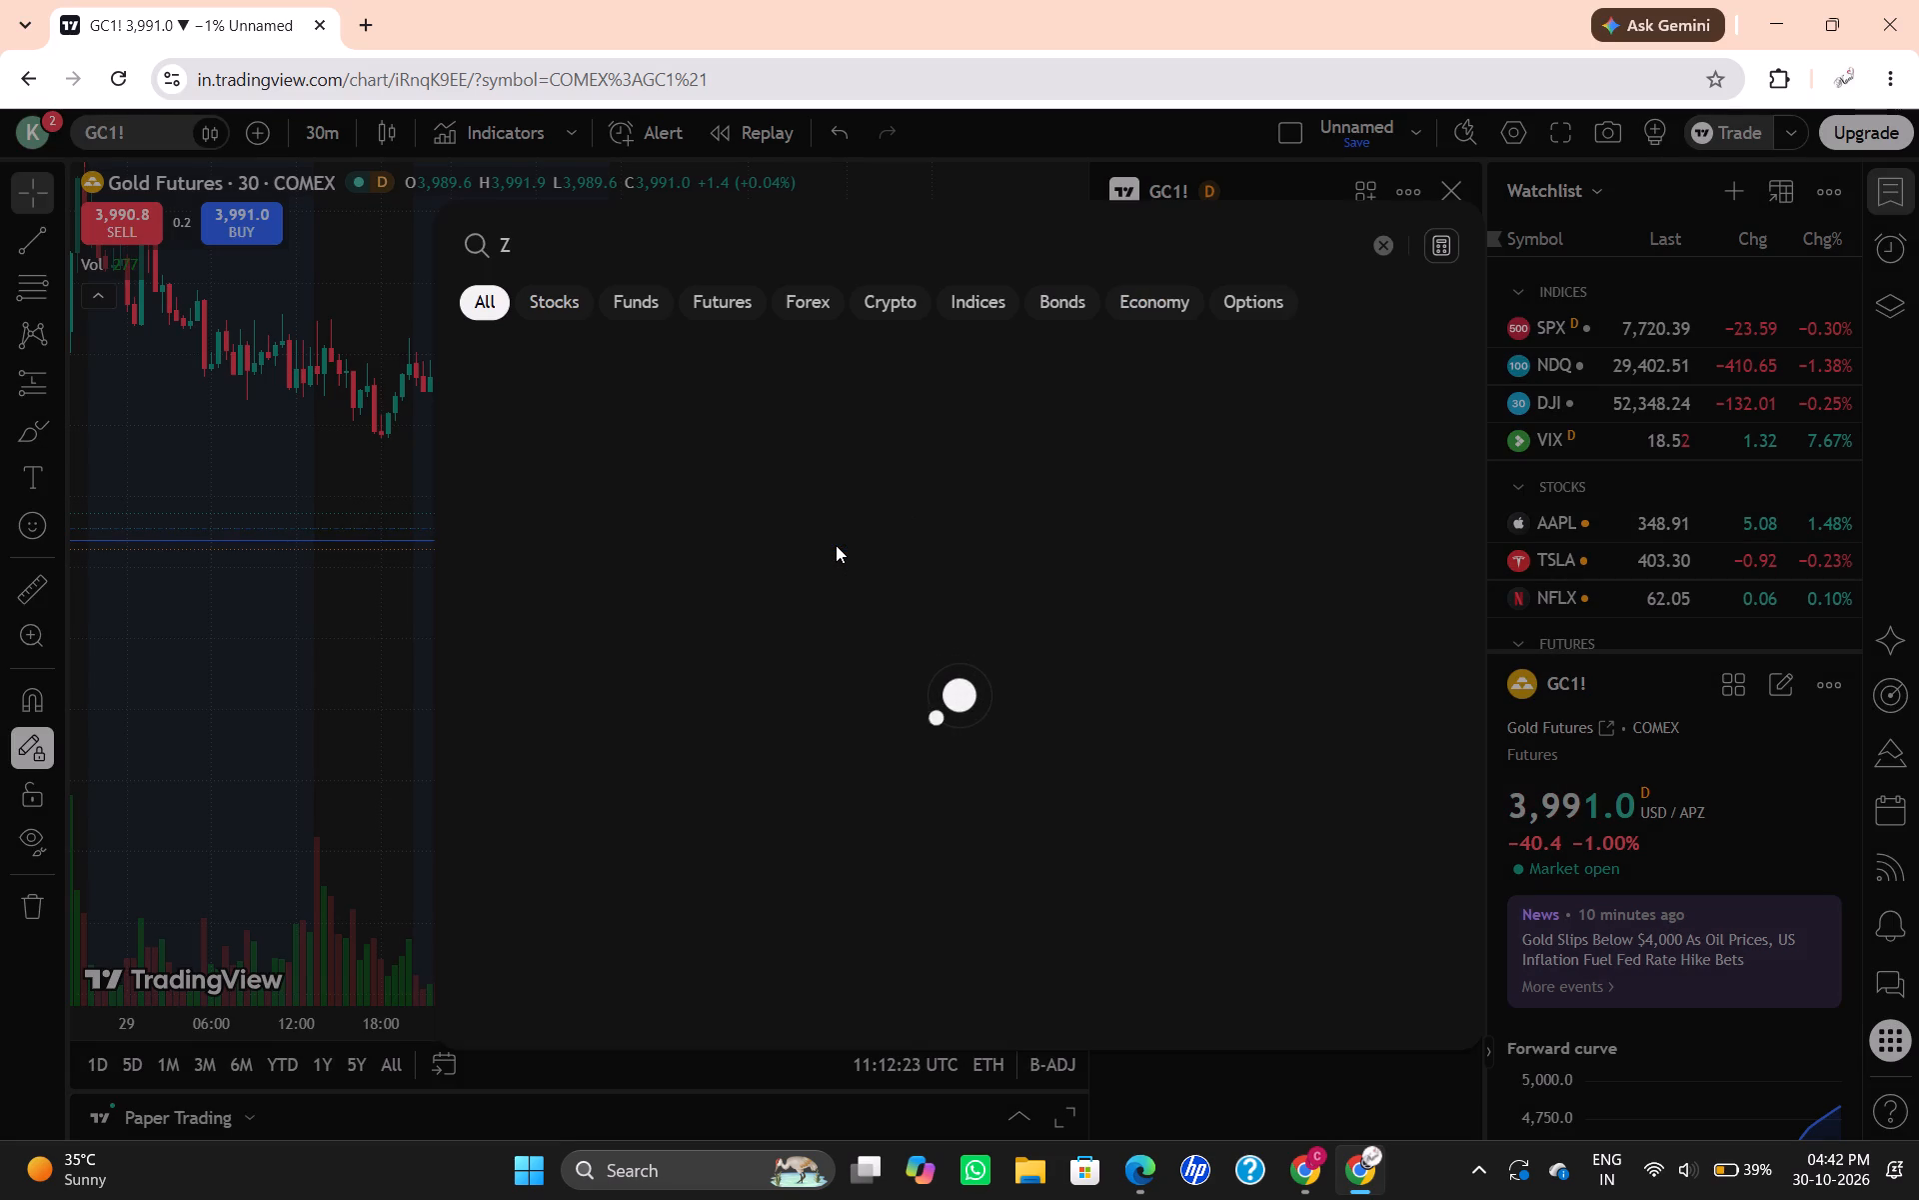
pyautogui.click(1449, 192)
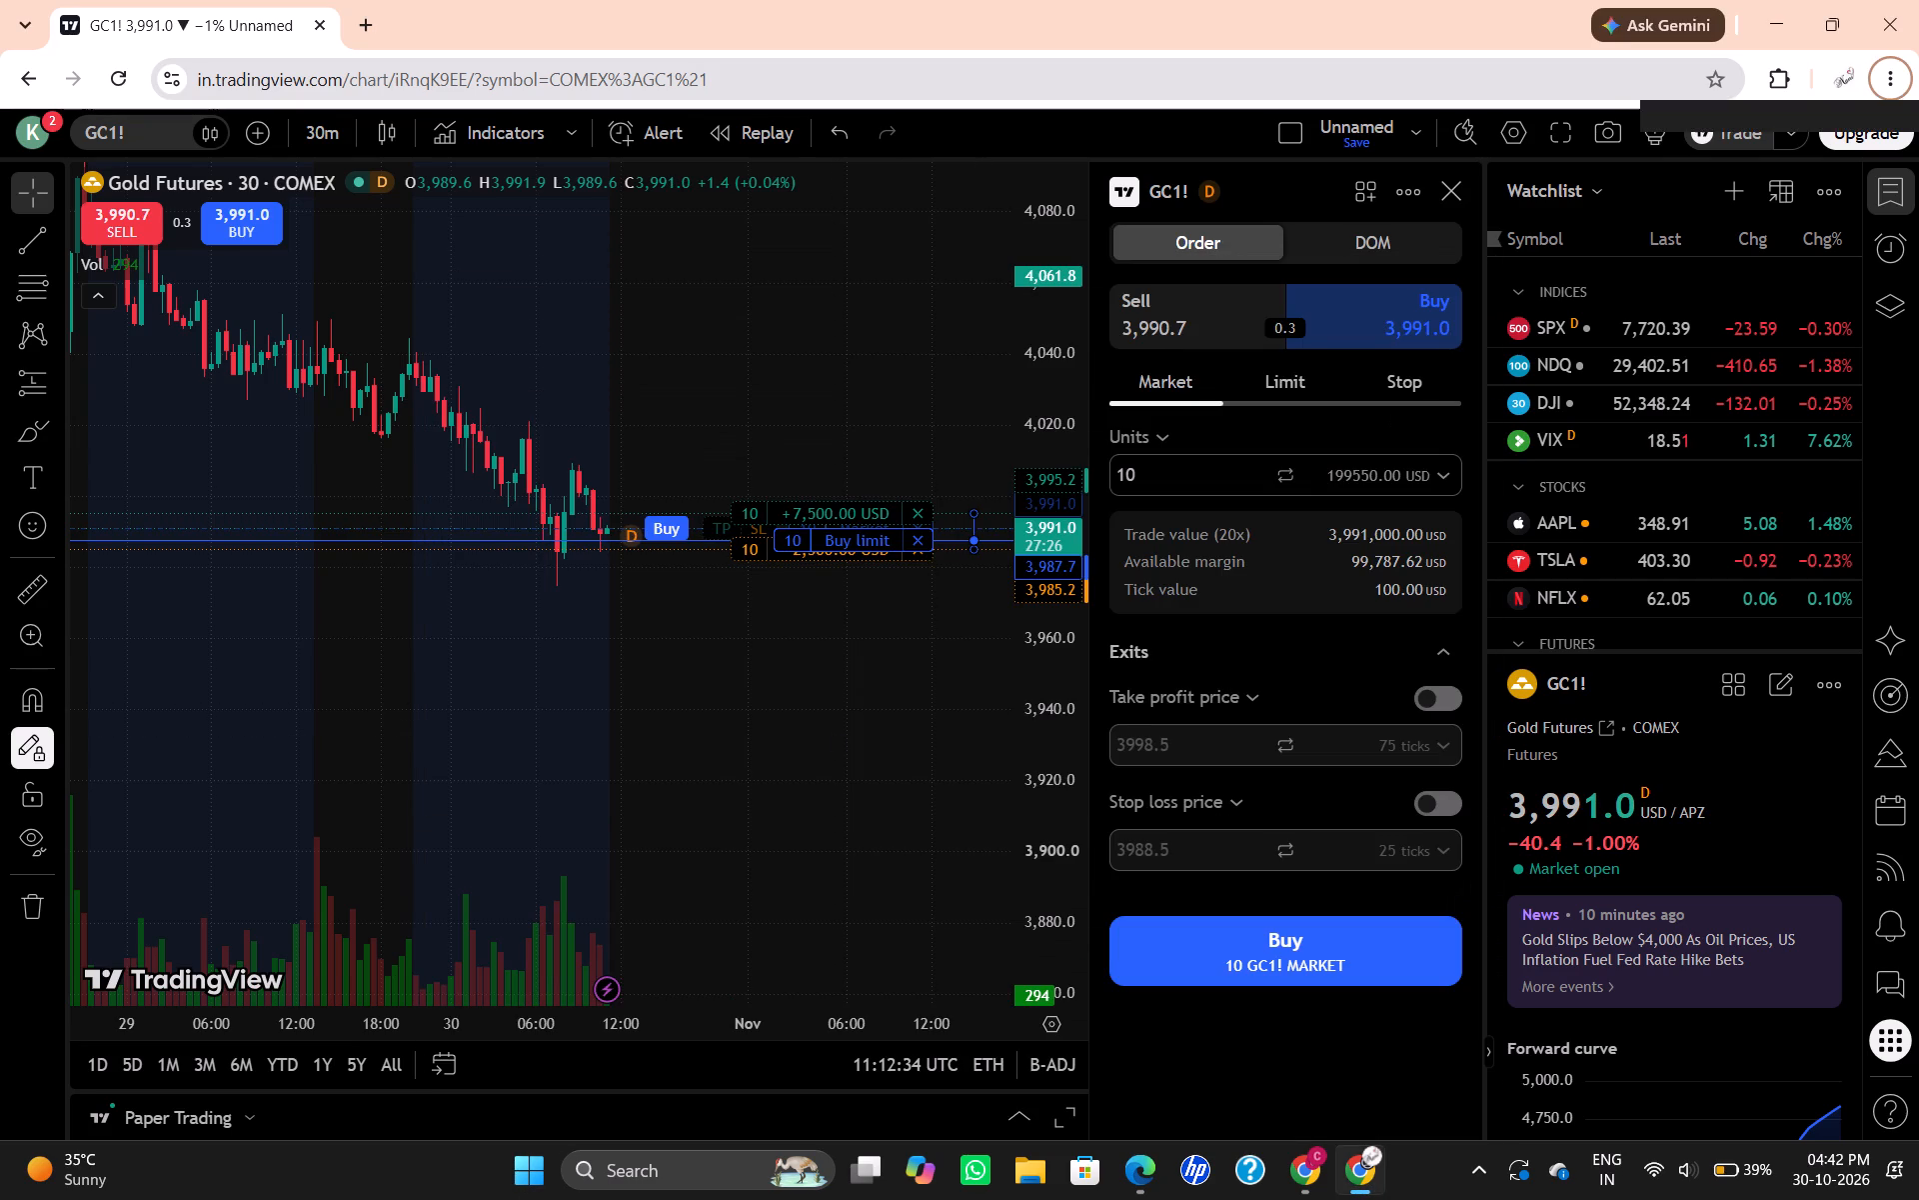
# Cancel the pending 10-unit GC1! buy limit order at 3,987.7 with its take profit and stop loss, and dismiss the notification.
pyautogui.press('space')
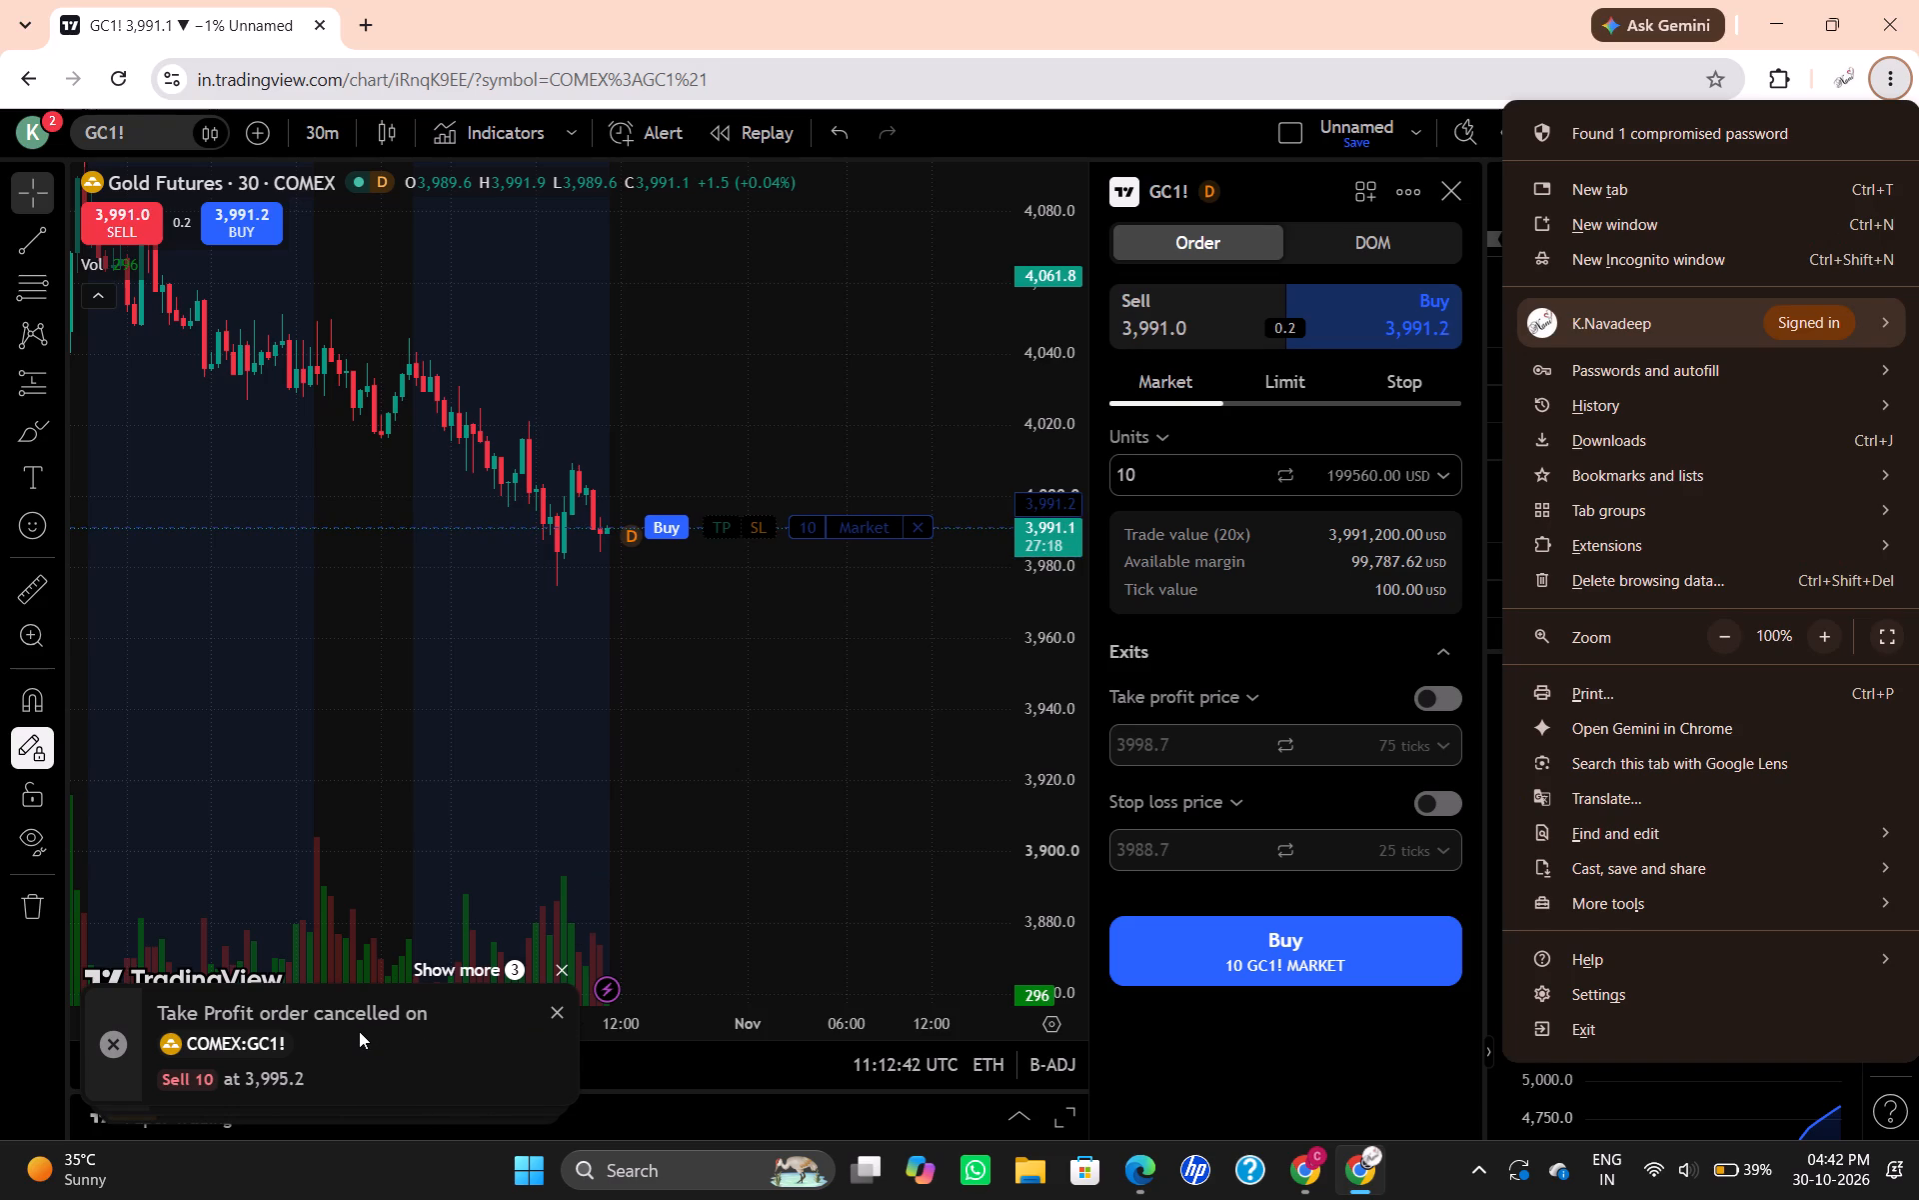
pyautogui.click(405, 1032)
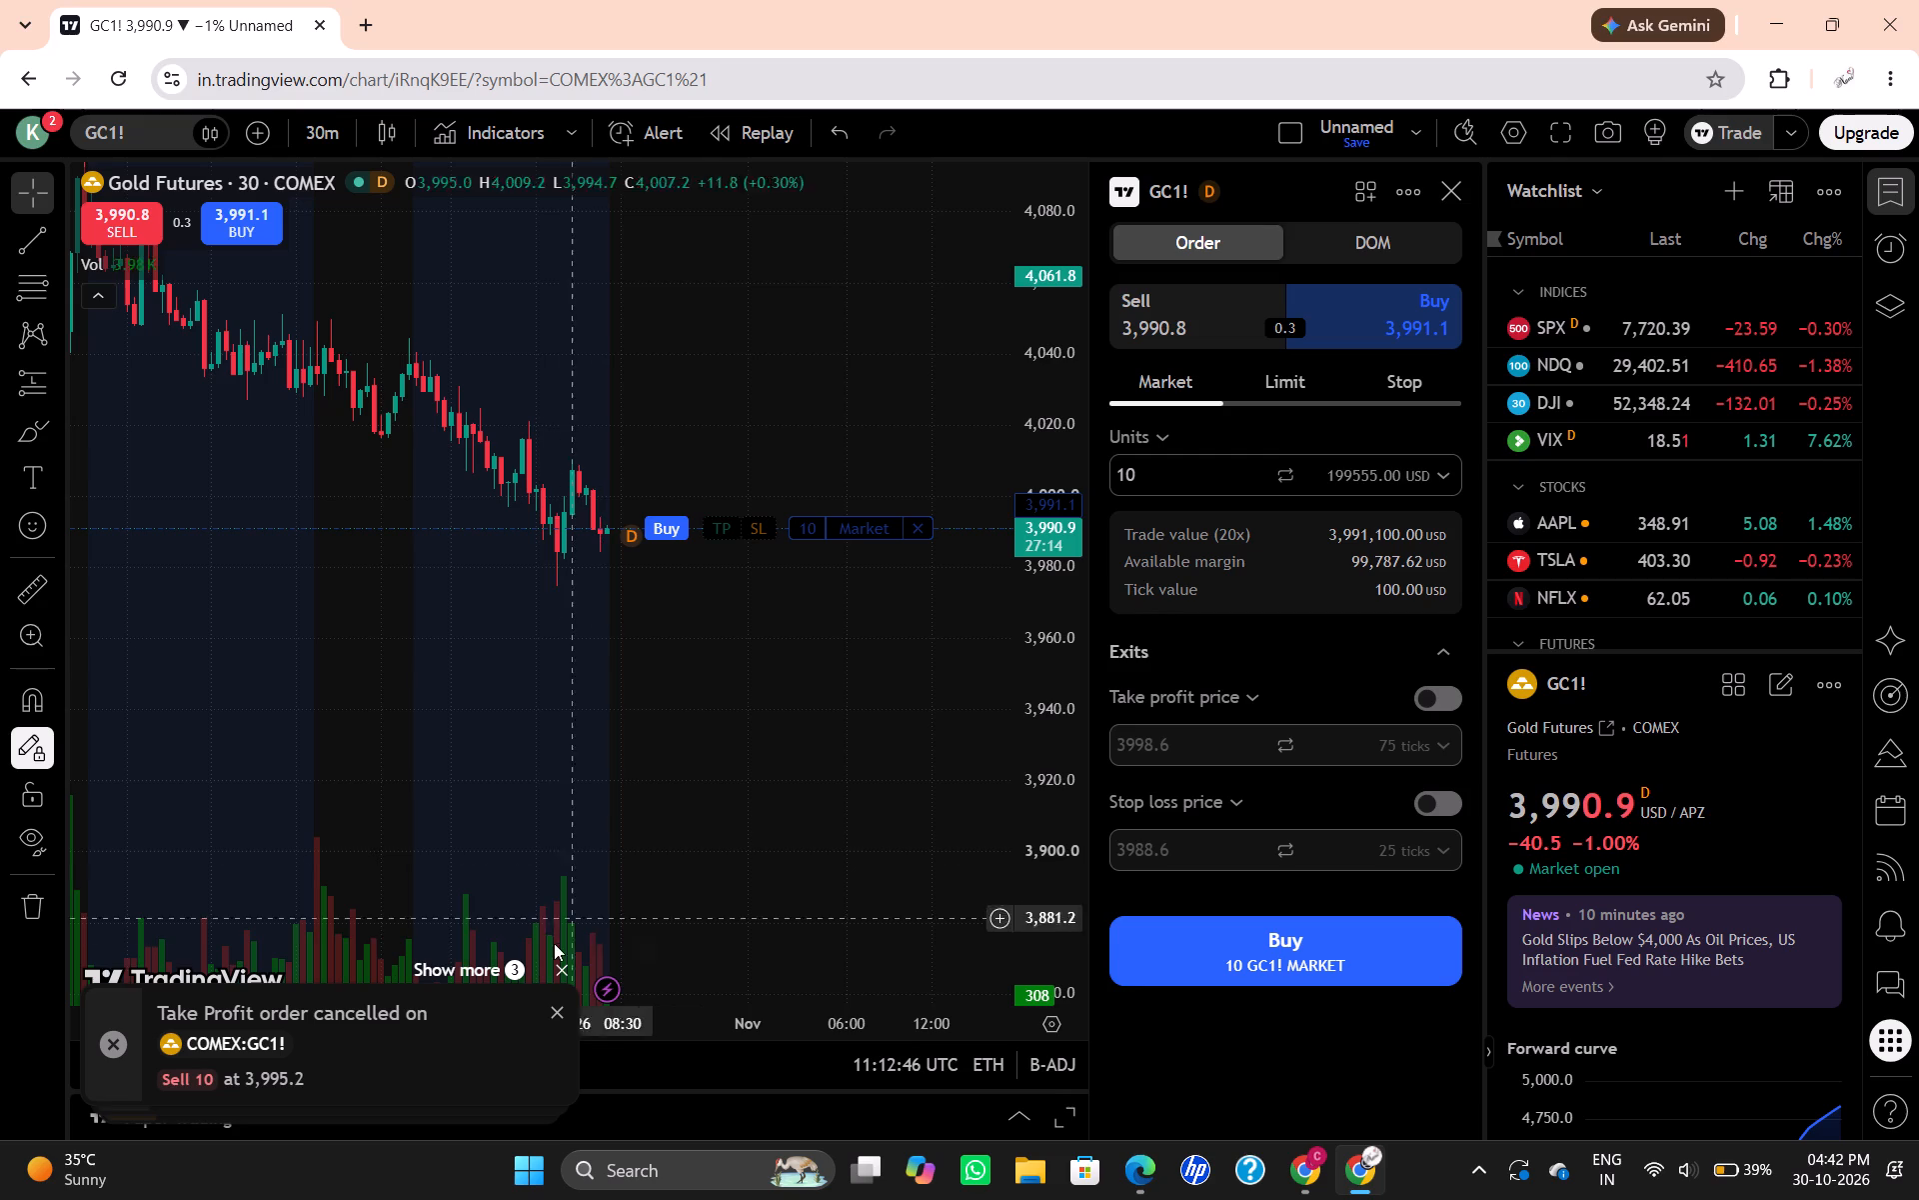
pyautogui.click(555, 1010)
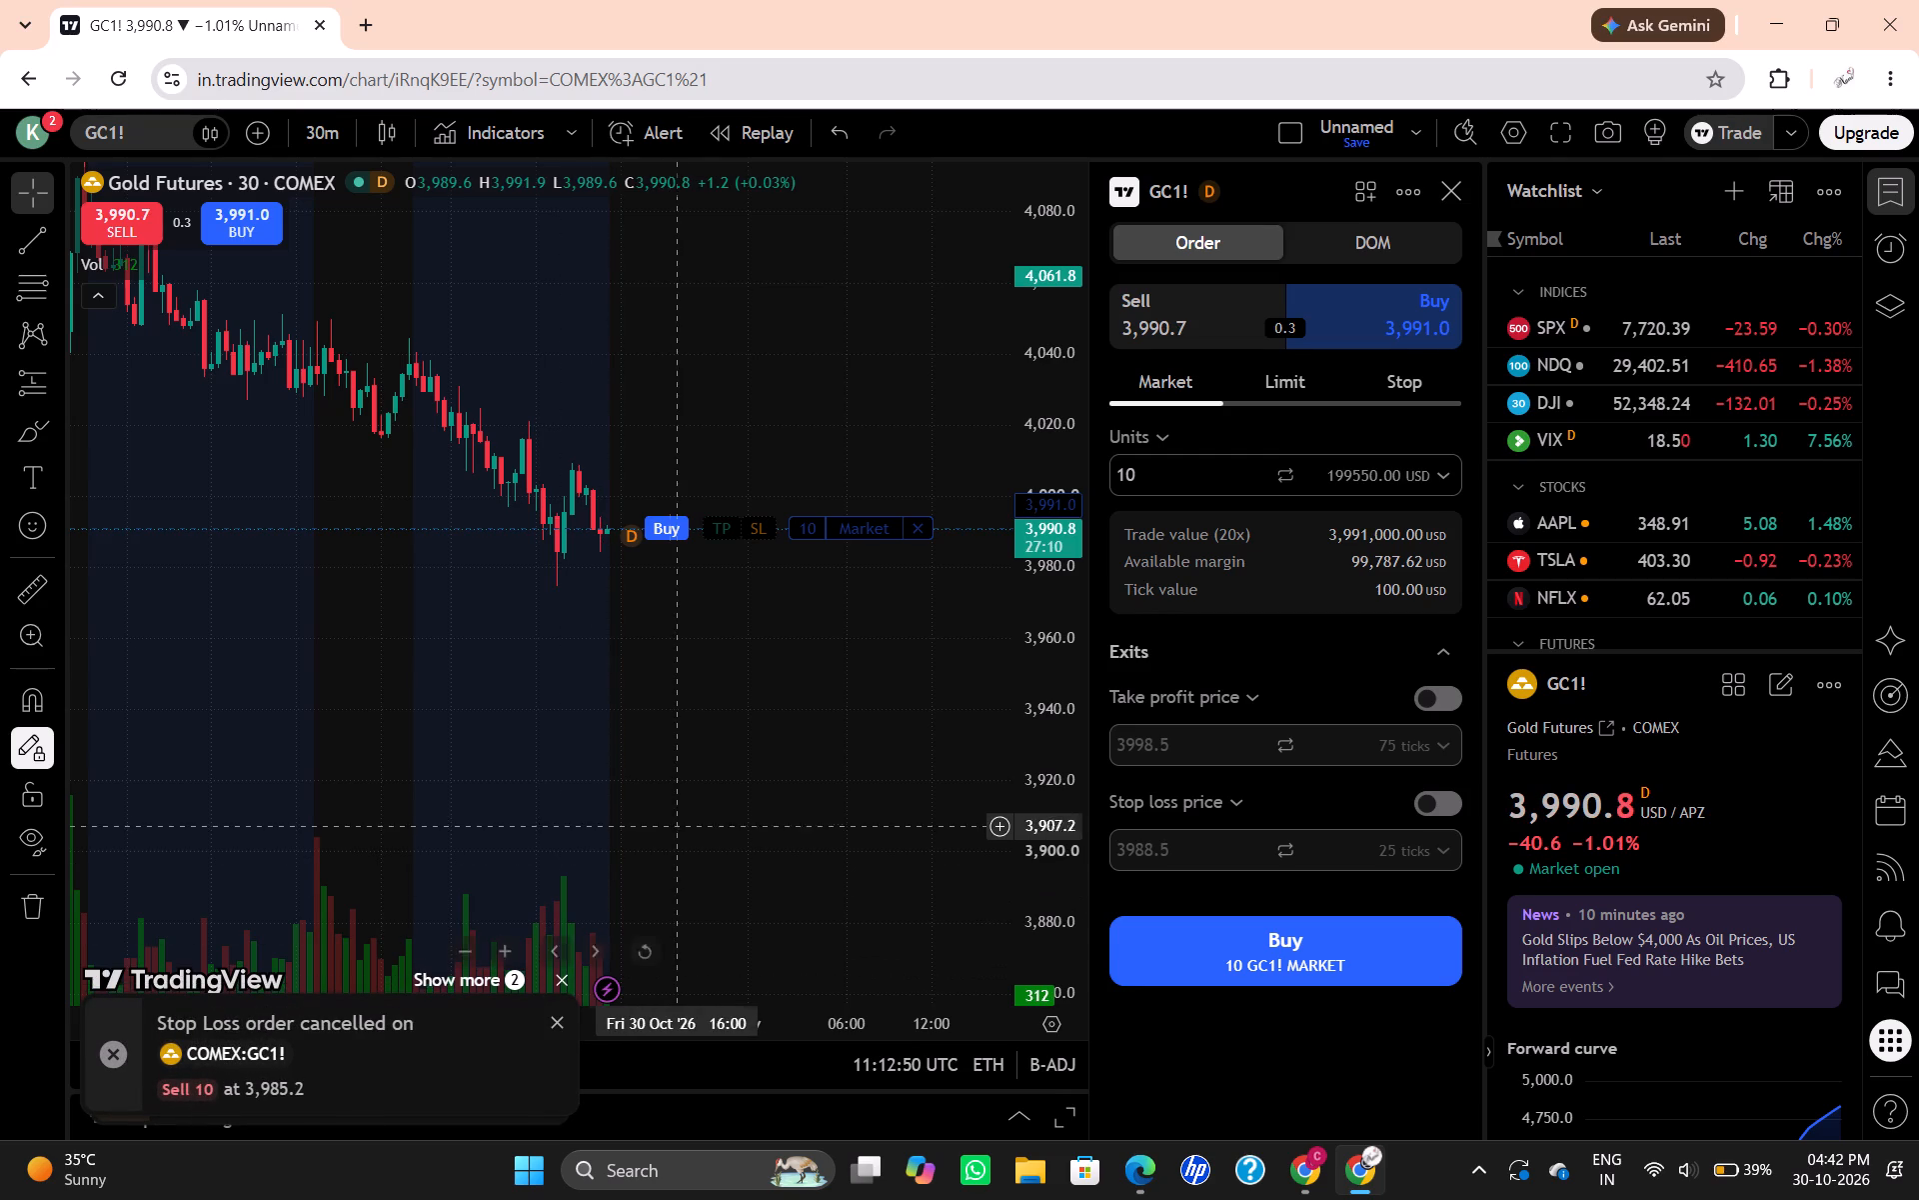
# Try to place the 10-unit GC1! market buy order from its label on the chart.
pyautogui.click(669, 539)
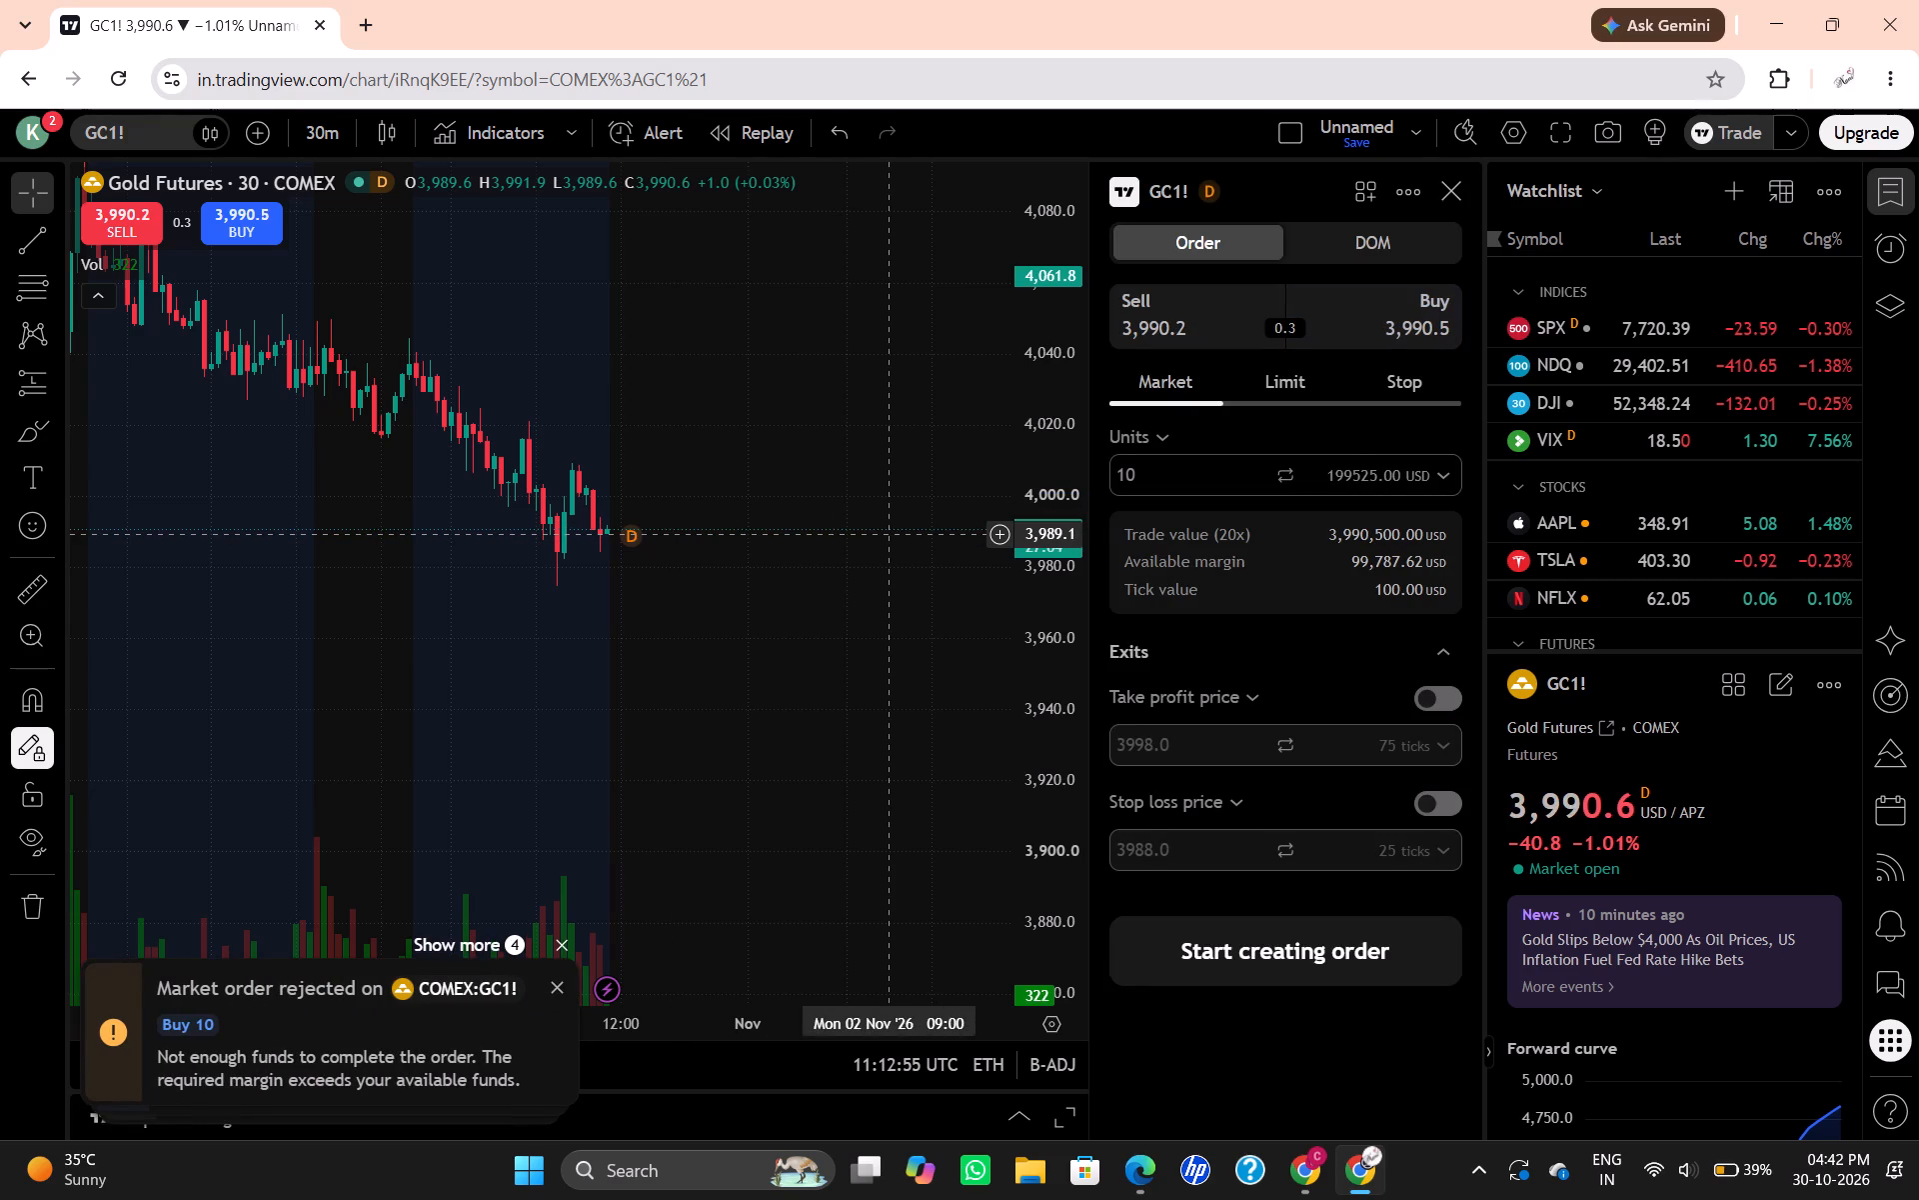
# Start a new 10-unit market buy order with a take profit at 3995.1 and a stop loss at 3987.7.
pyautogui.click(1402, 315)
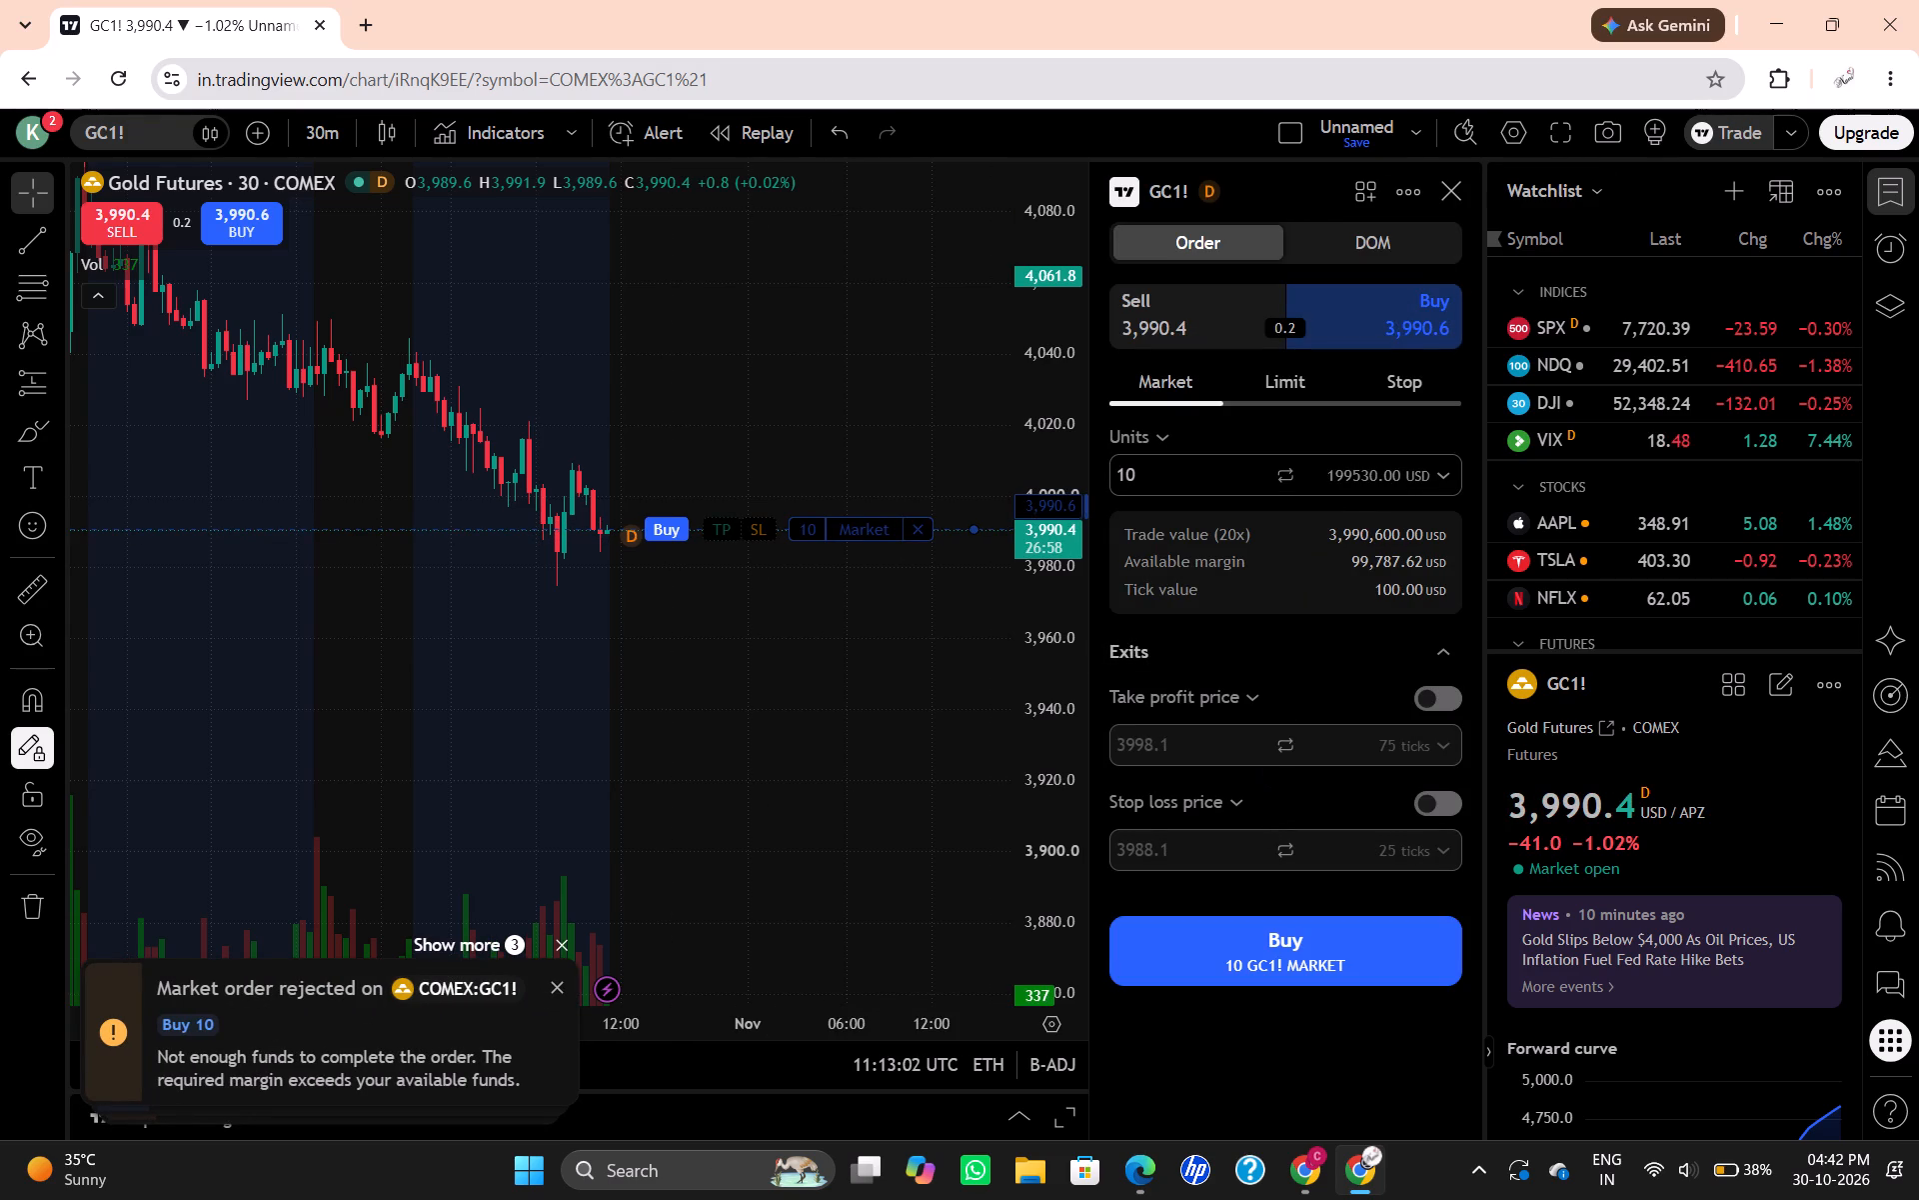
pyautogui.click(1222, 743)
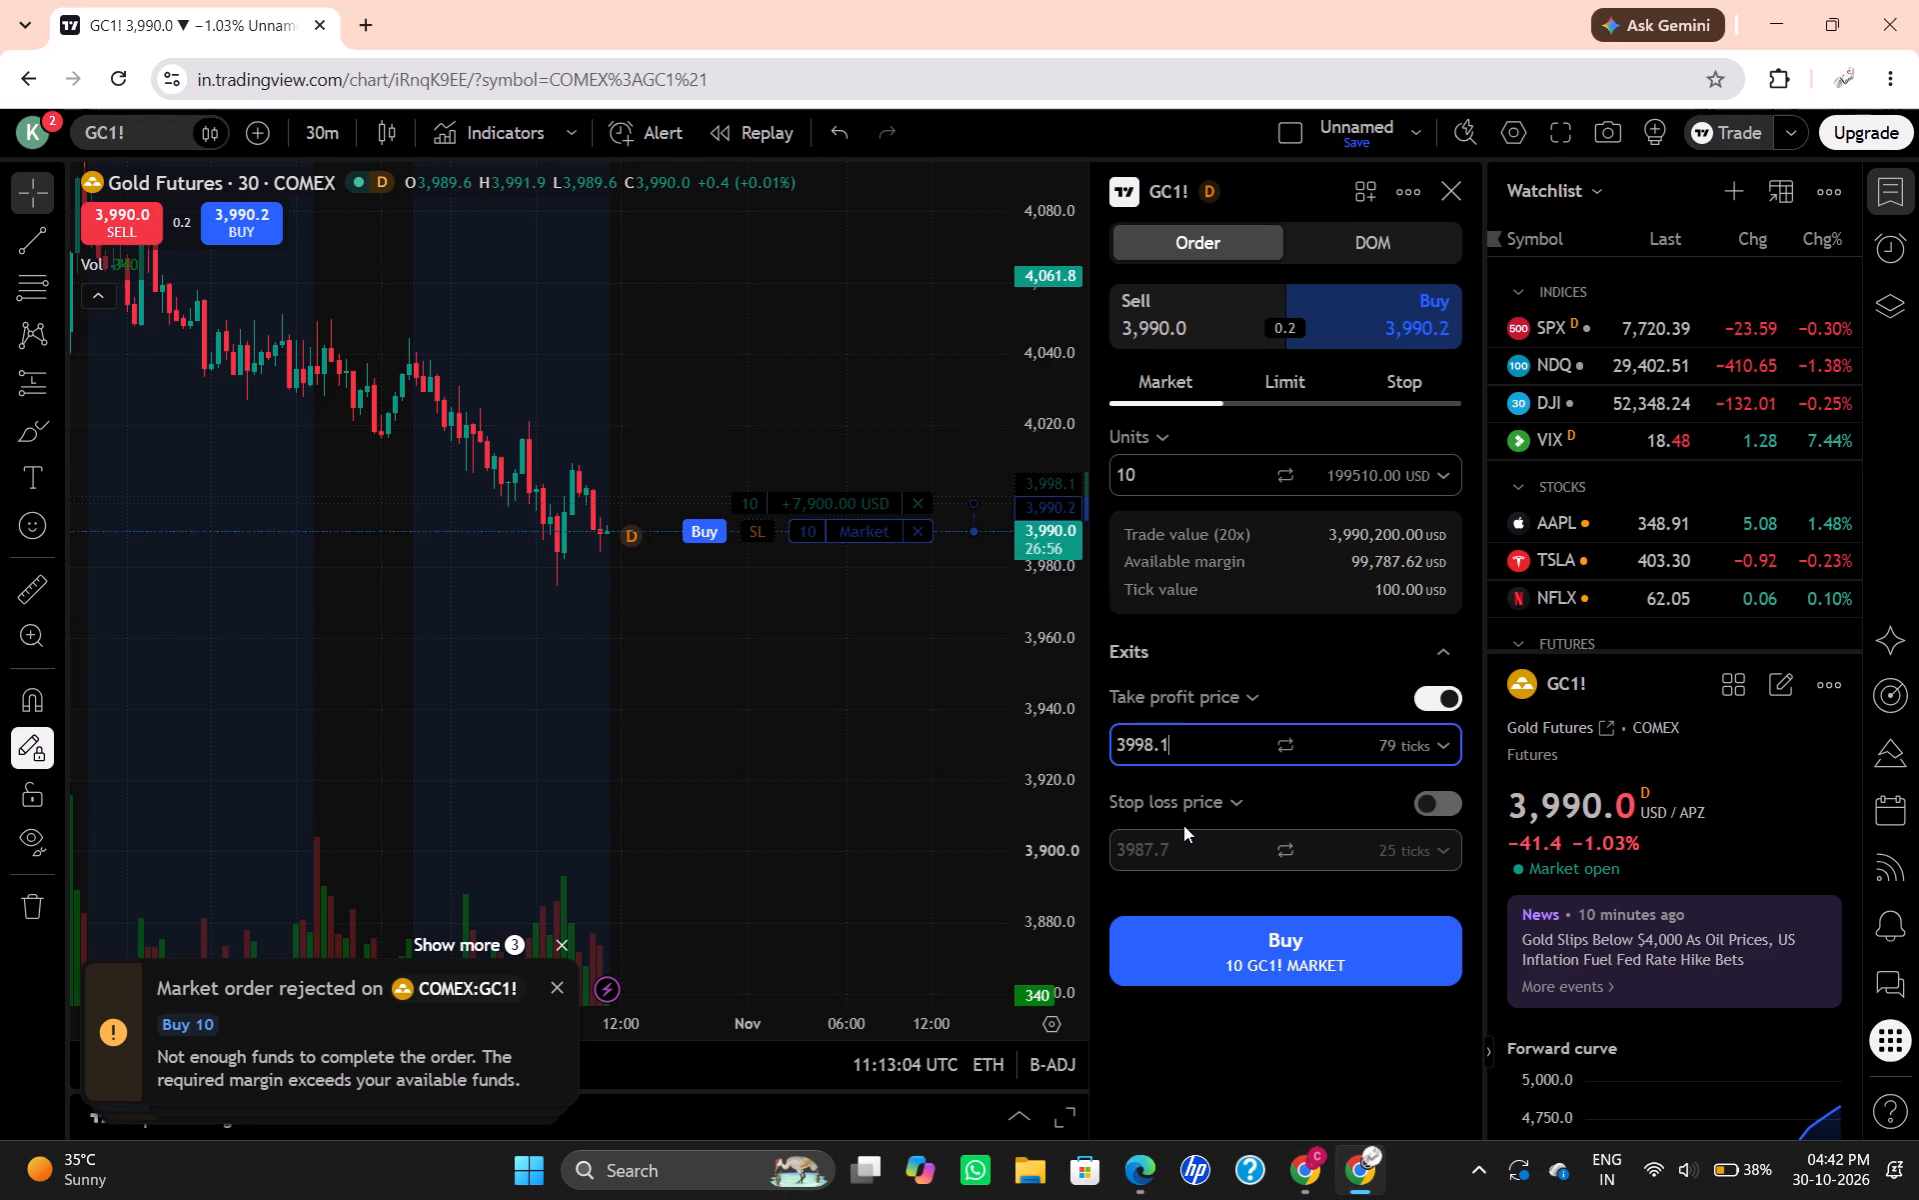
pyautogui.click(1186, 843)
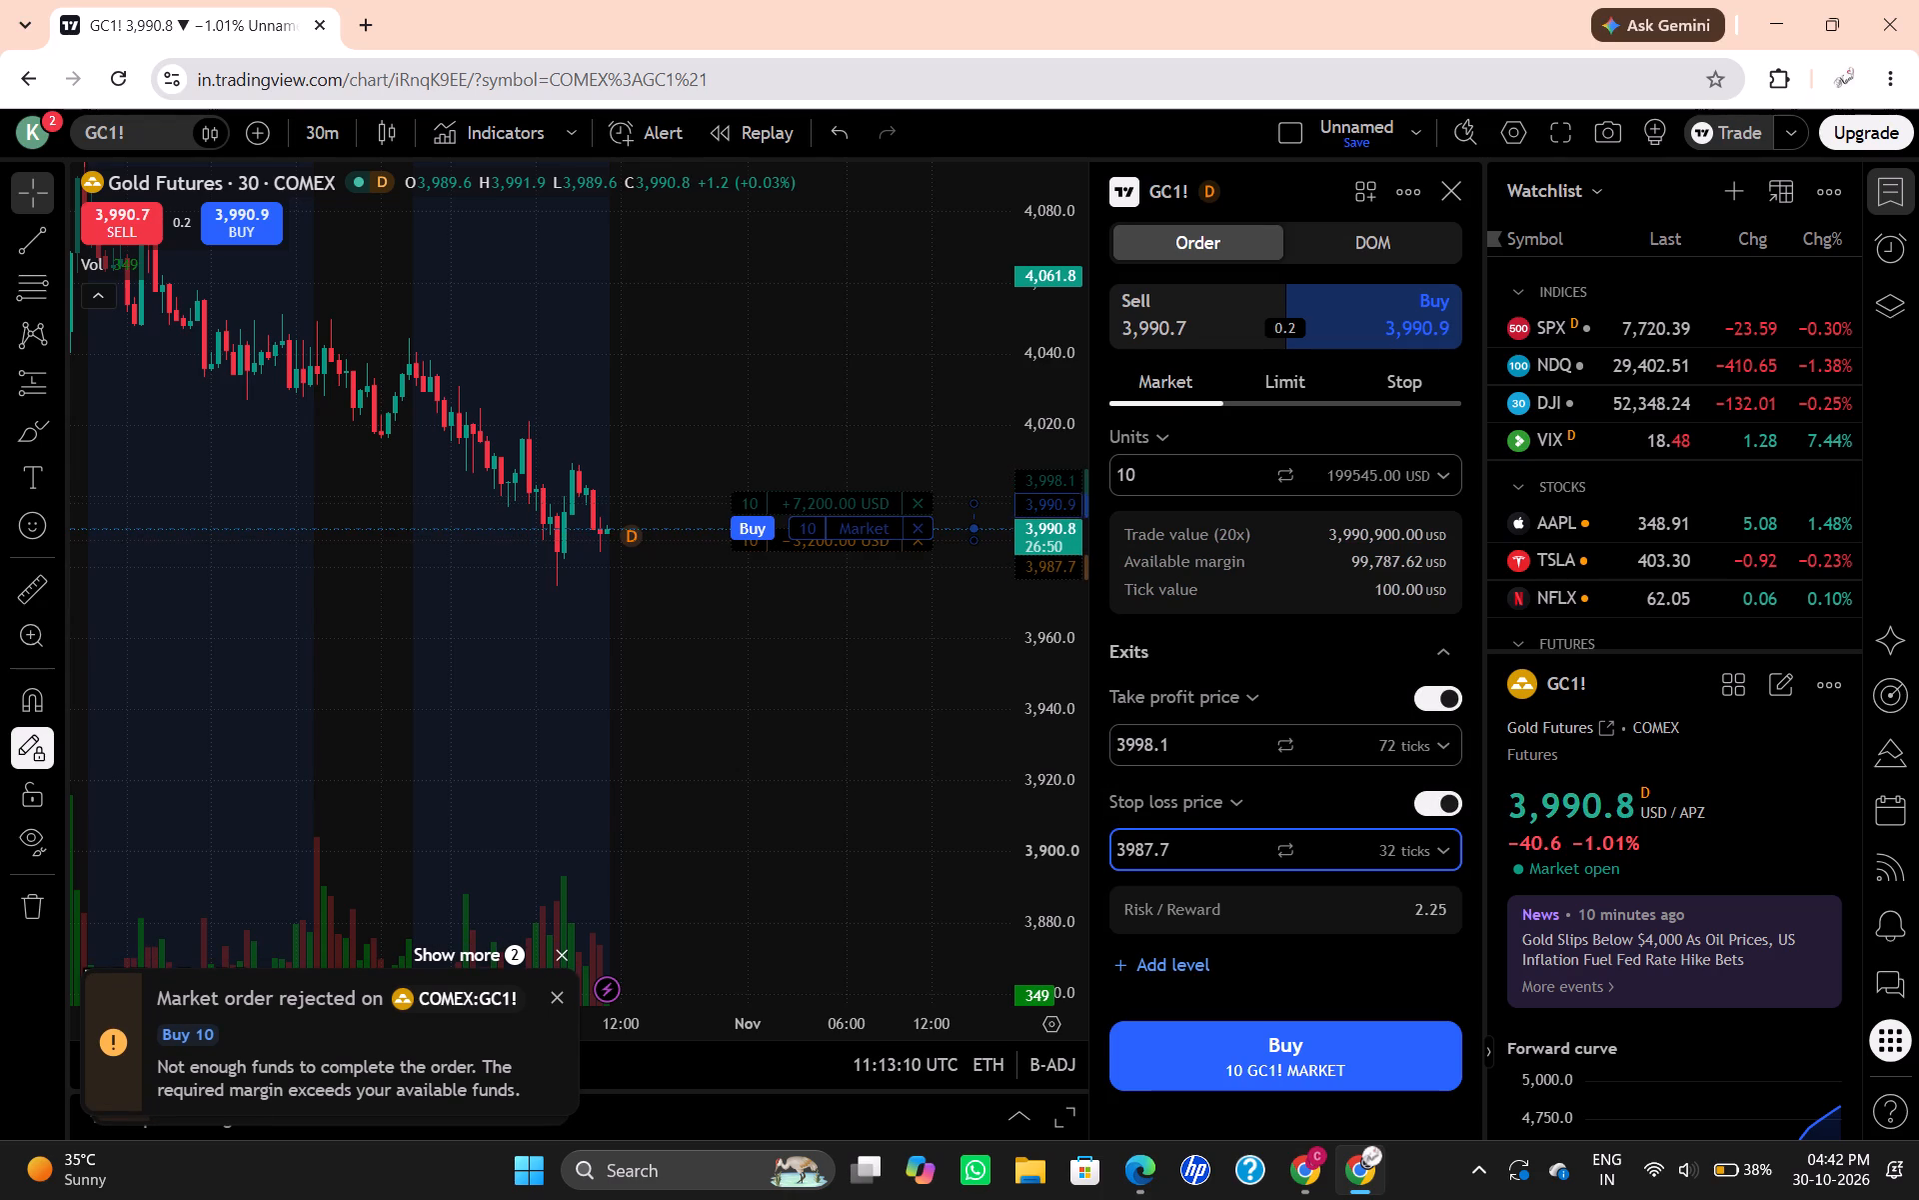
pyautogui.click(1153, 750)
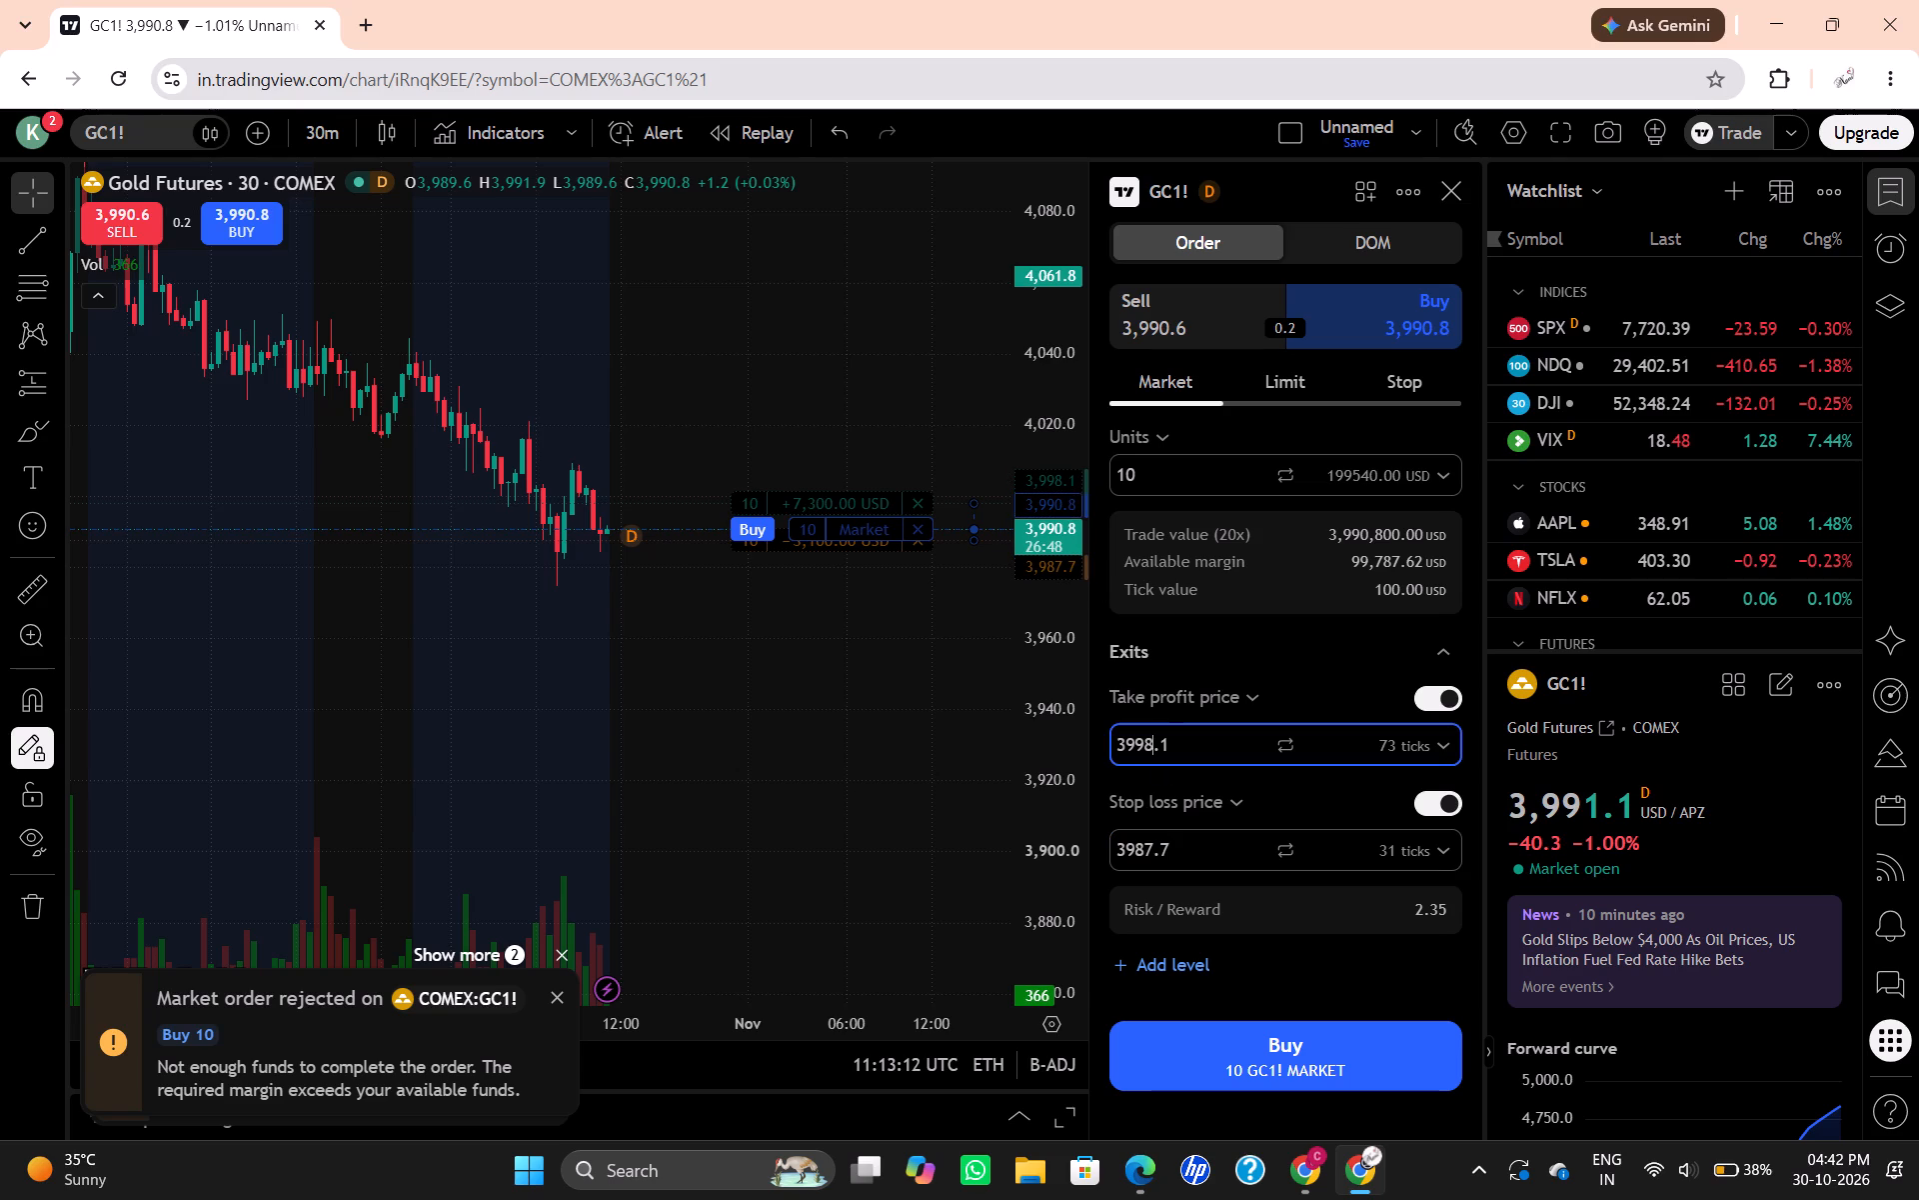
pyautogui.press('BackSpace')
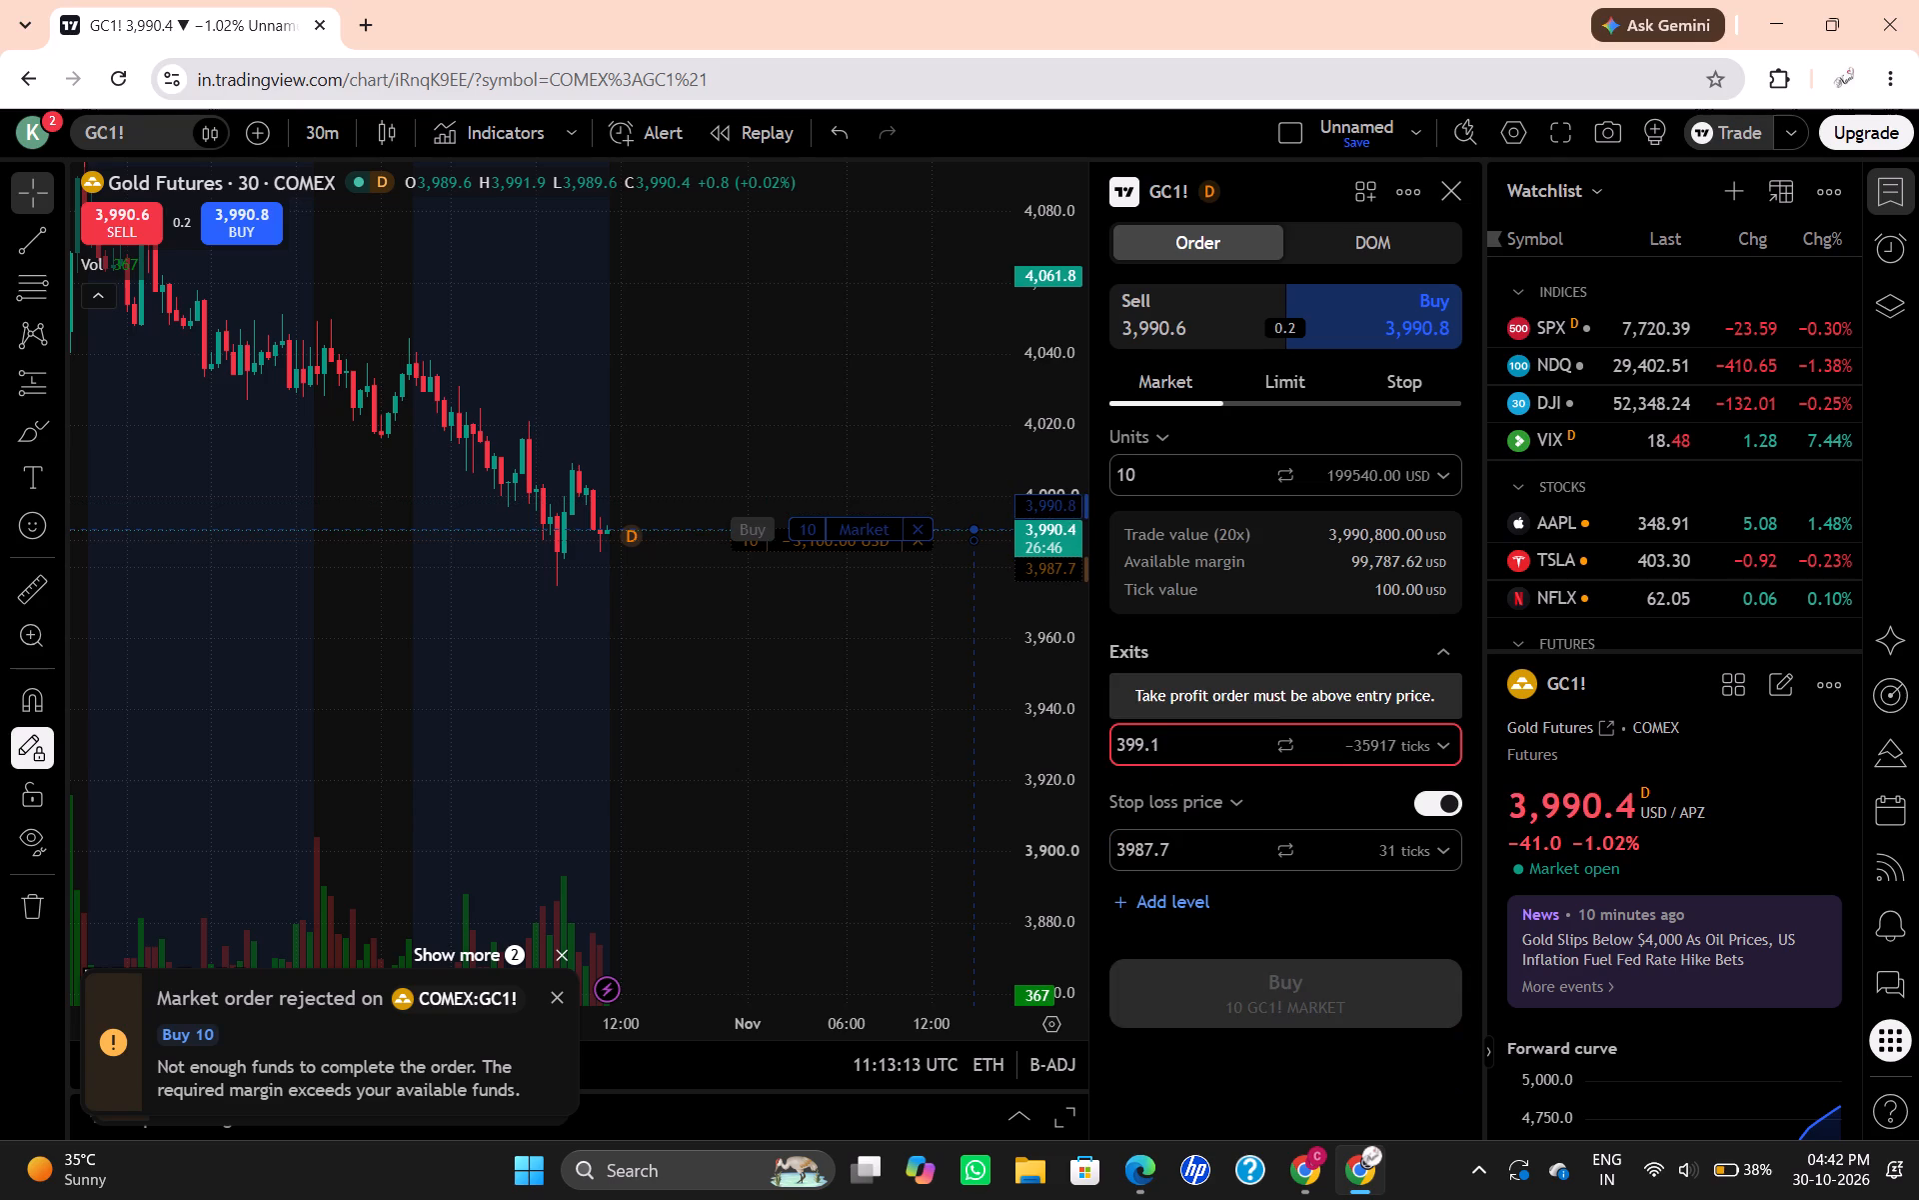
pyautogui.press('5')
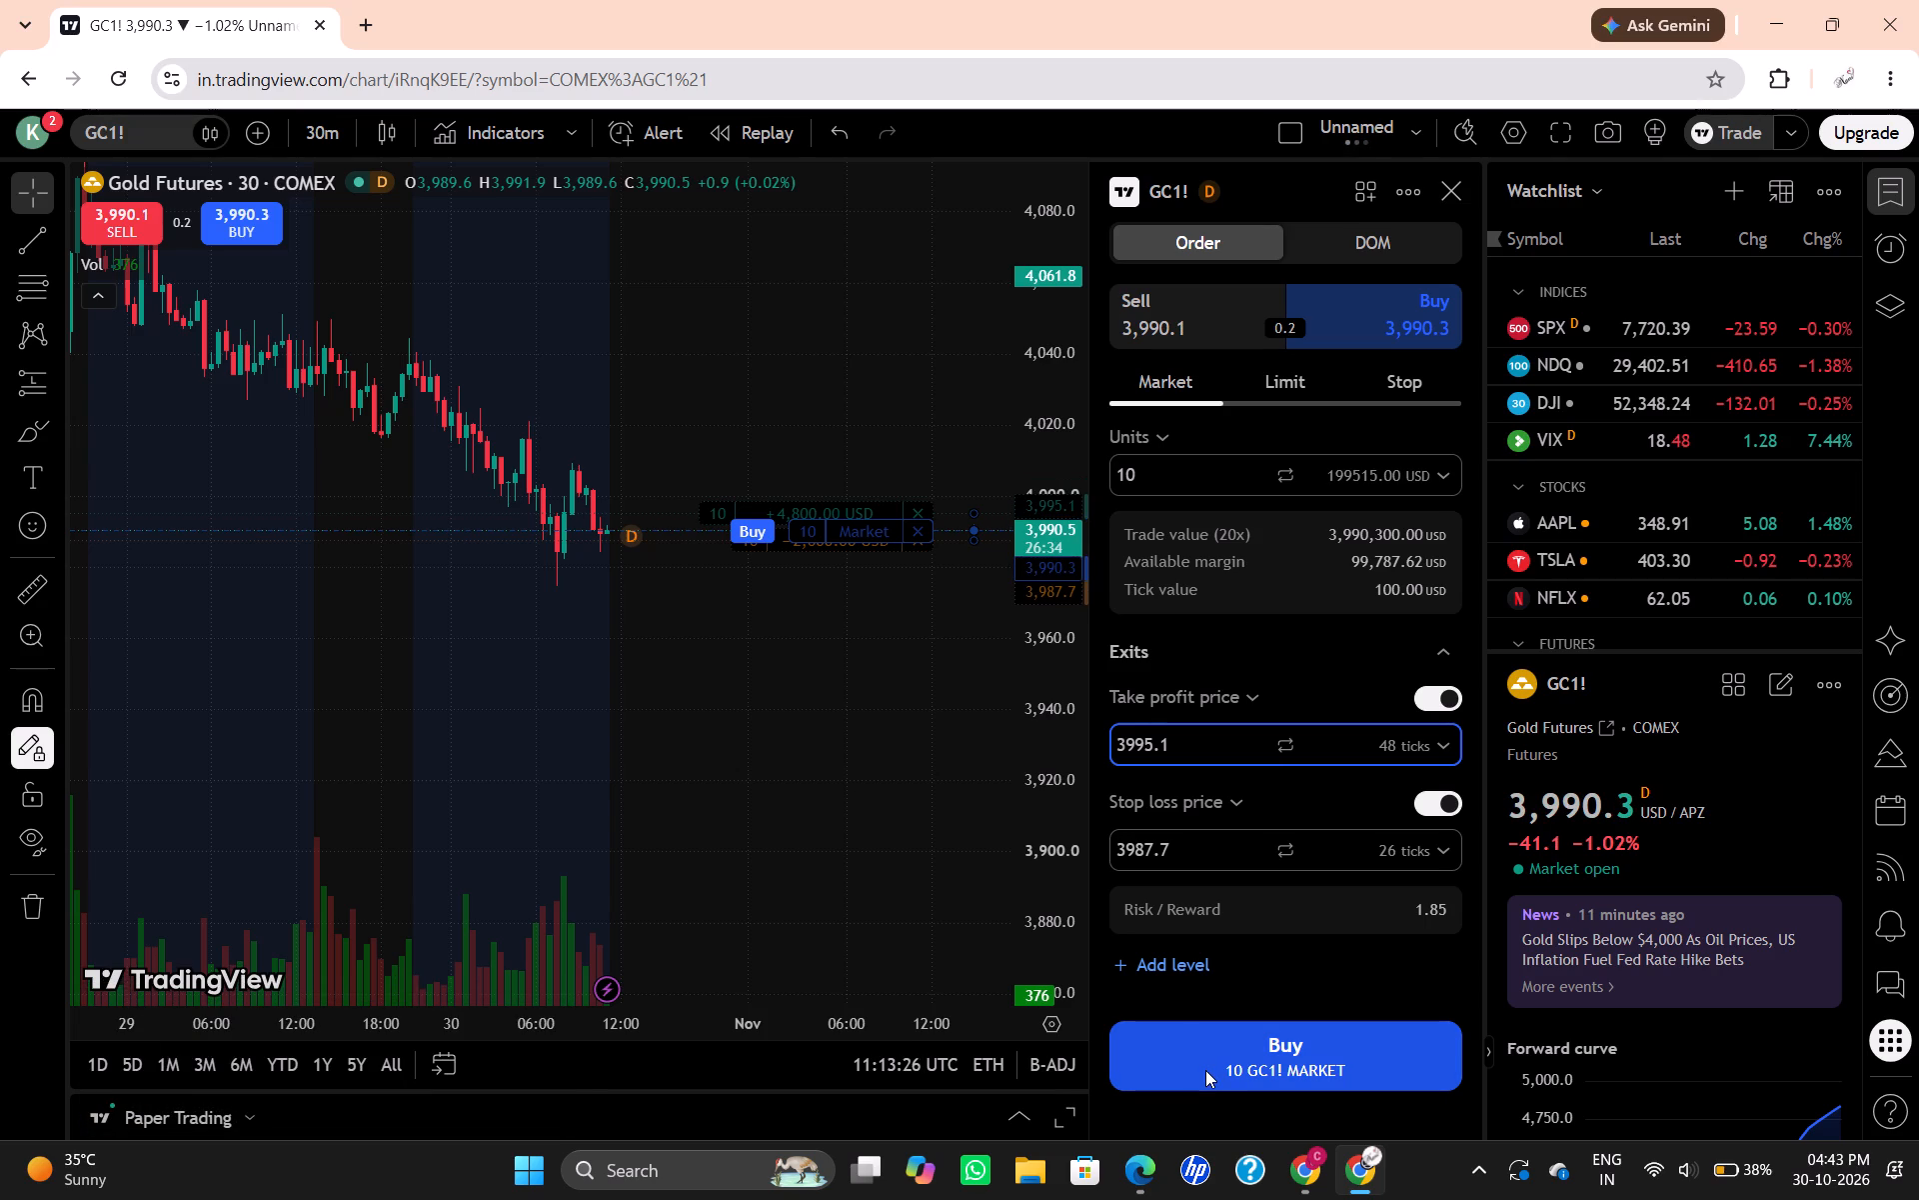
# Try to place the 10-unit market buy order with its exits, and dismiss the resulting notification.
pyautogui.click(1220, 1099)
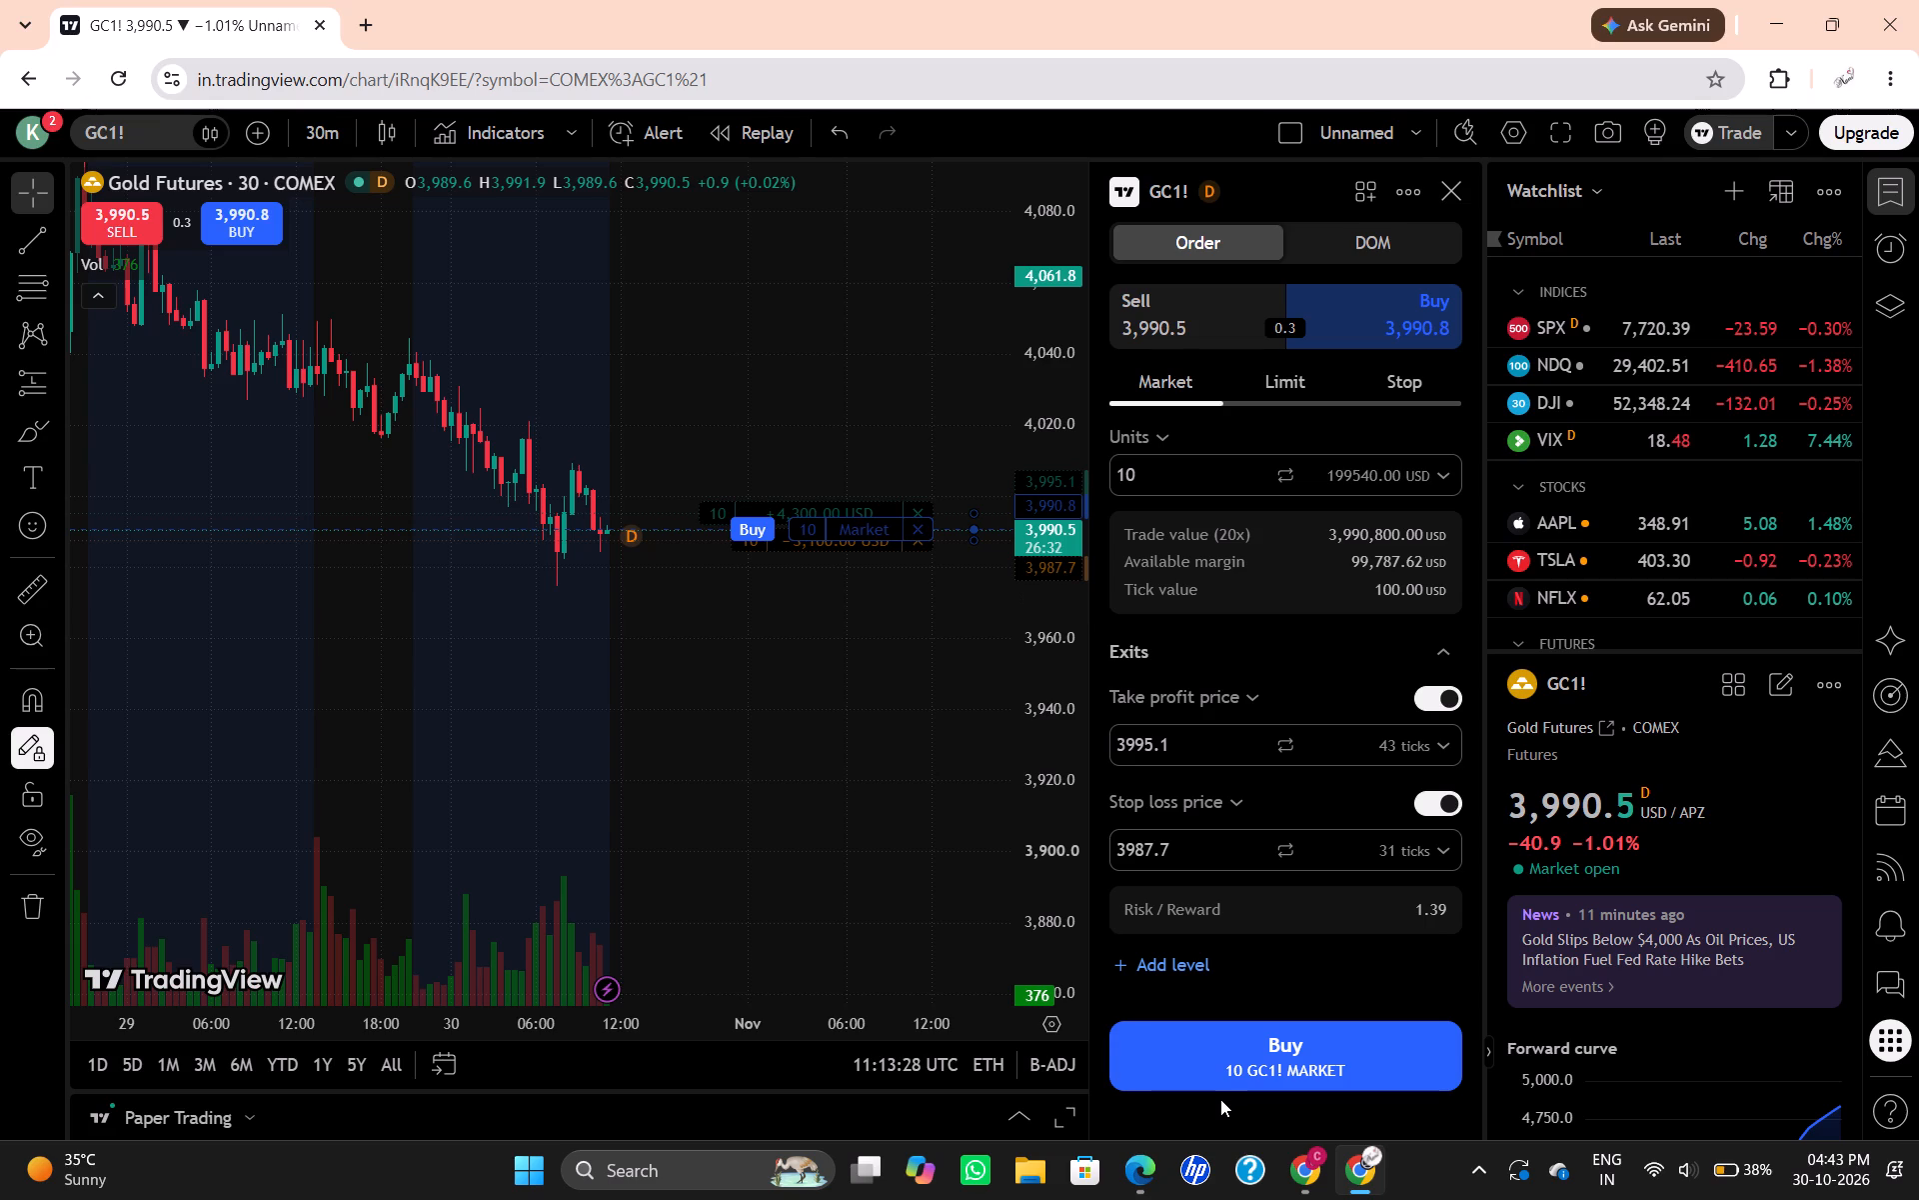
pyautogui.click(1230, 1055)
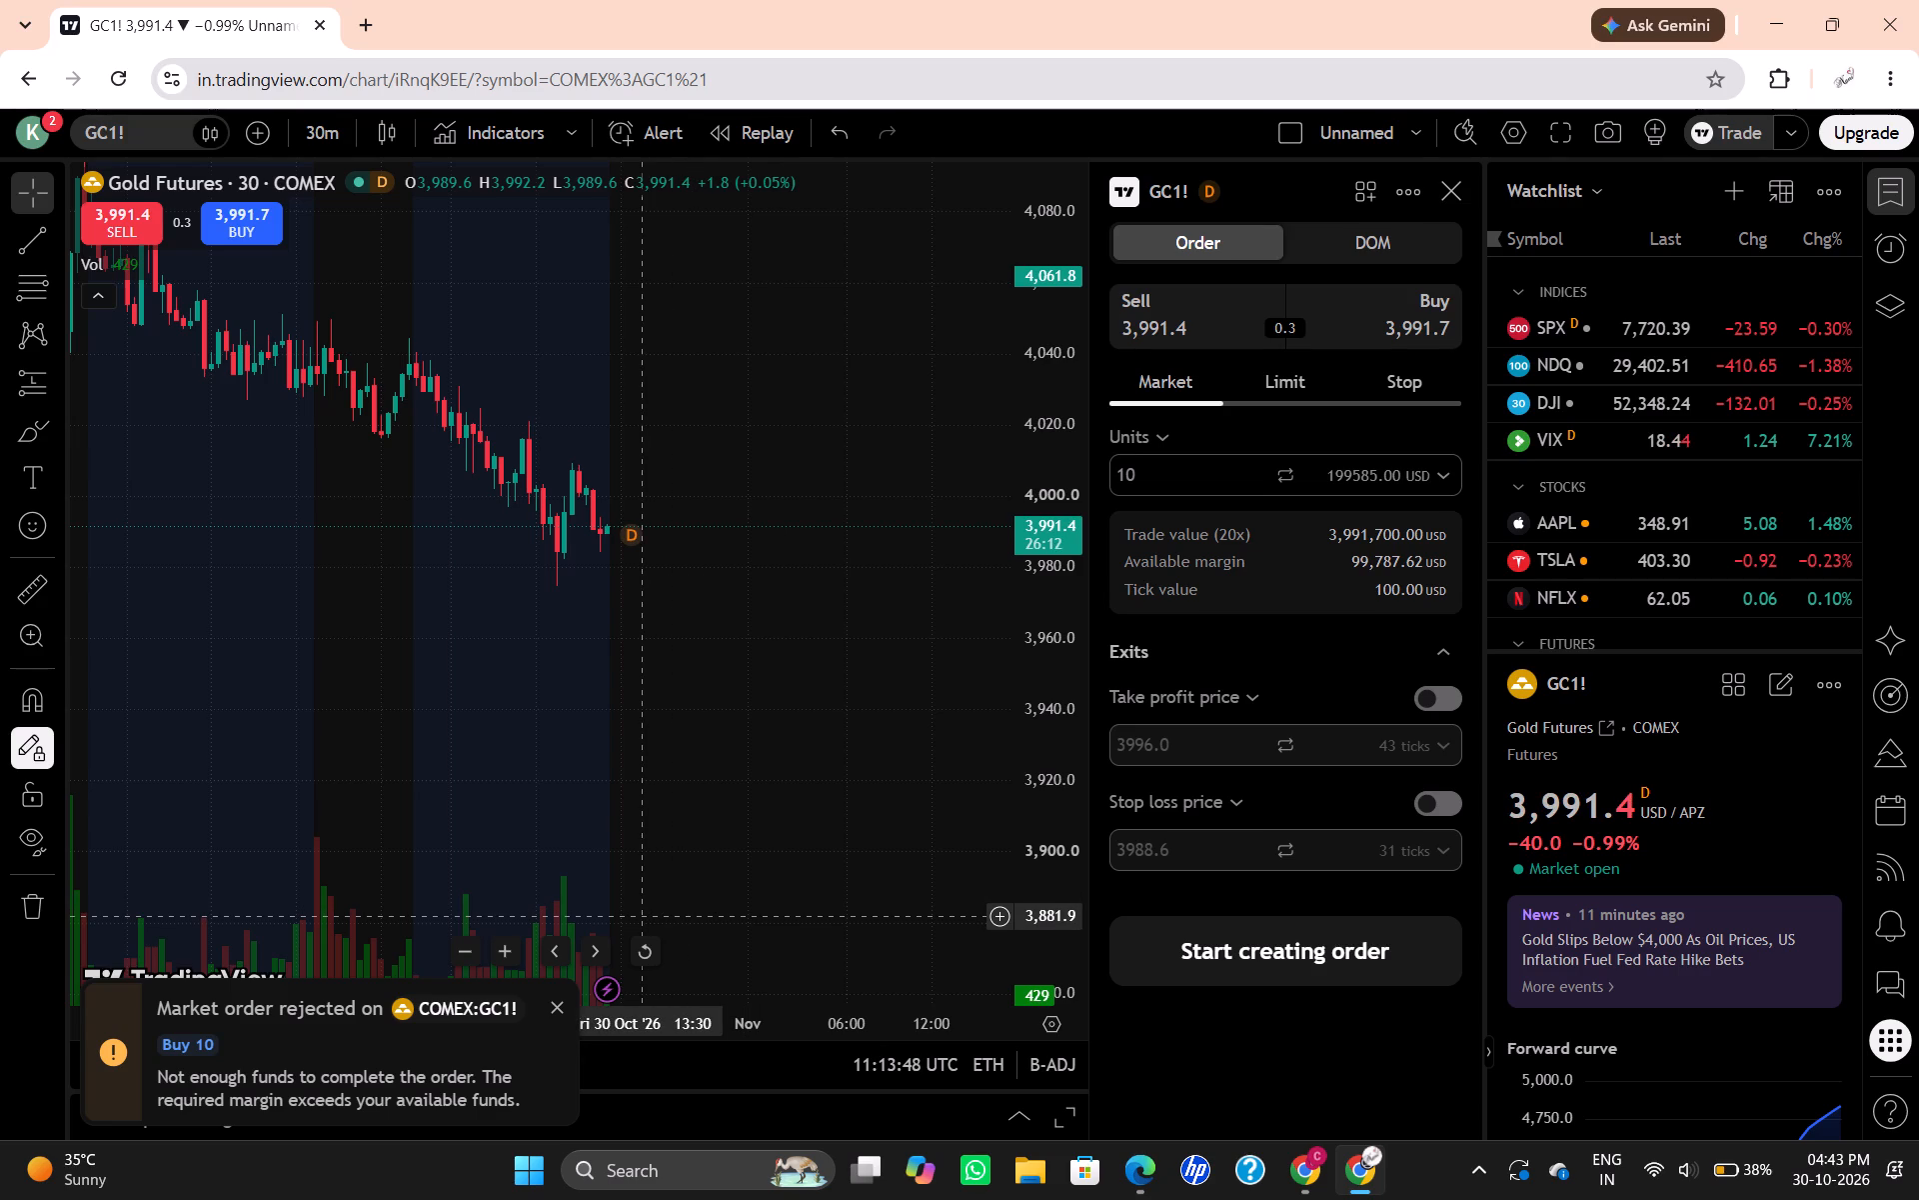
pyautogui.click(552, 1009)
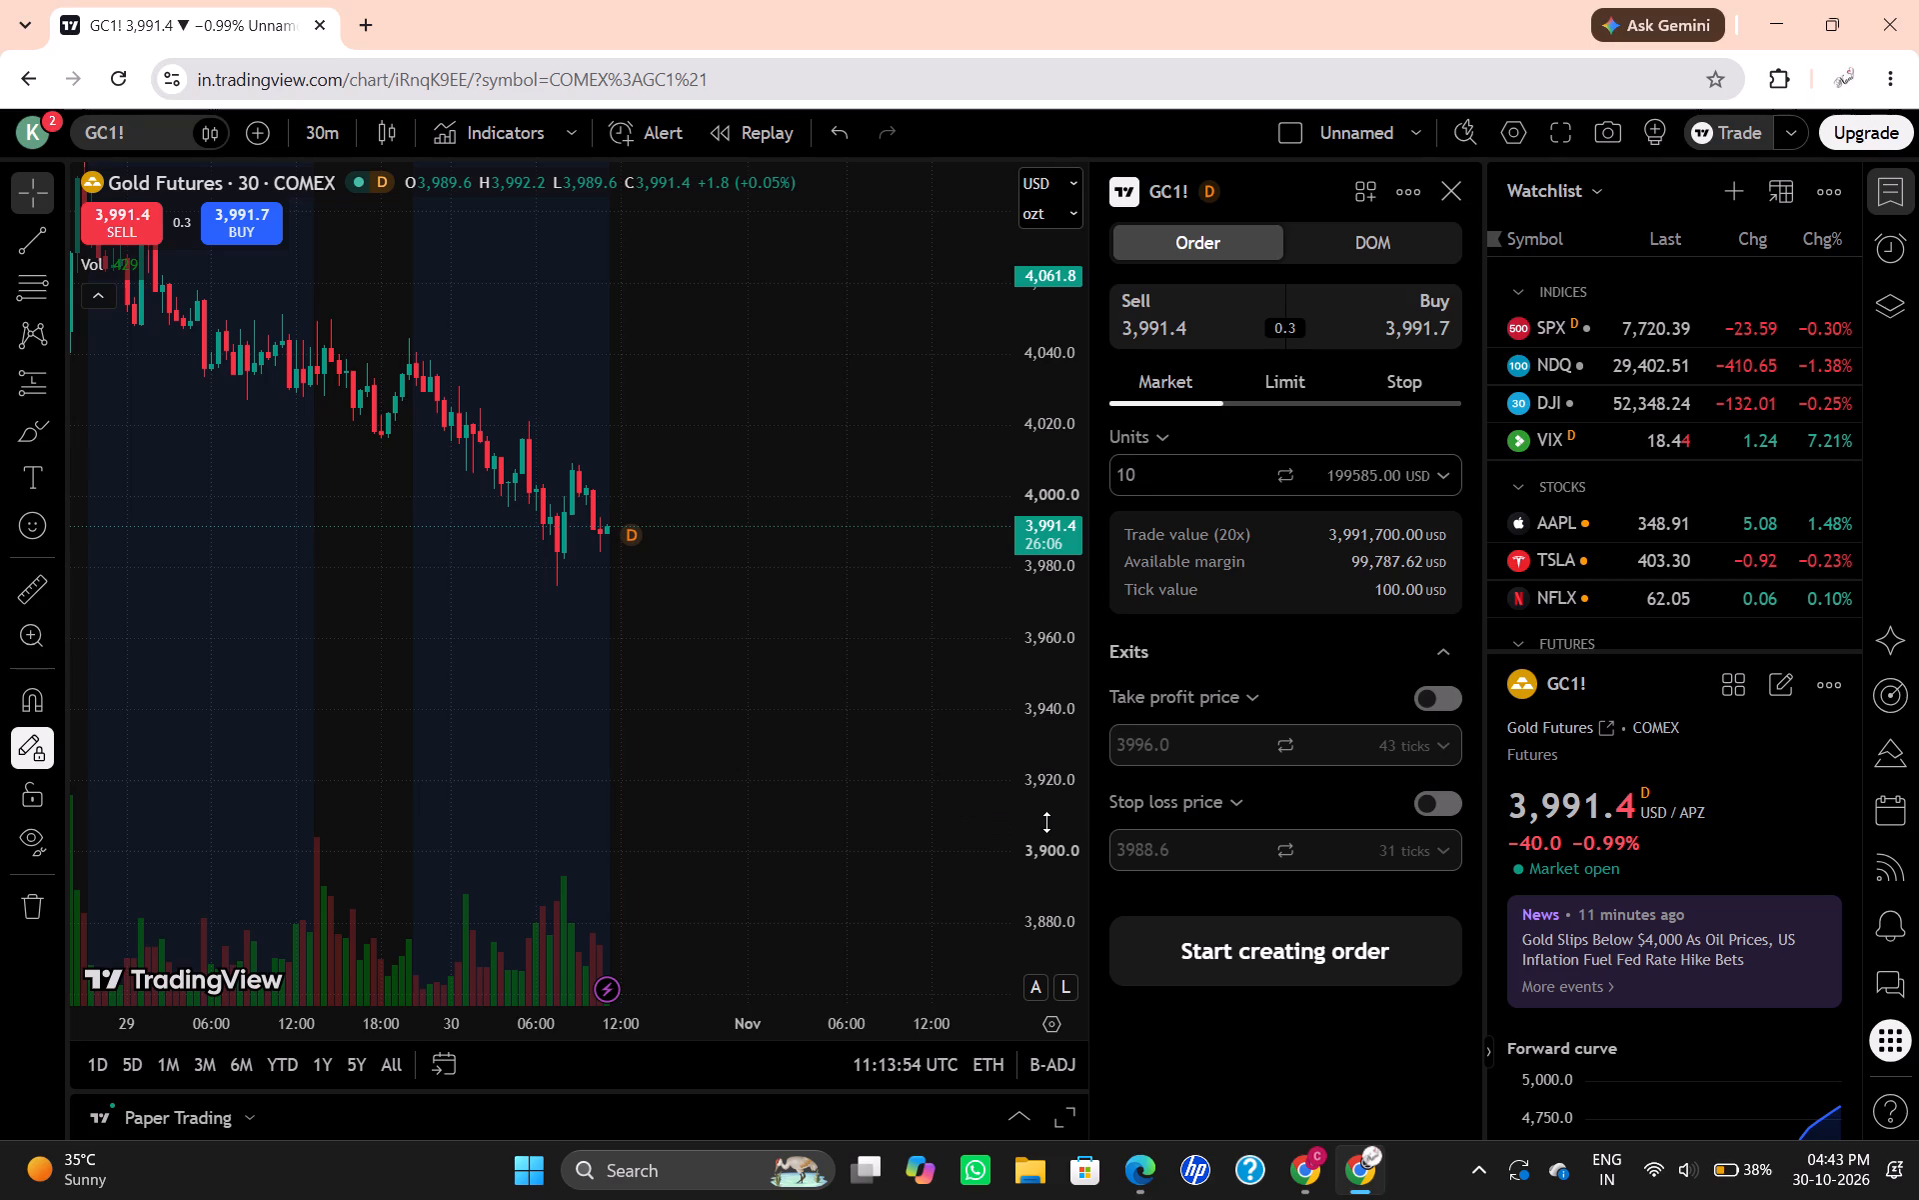
# Switch the buy order to Limit and examine its price, units, margin, exits and extra settings, checking the DOM view as well.
pyautogui.scroll(-2, 1274, 678)
pyautogui.scroll(2, 1274, 678)
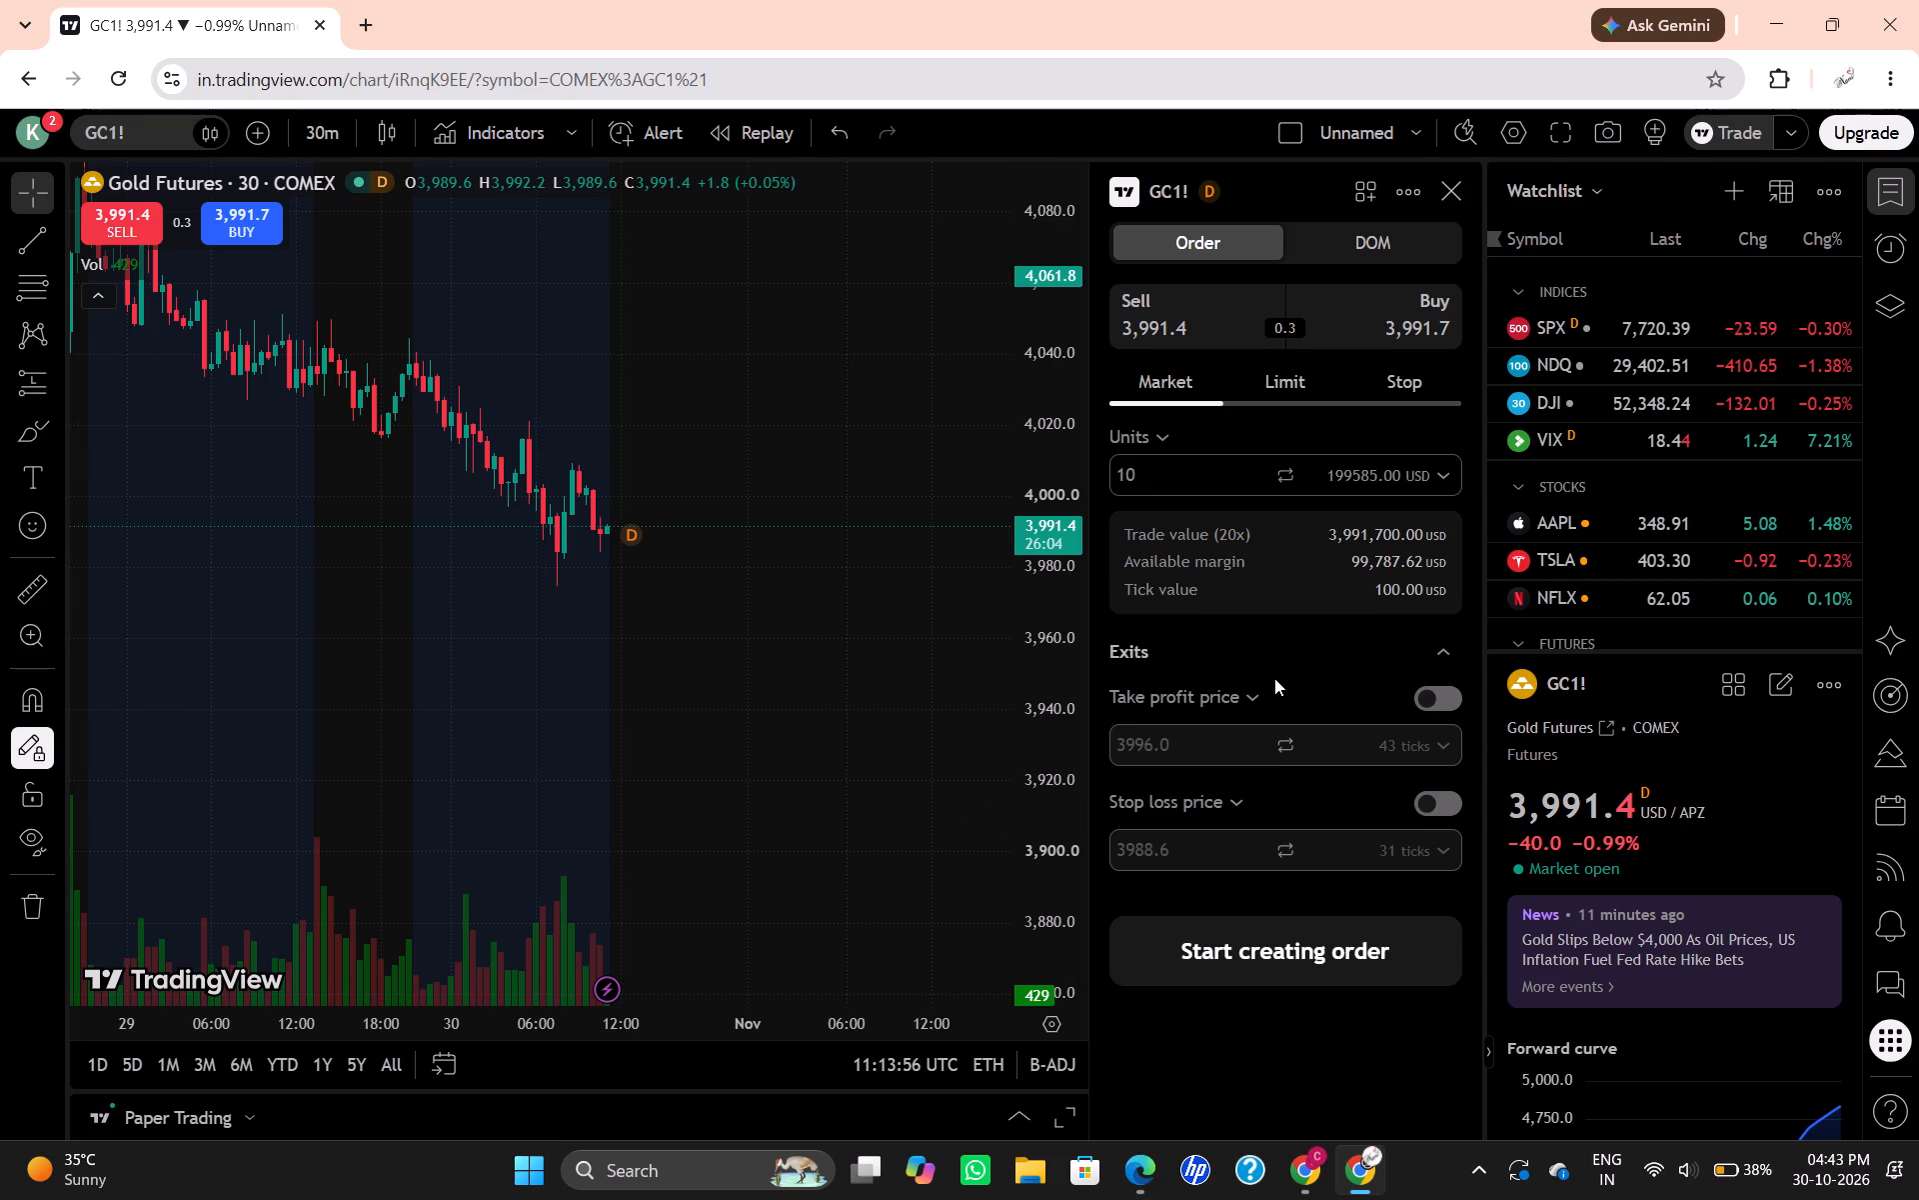
pyautogui.scroll(2, 1274, 678)
pyautogui.click(1273, 375)
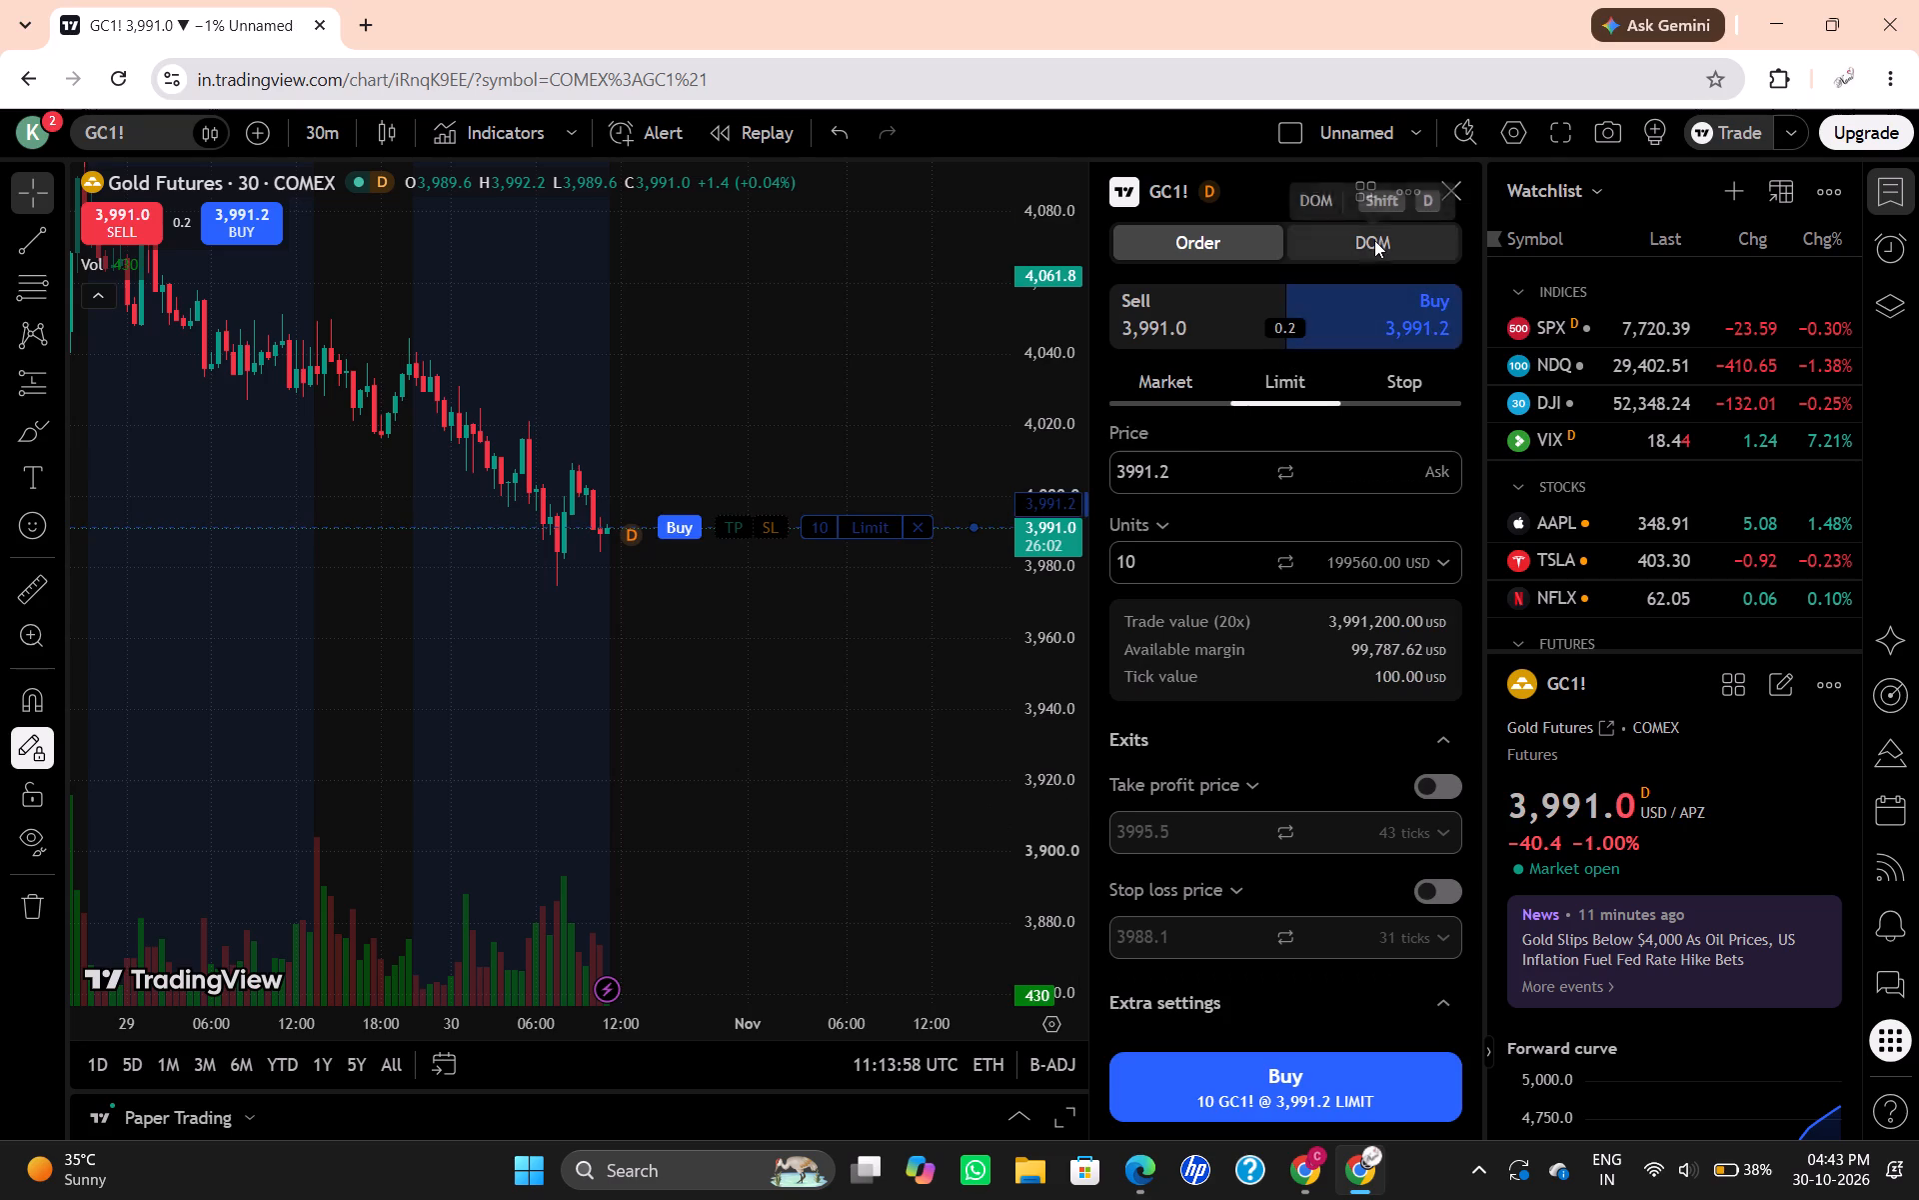
pyautogui.click(1374, 239)
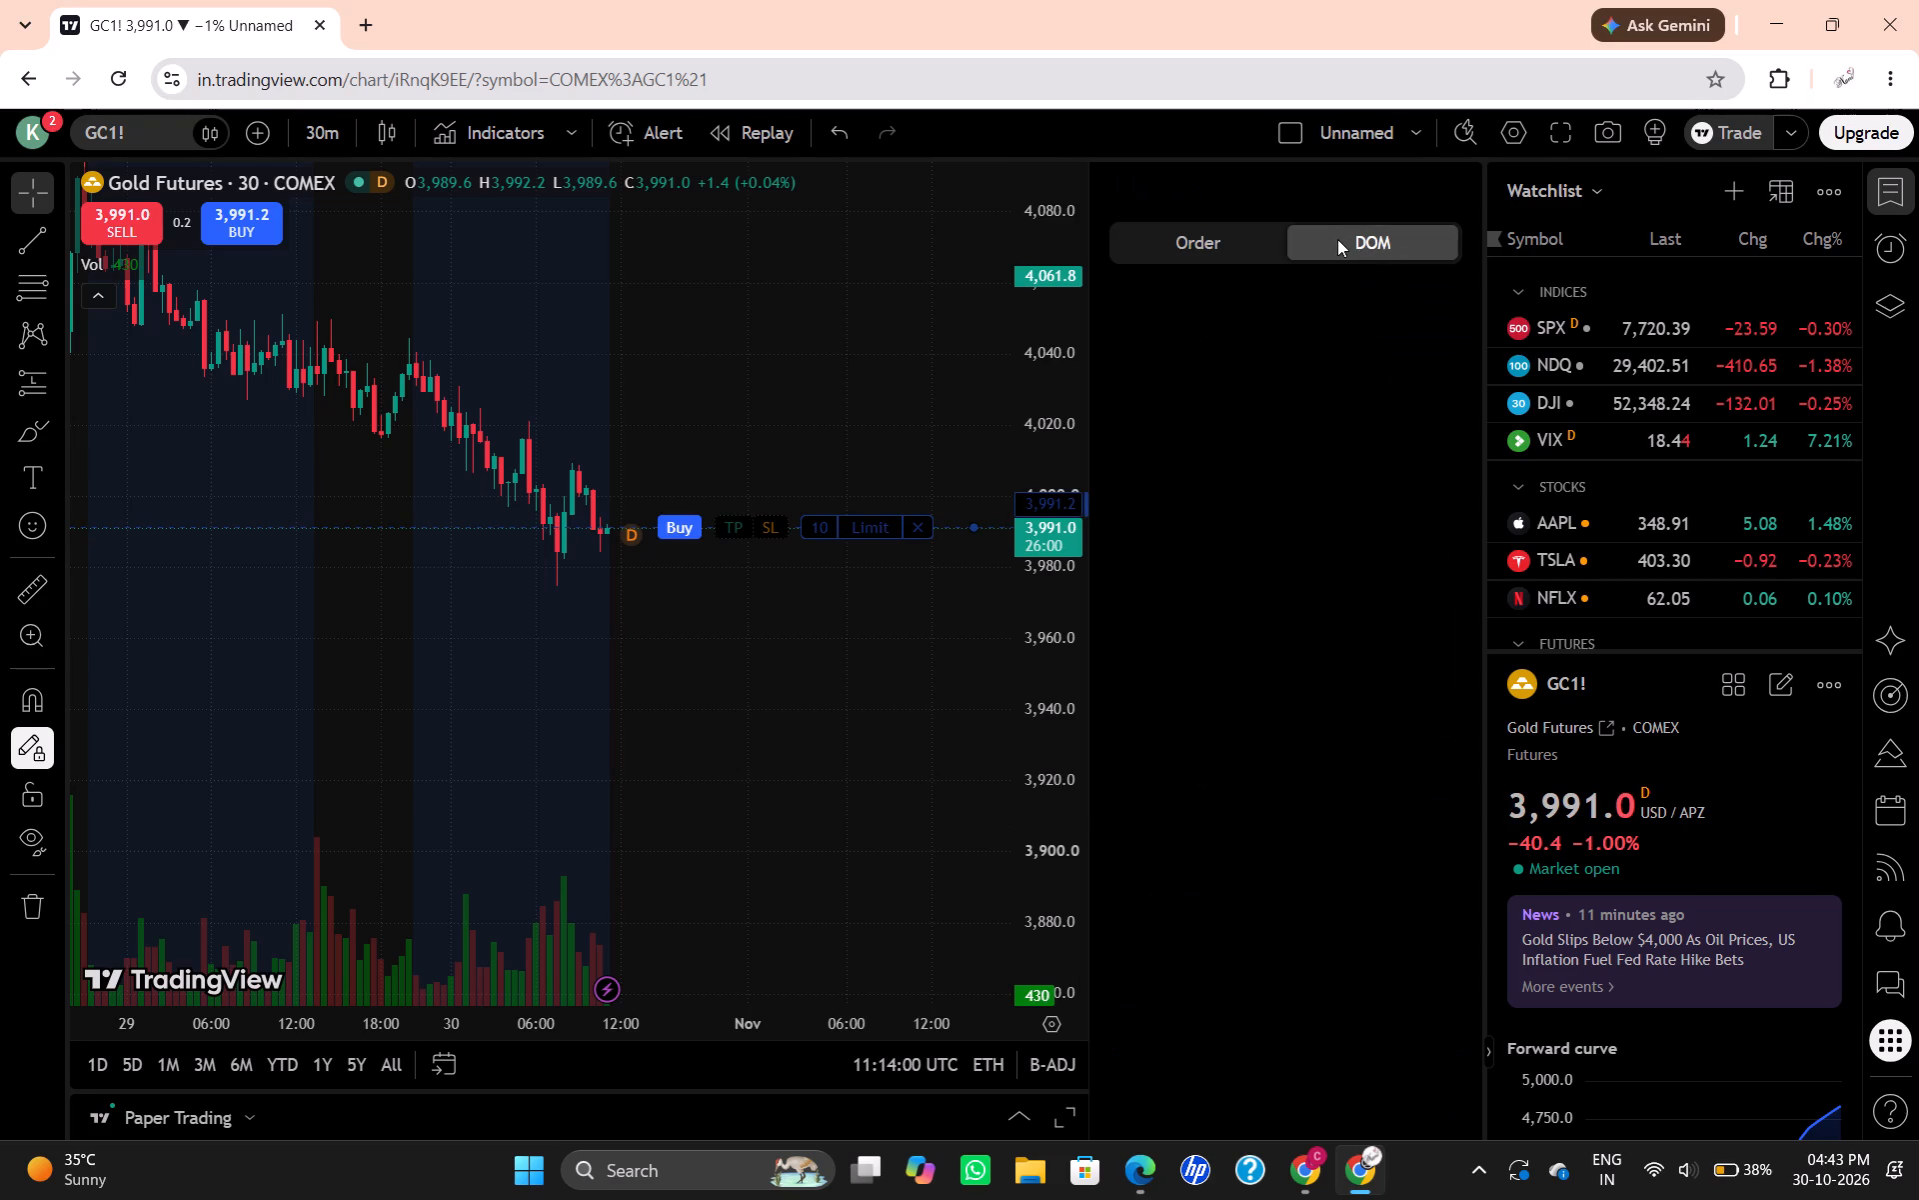
pyautogui.click(1254, 248)
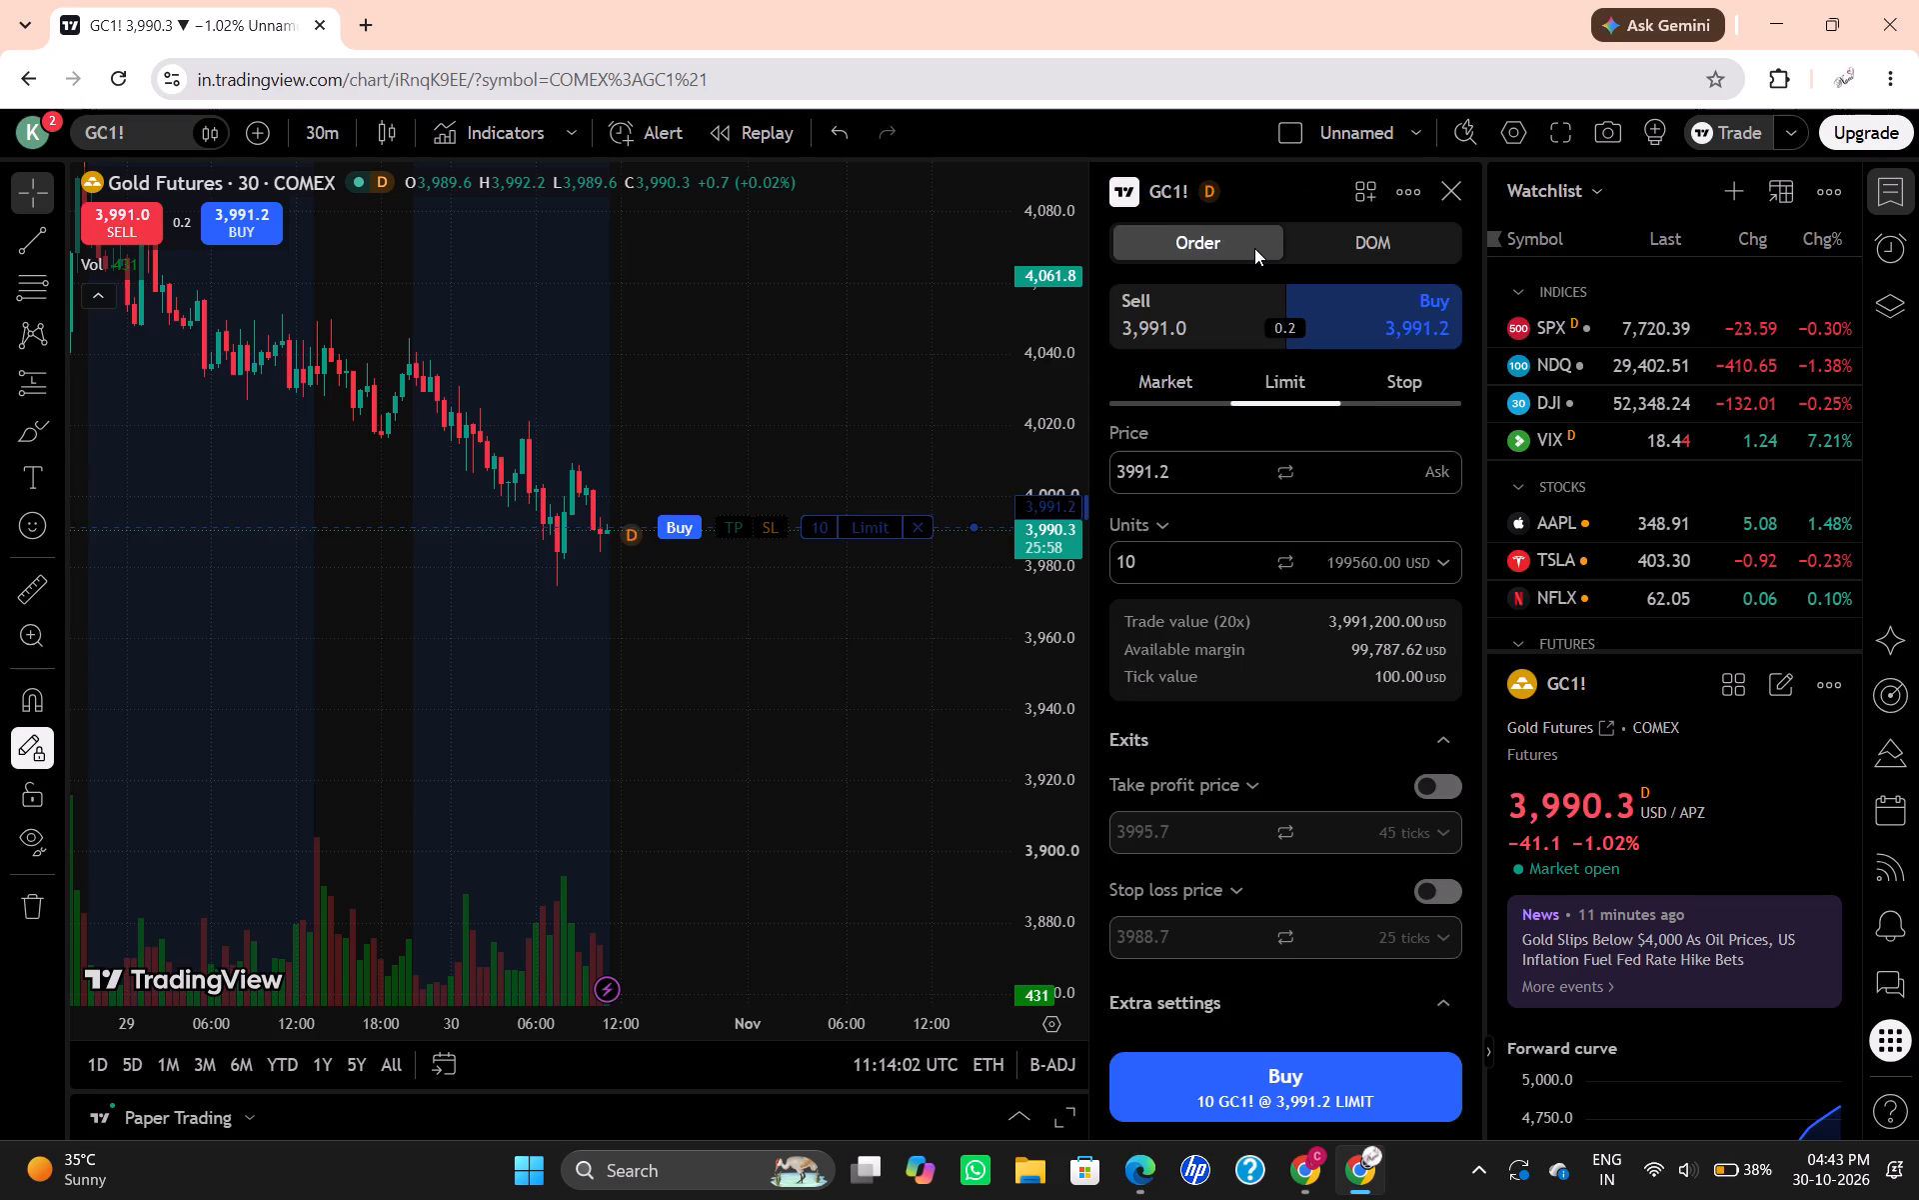
pyautogui.scroll(-1, 1338, 480)
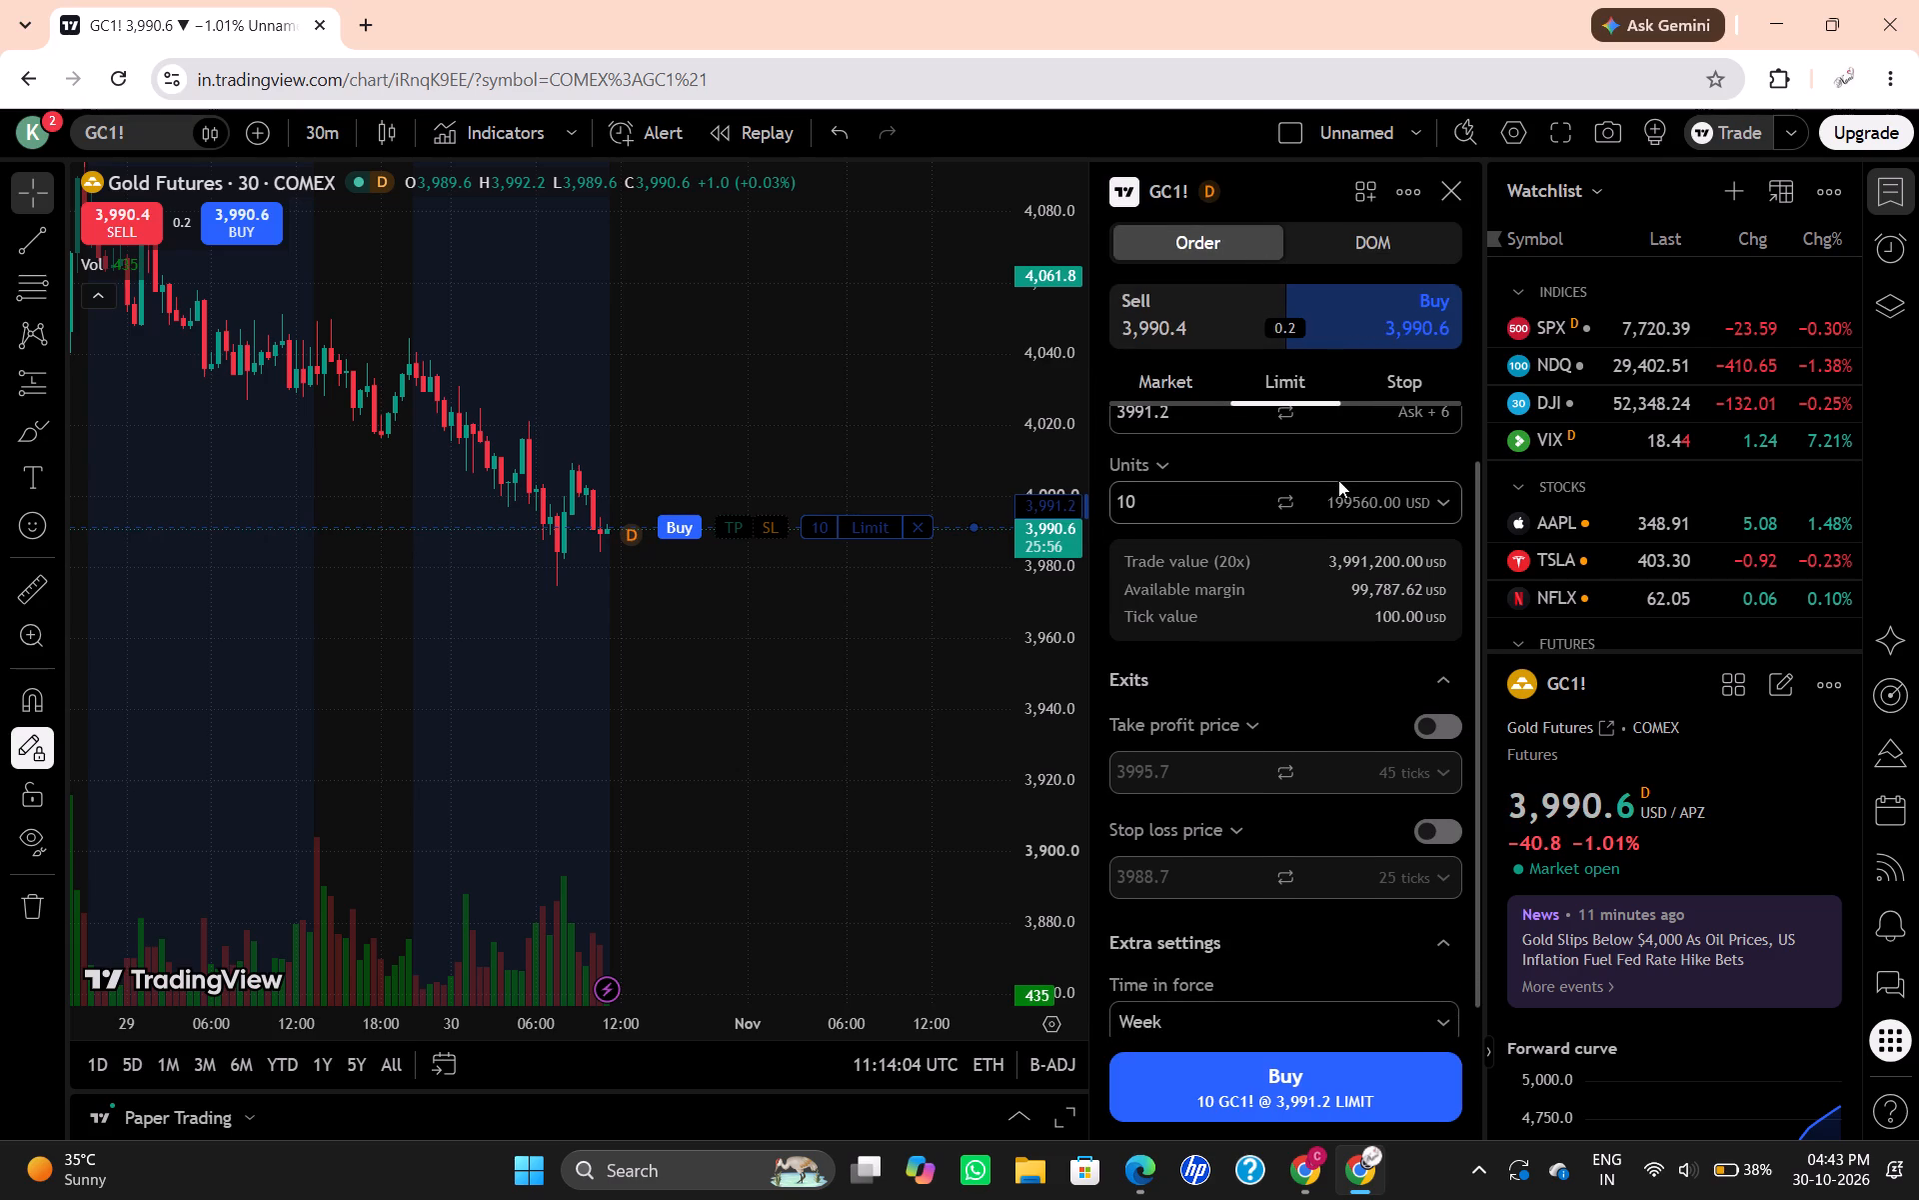
pyautogui.scroll(-2, 1338, 480)
pyautogui.scroll(1, 1338, 480)
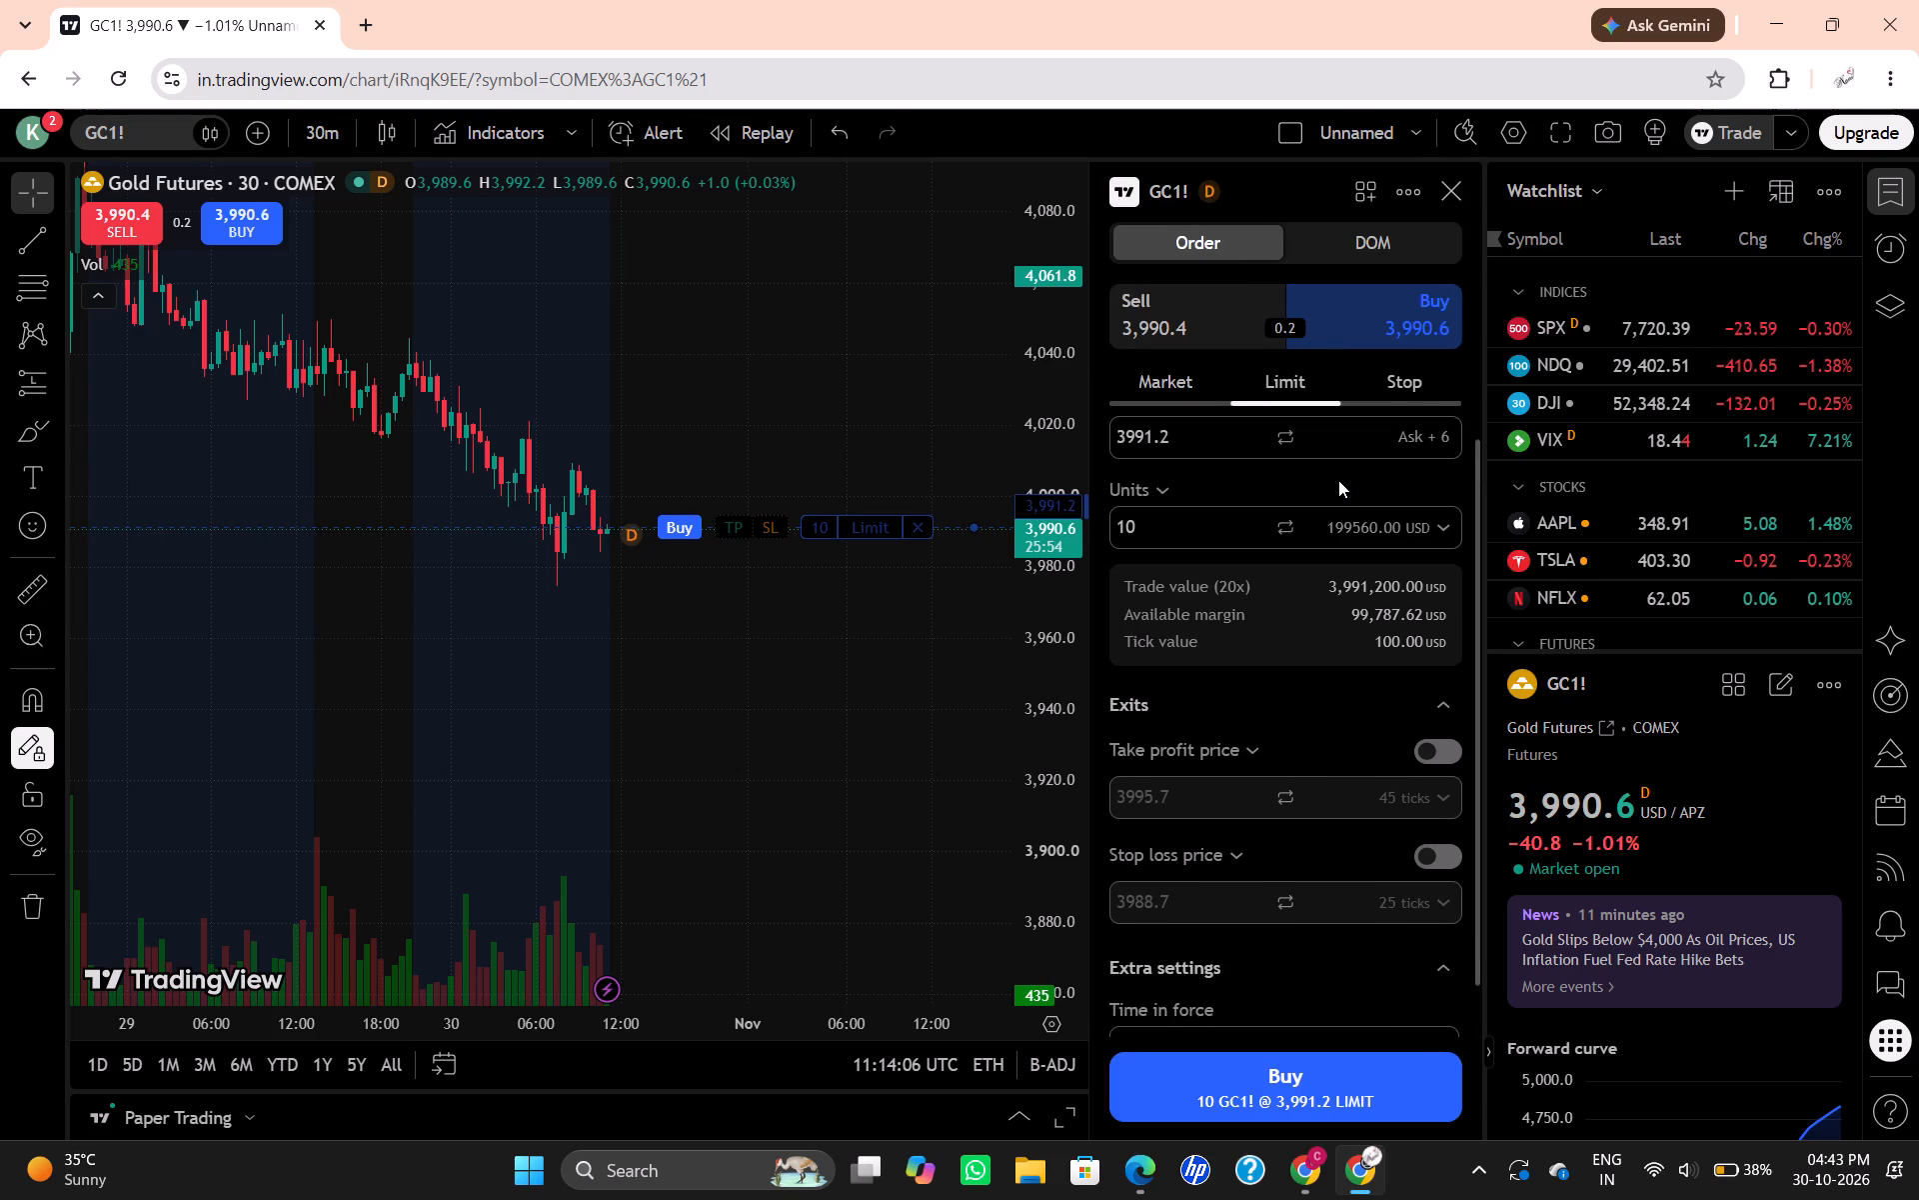
pyautogui.scroll(2, 1338, 480)
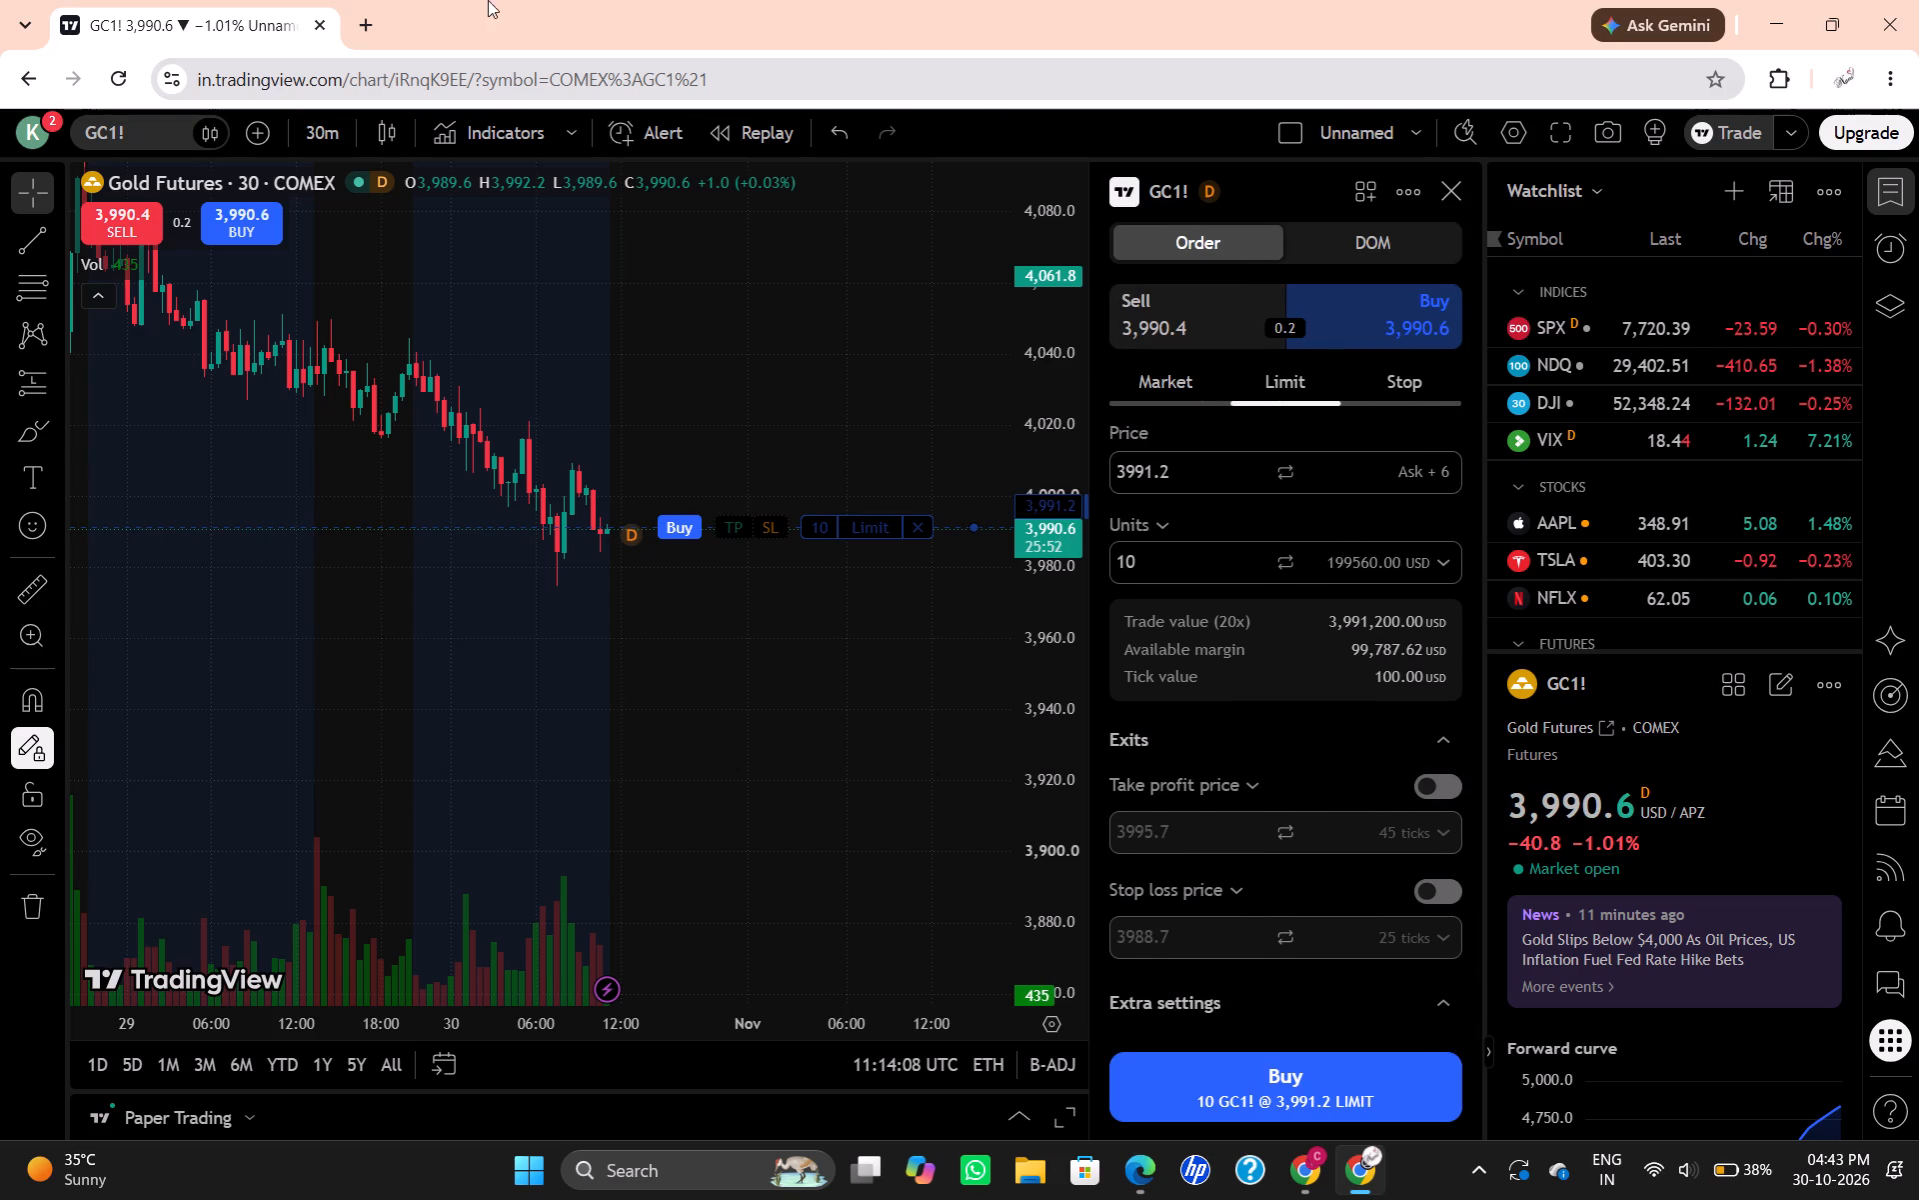
# Search Google in a new browser tab for "in trading view where it shows margin requered".
pyautogui.click(359, 27)
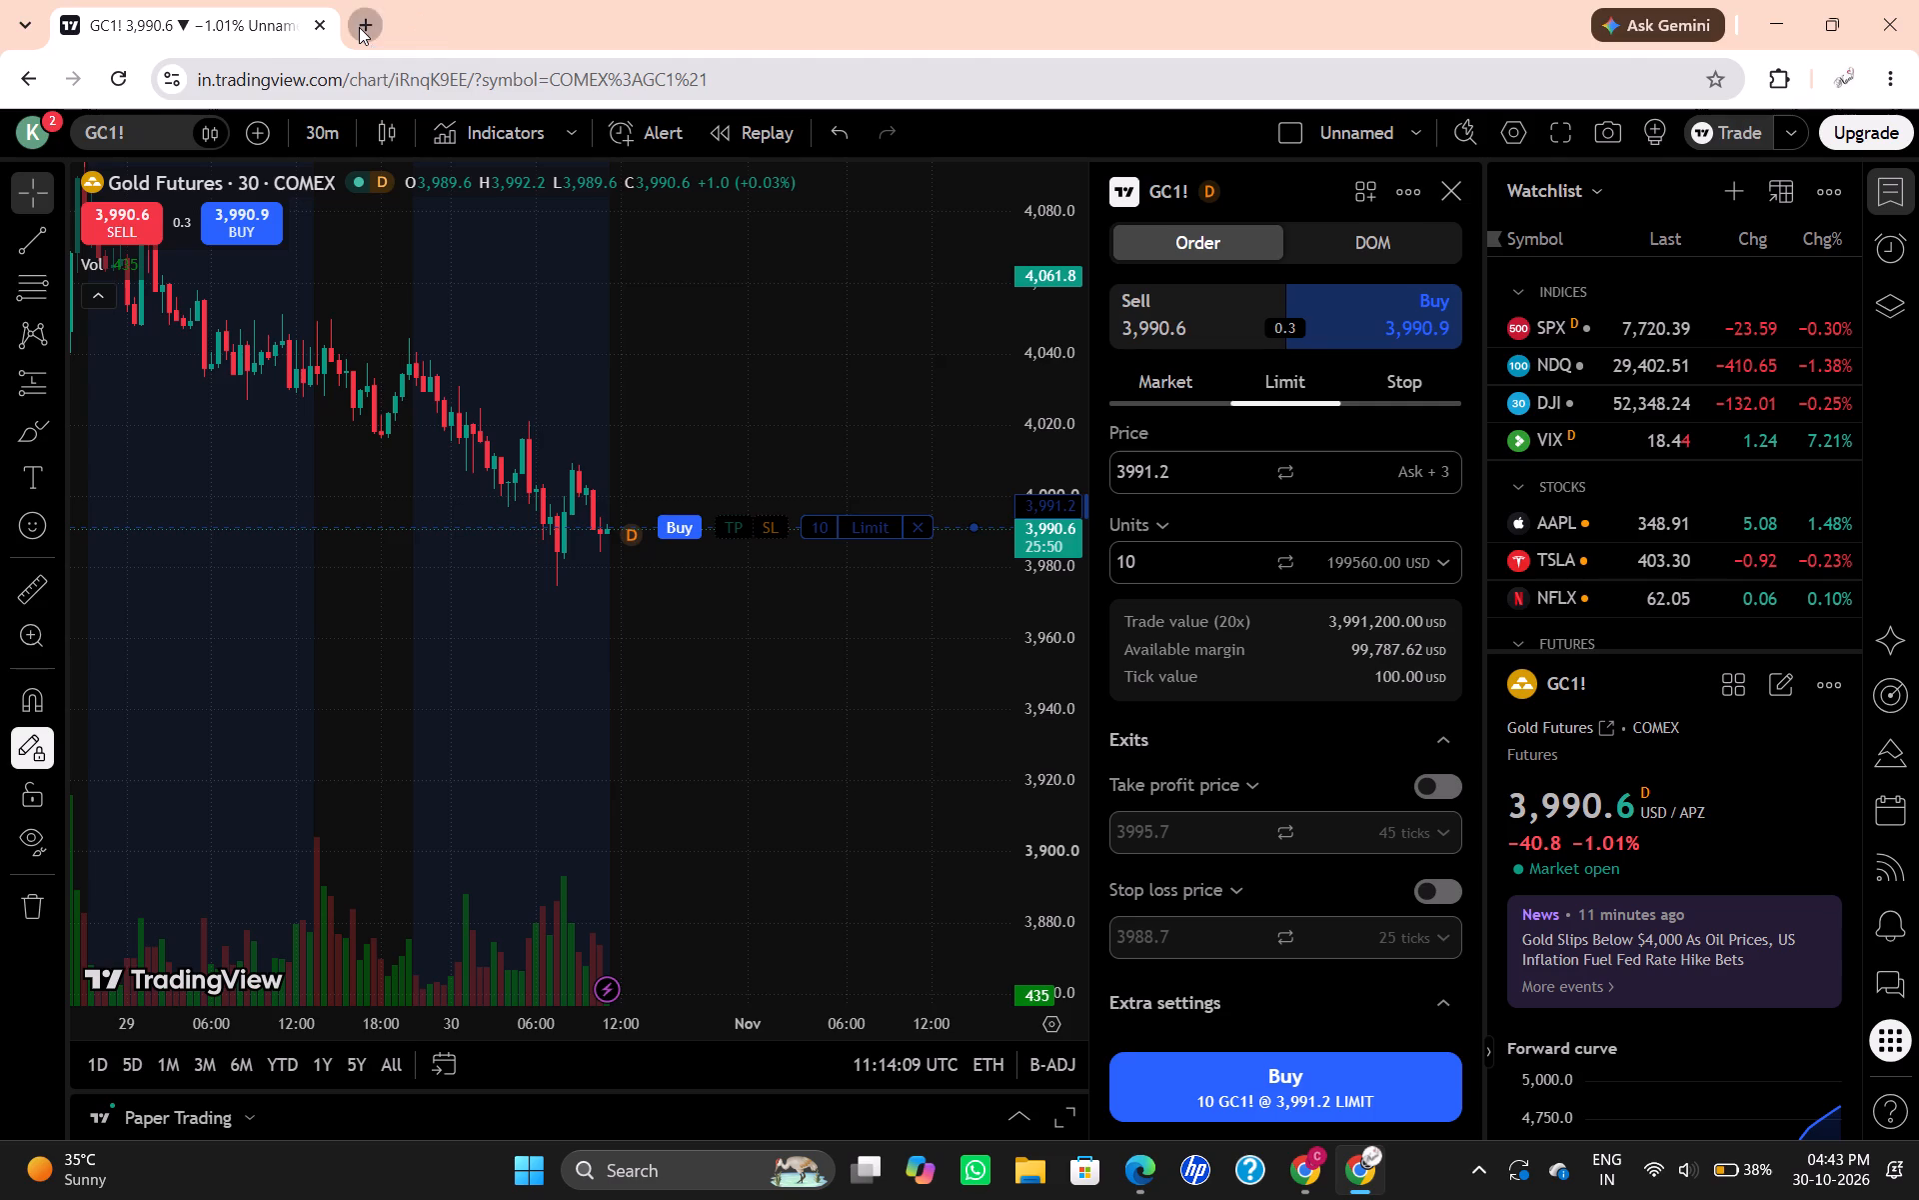
pyautogui.click(374, 76)
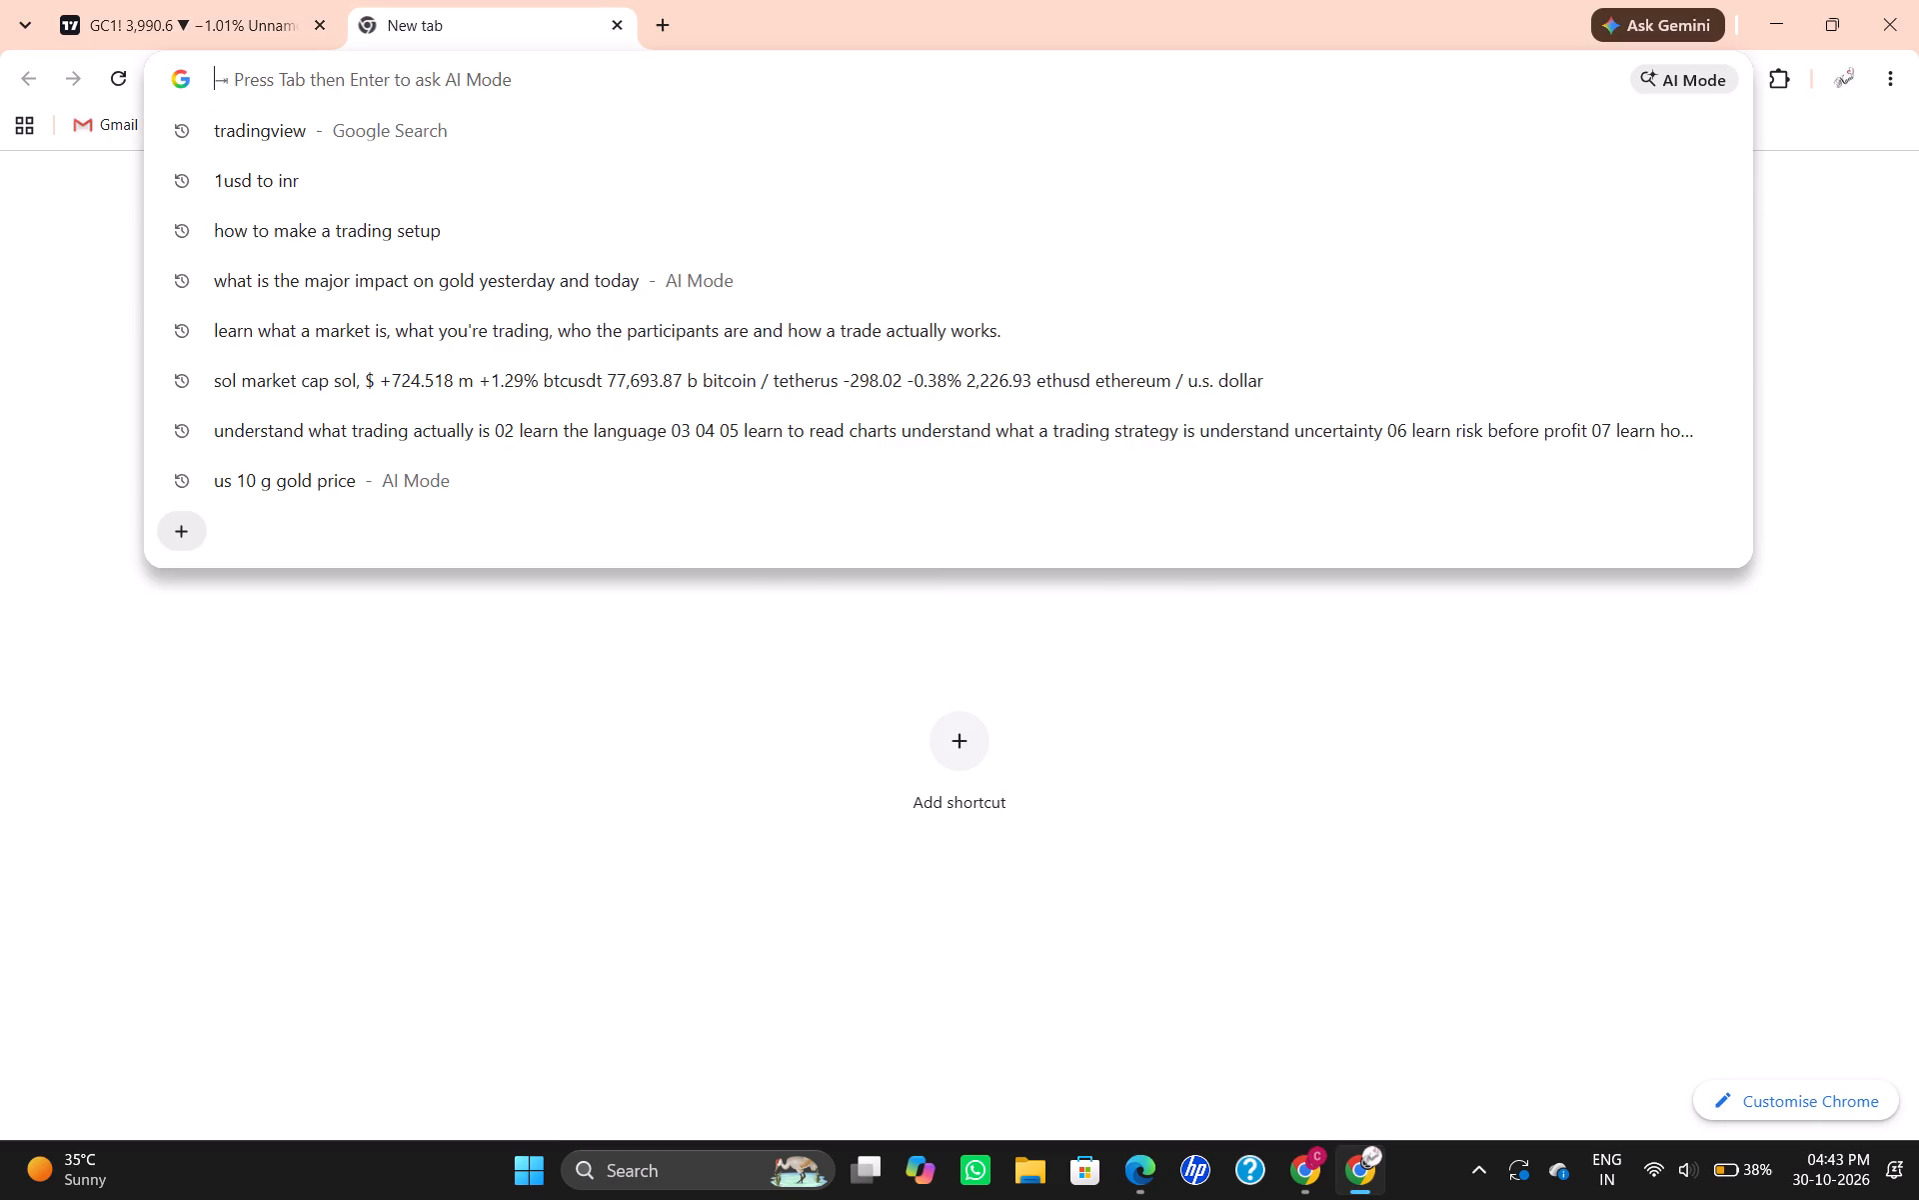
pyautogui.write('ijn')
pyautogui.press('space')
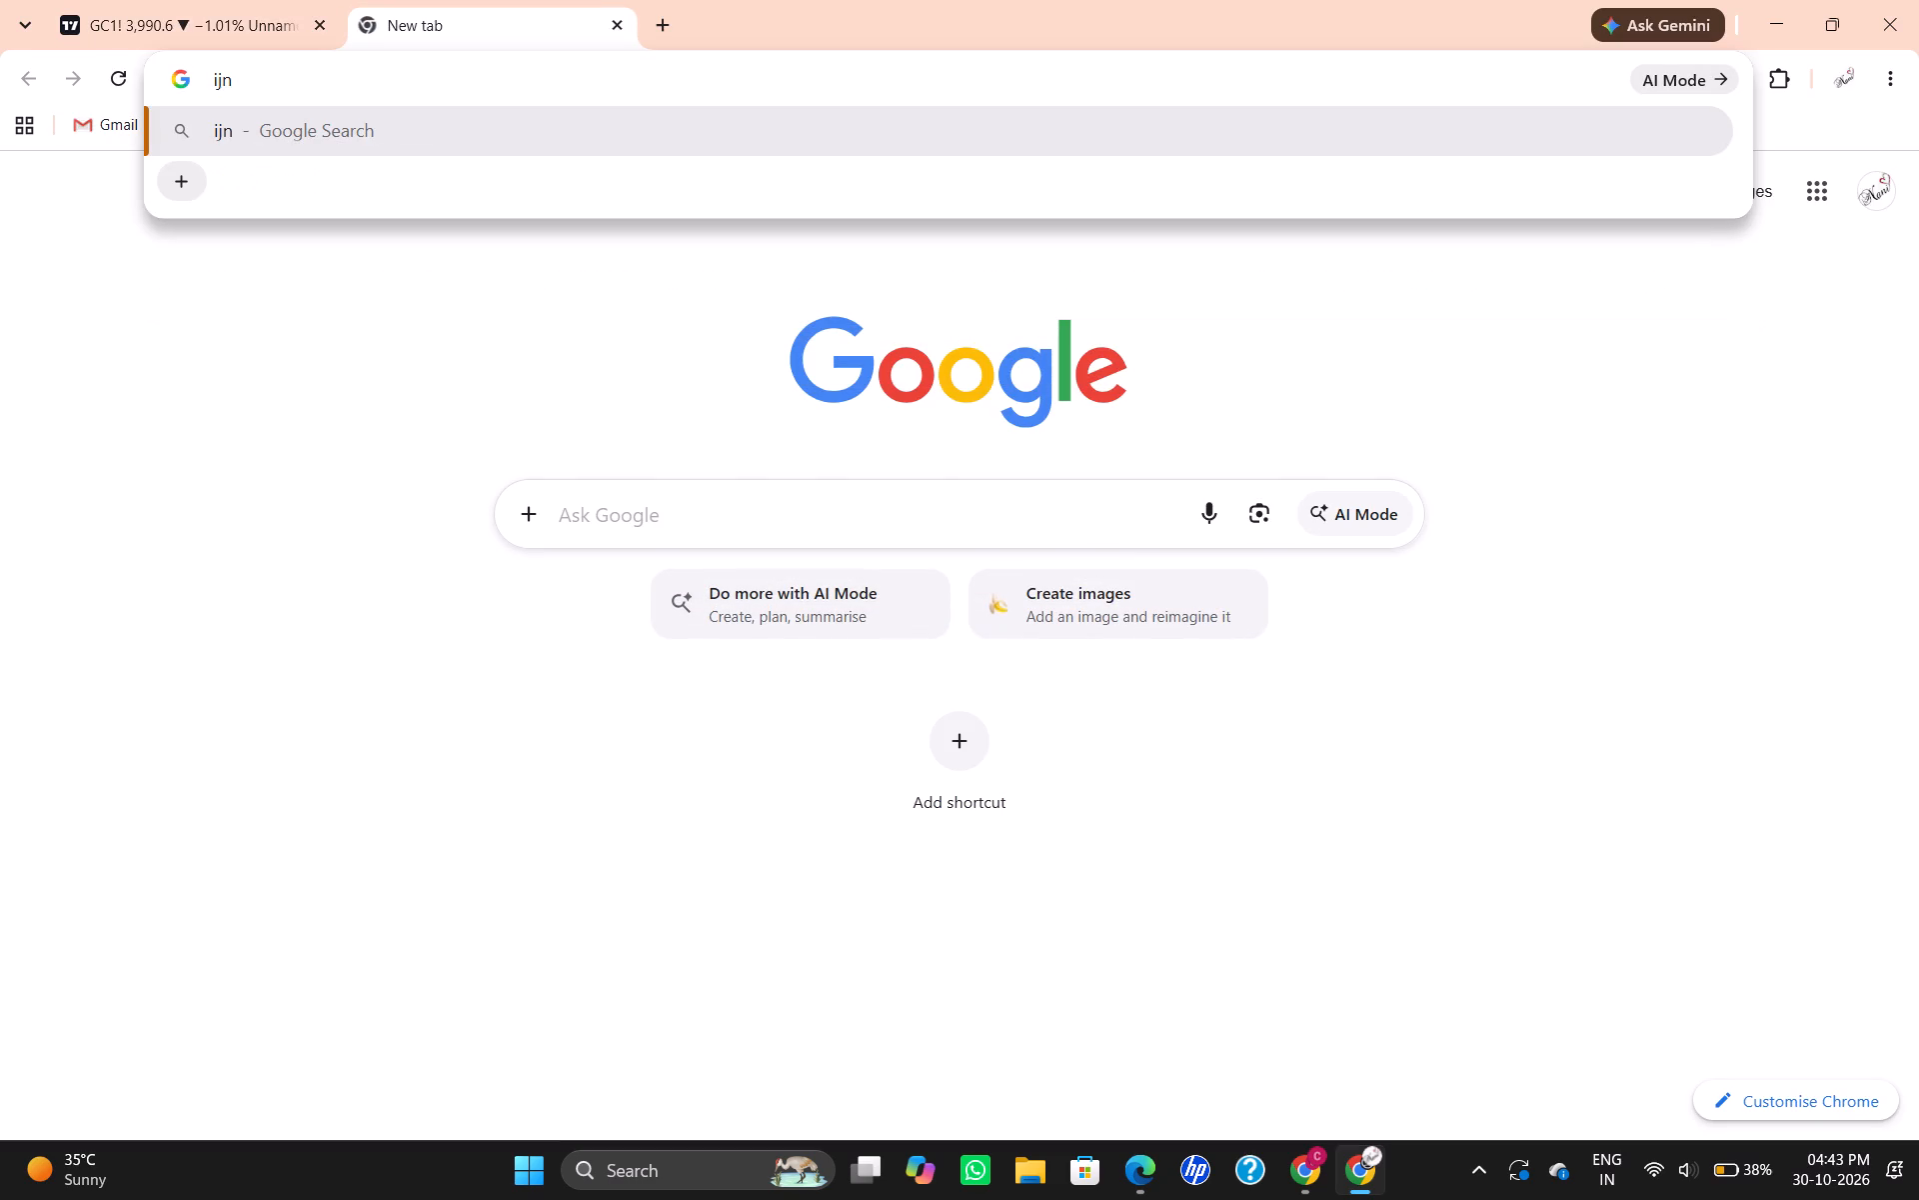
pyautogui.press('BackSpace')
pyautogui.press('BackSpace')
pyautogui.press('BackSpace')
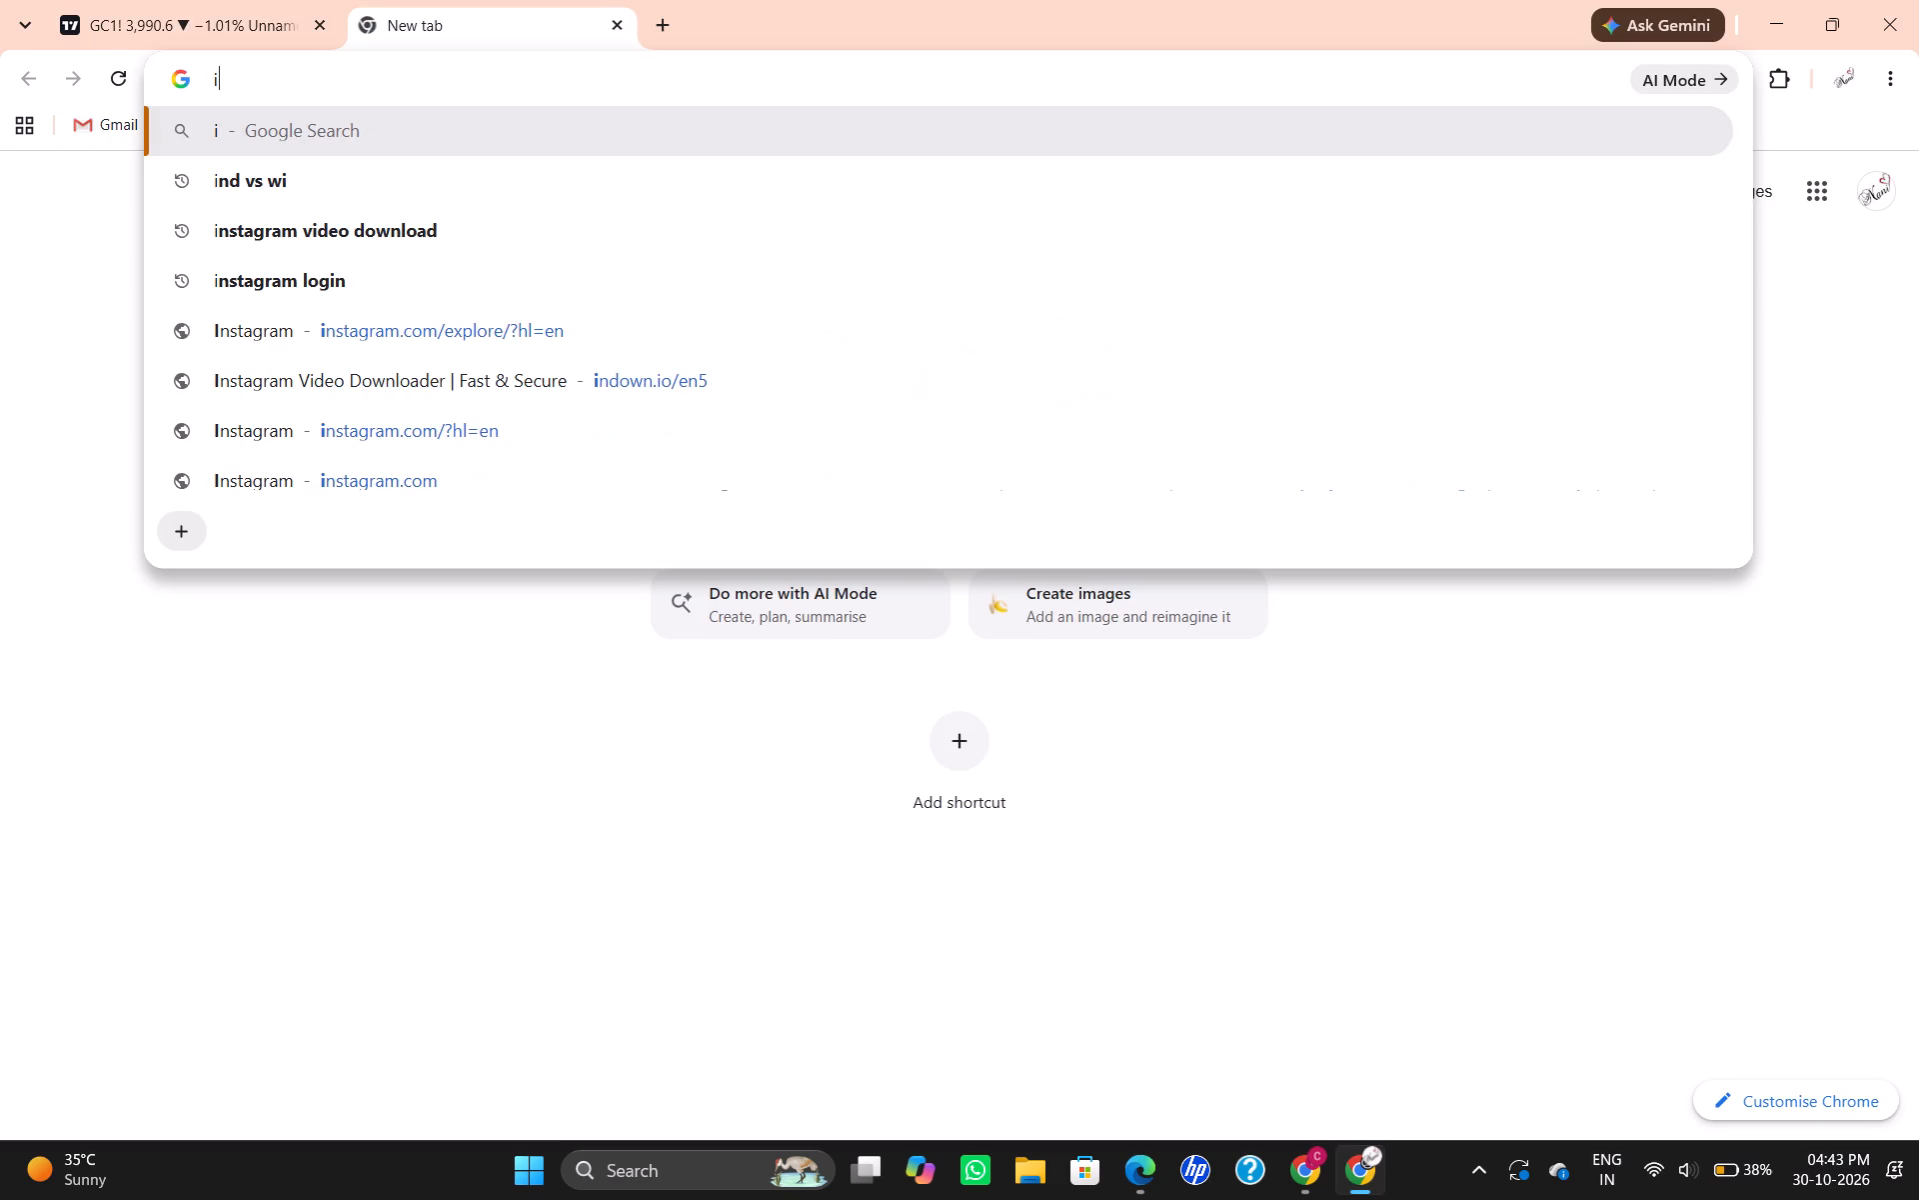
pyautogui.write('n trading vi')
pyautogui.write('ew')
pyautogui.press('space')
pyautogui.write('we')
pyautogui.press('BackSpace')
pyautogui.write('here')
pyautogui.press('space')
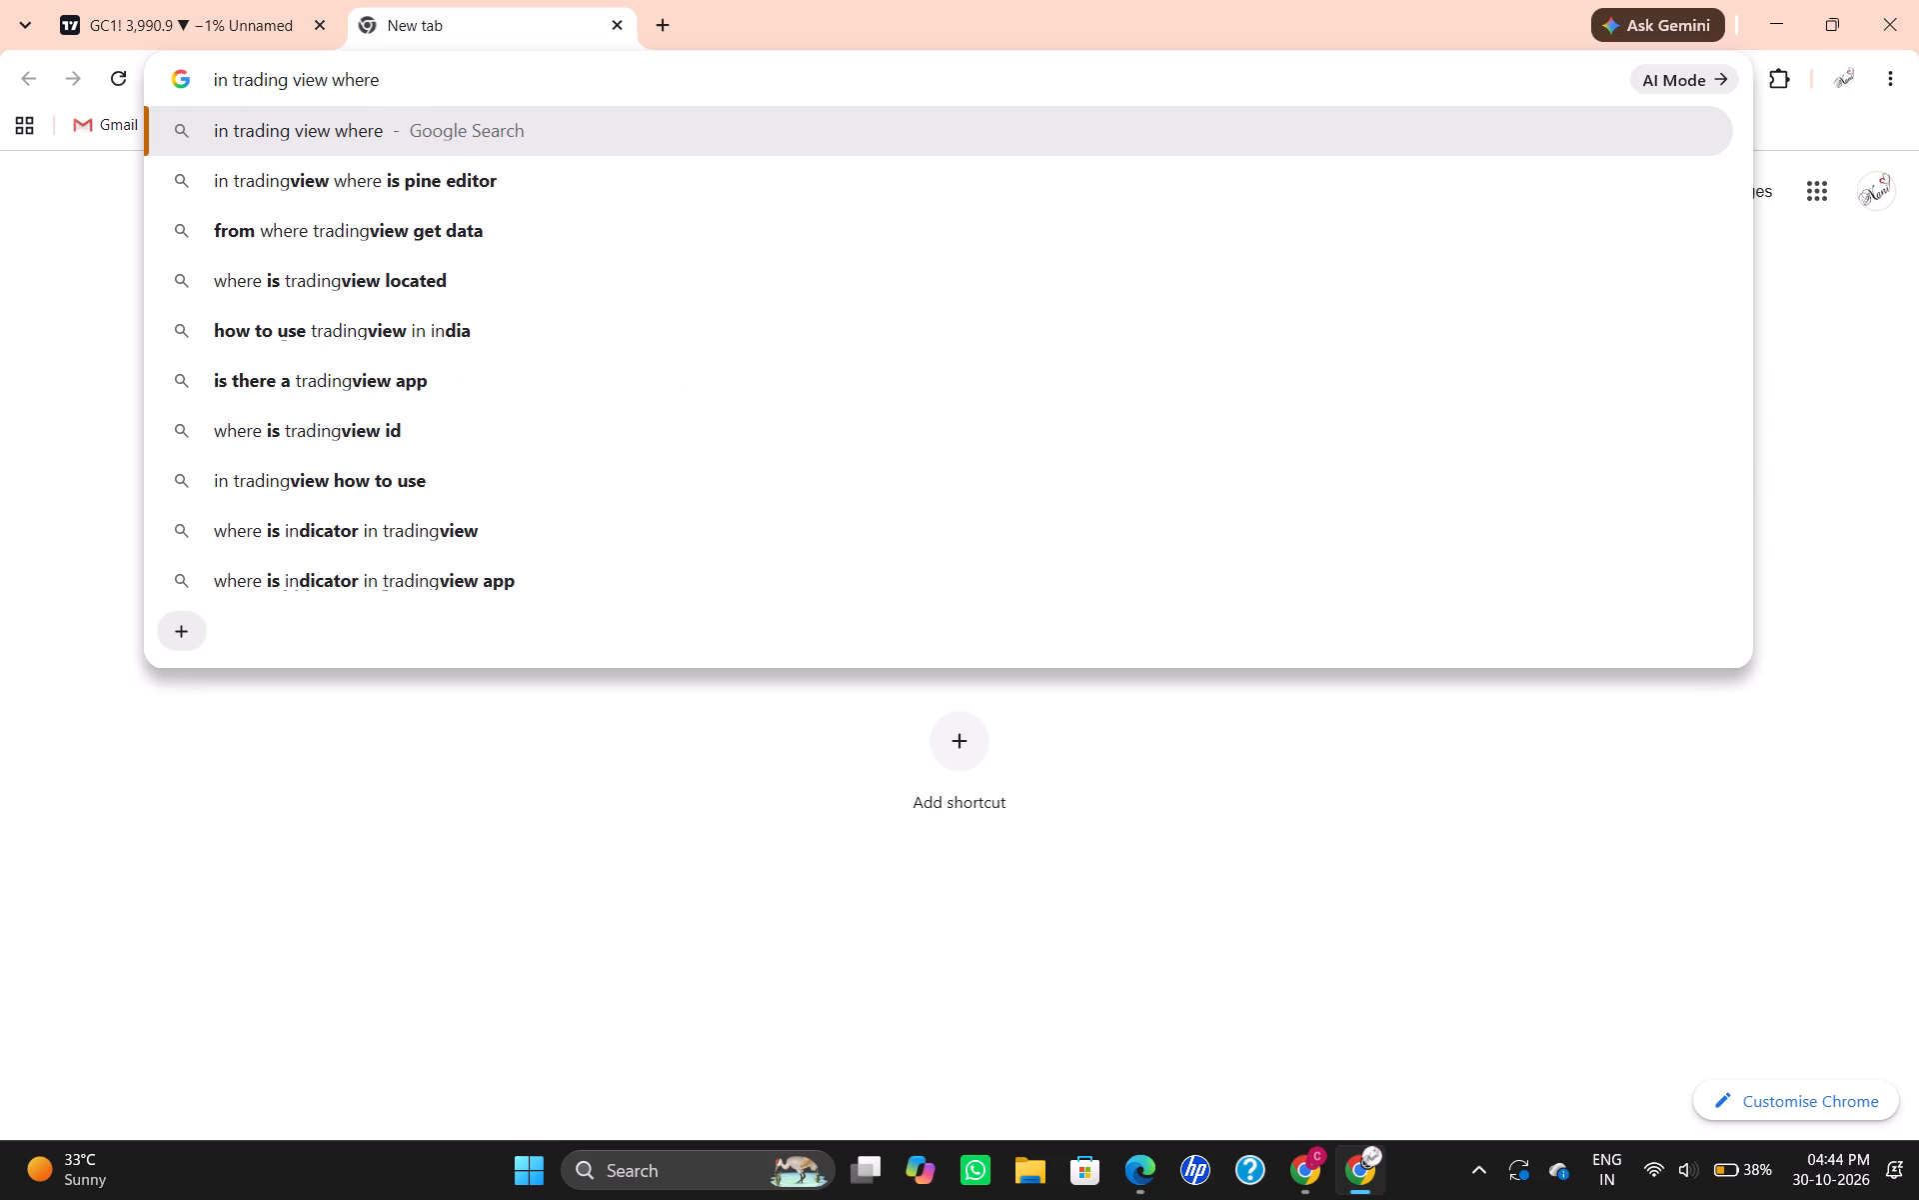
pyautogui.write('it')
pyautogui.press('space')
pyautogui.write('sho')
pyautogui.press('w')
pyautogui.write('s ma')
pyautogui.write('rgin')
pyautogui.press('space')
pyautogui.write('re')
pyautogui.write('quered')
pyautogui.press('Return')
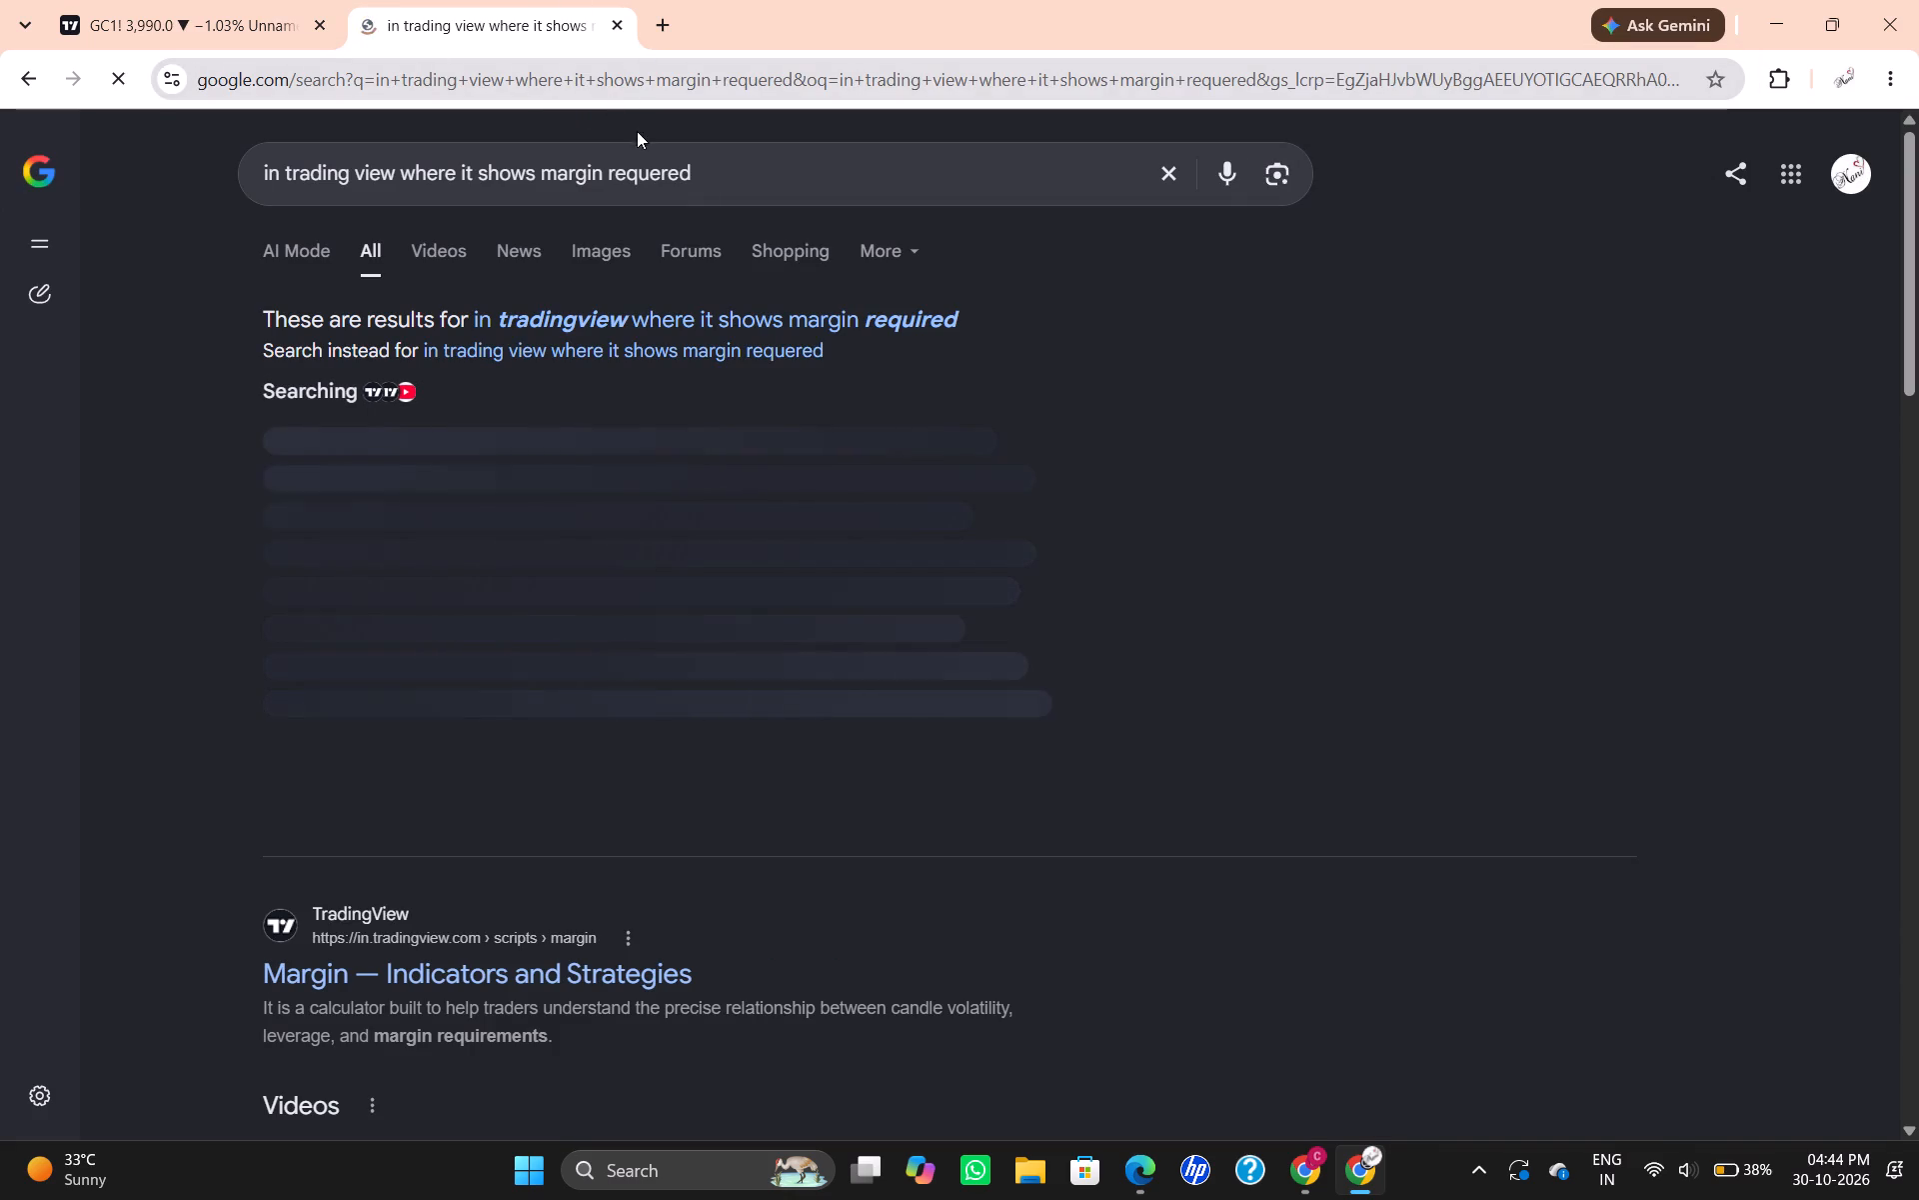
# Correct the Google query to "in trading view where it shows margin required" and run the search again.
pyautogui.click(658, 158)
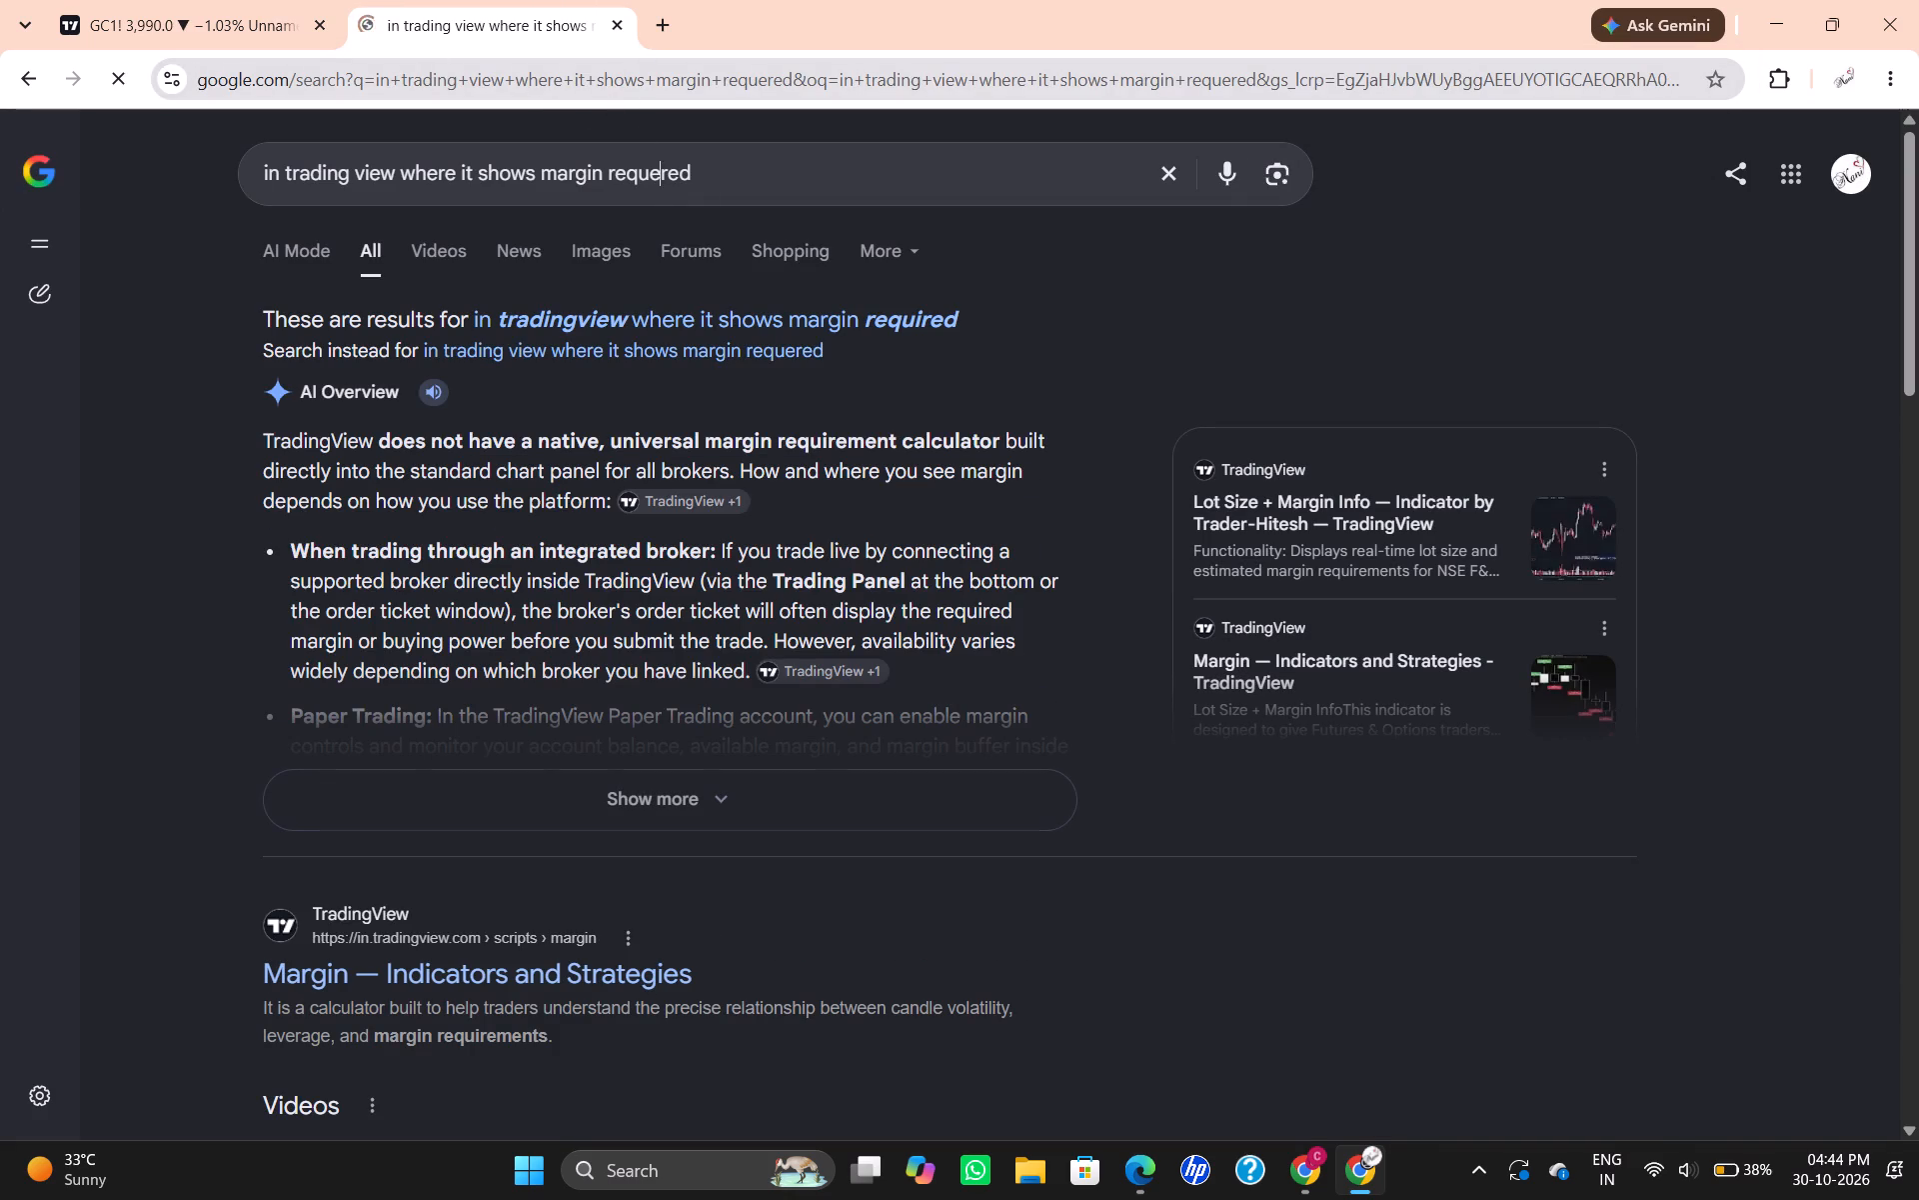
pyautogui.press('BackSpace')
pyautogui.press('i')
pyautogui.press('Return')
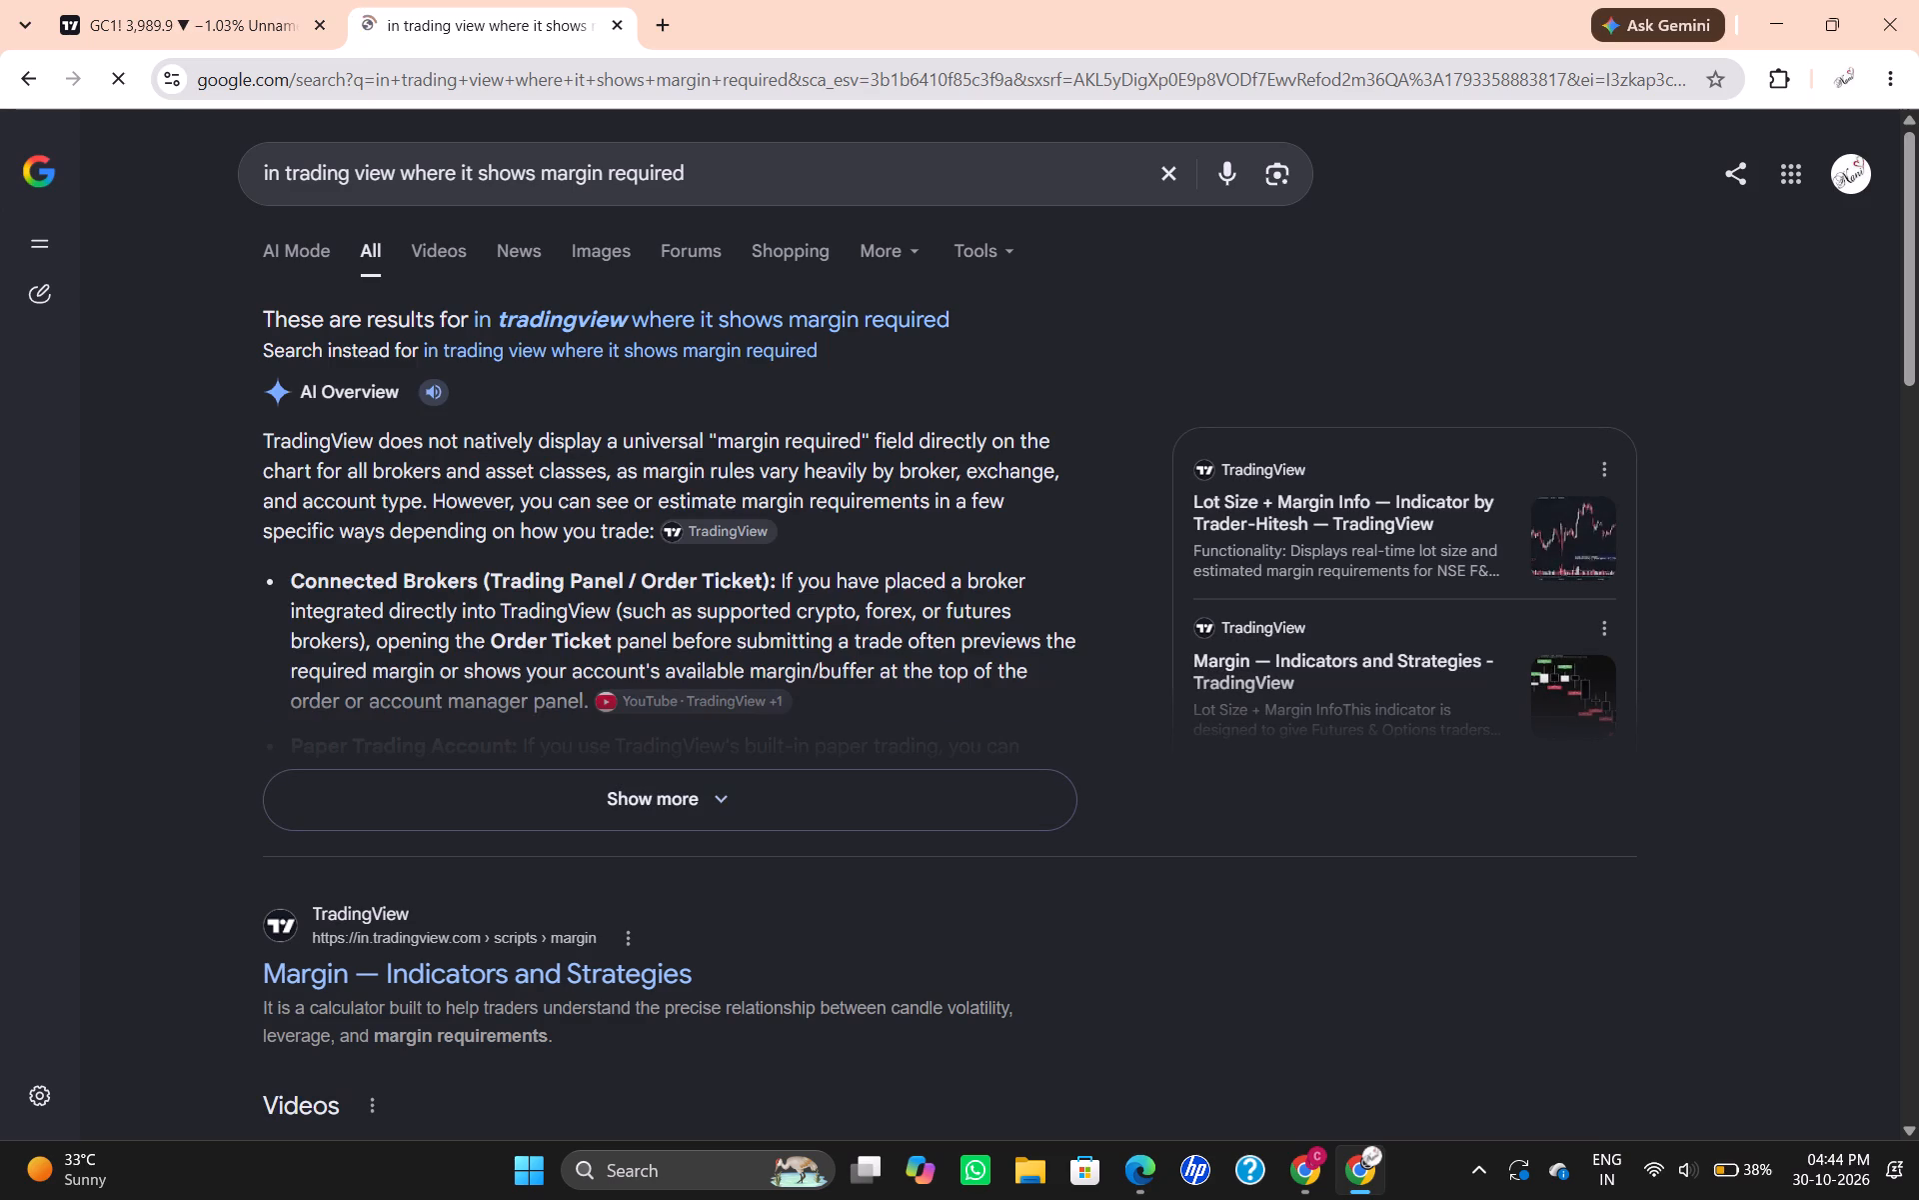
# Read the full AI Overview and look through the search results for where TradingView shows required margin.
pyautogui.click(802, 789)
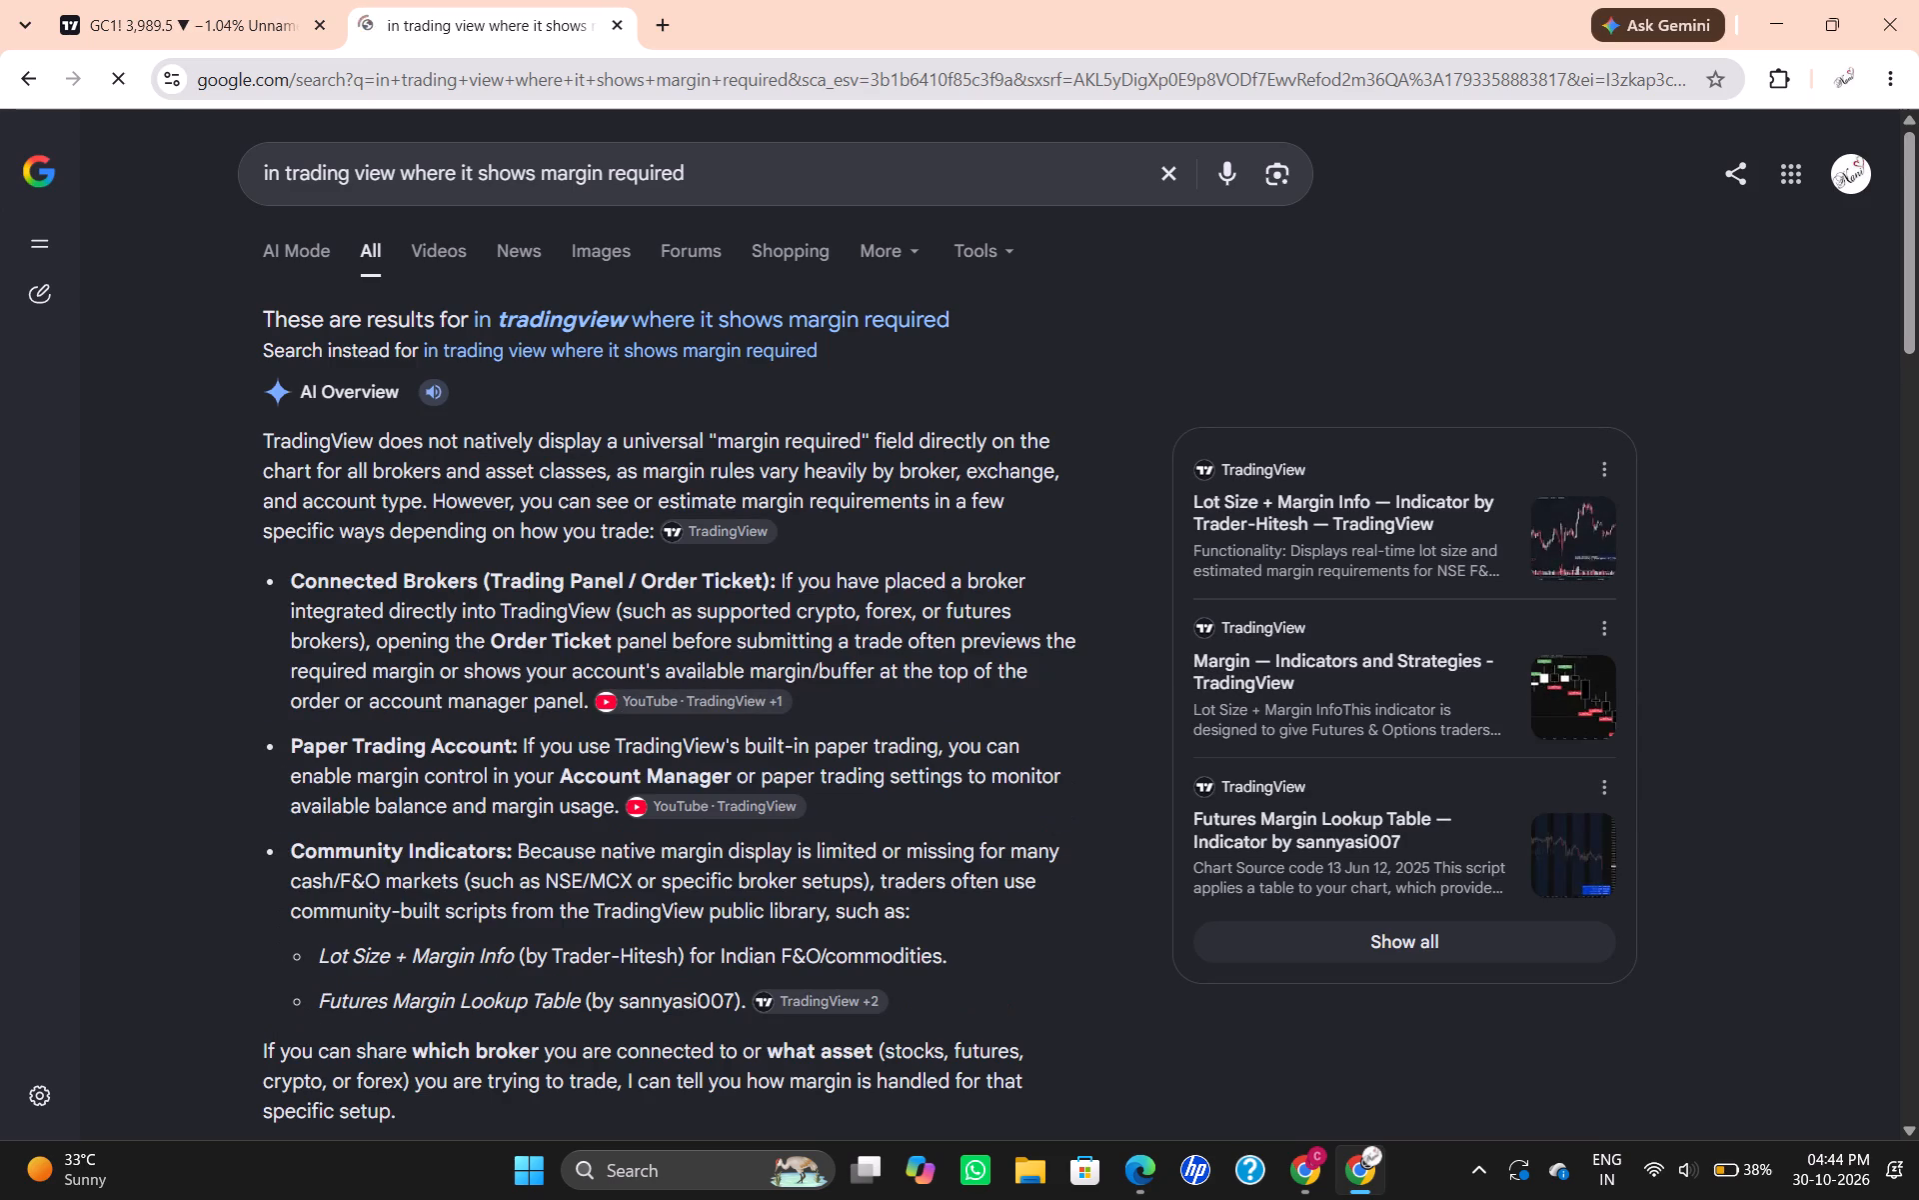
pyautogui.scroll(-2, 785, 623)
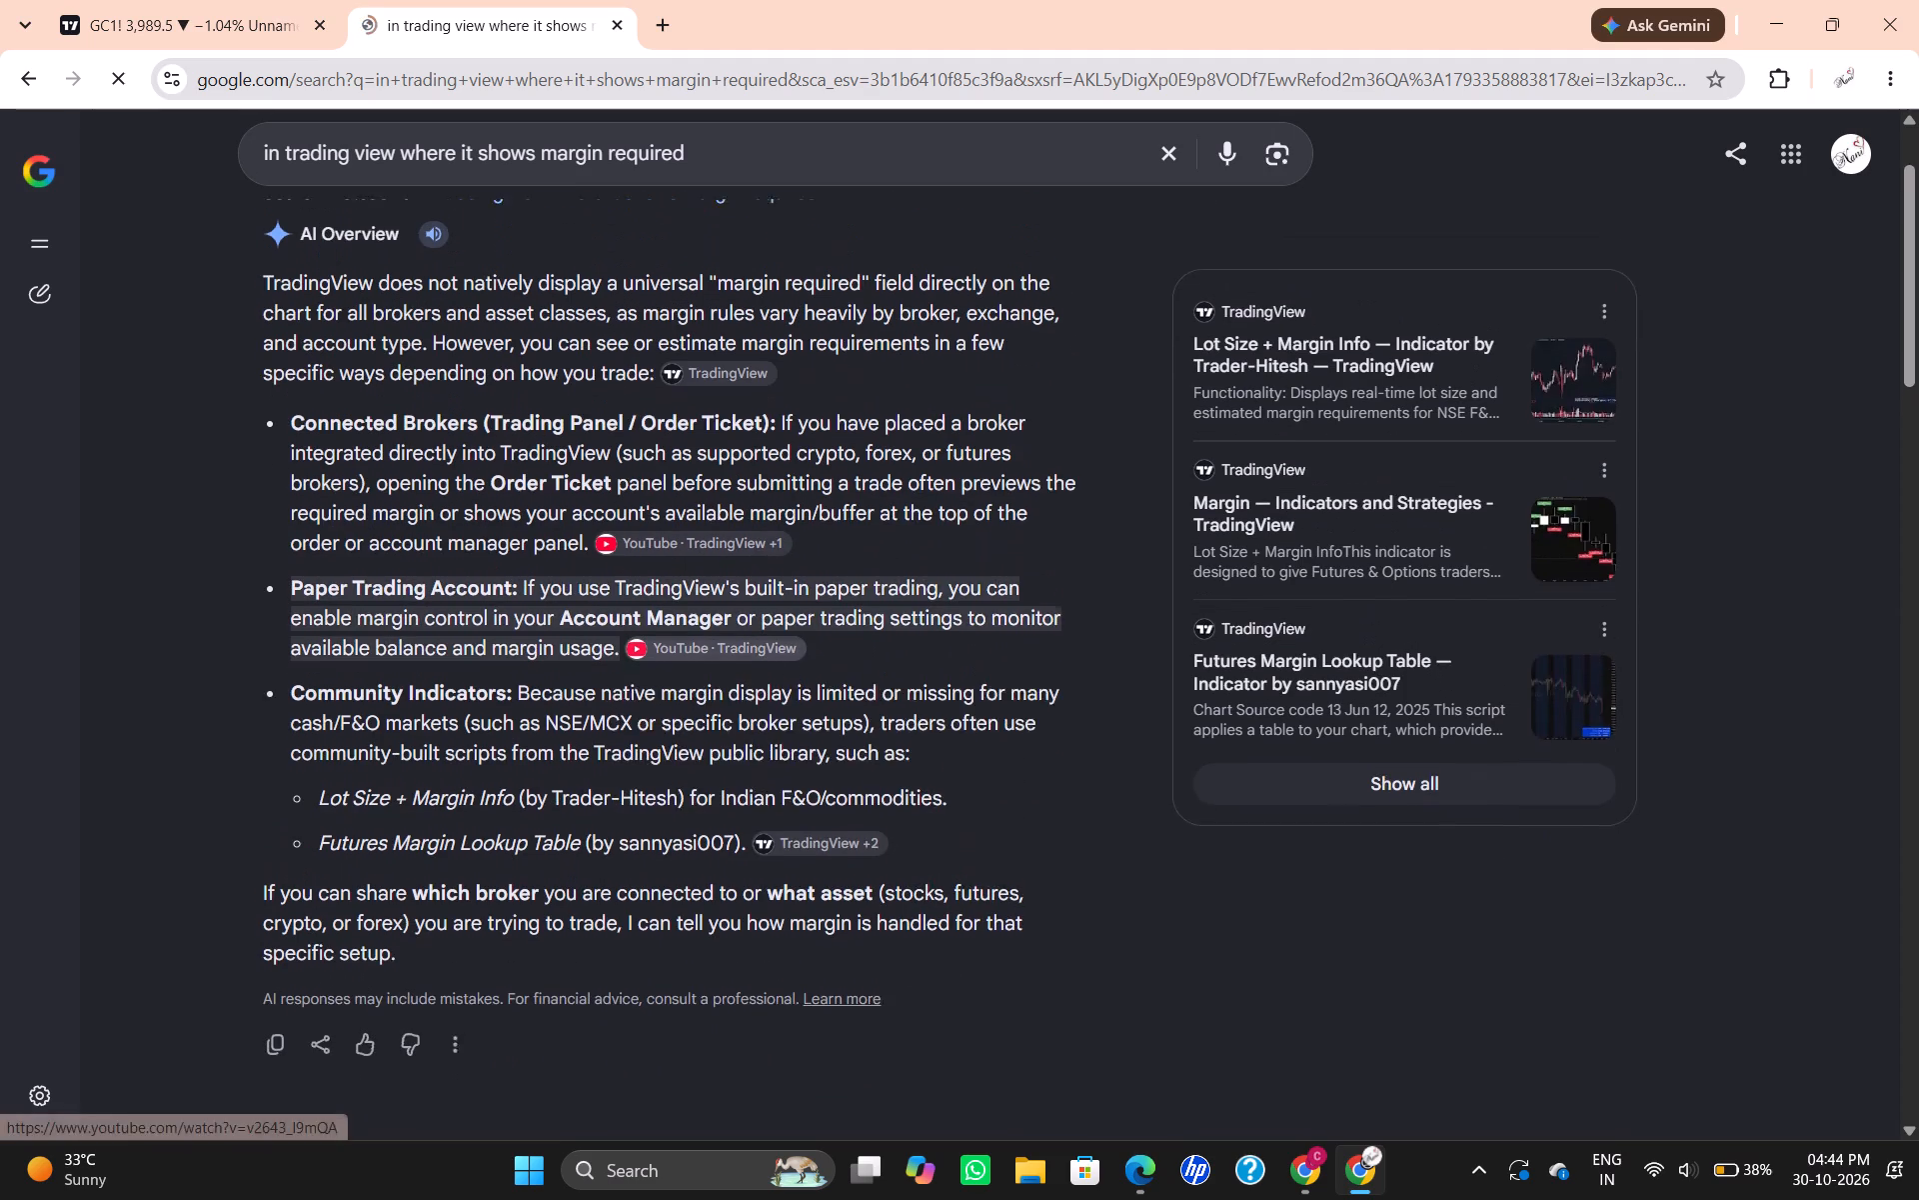
pyautogui.scroll(-1, 785, 623)
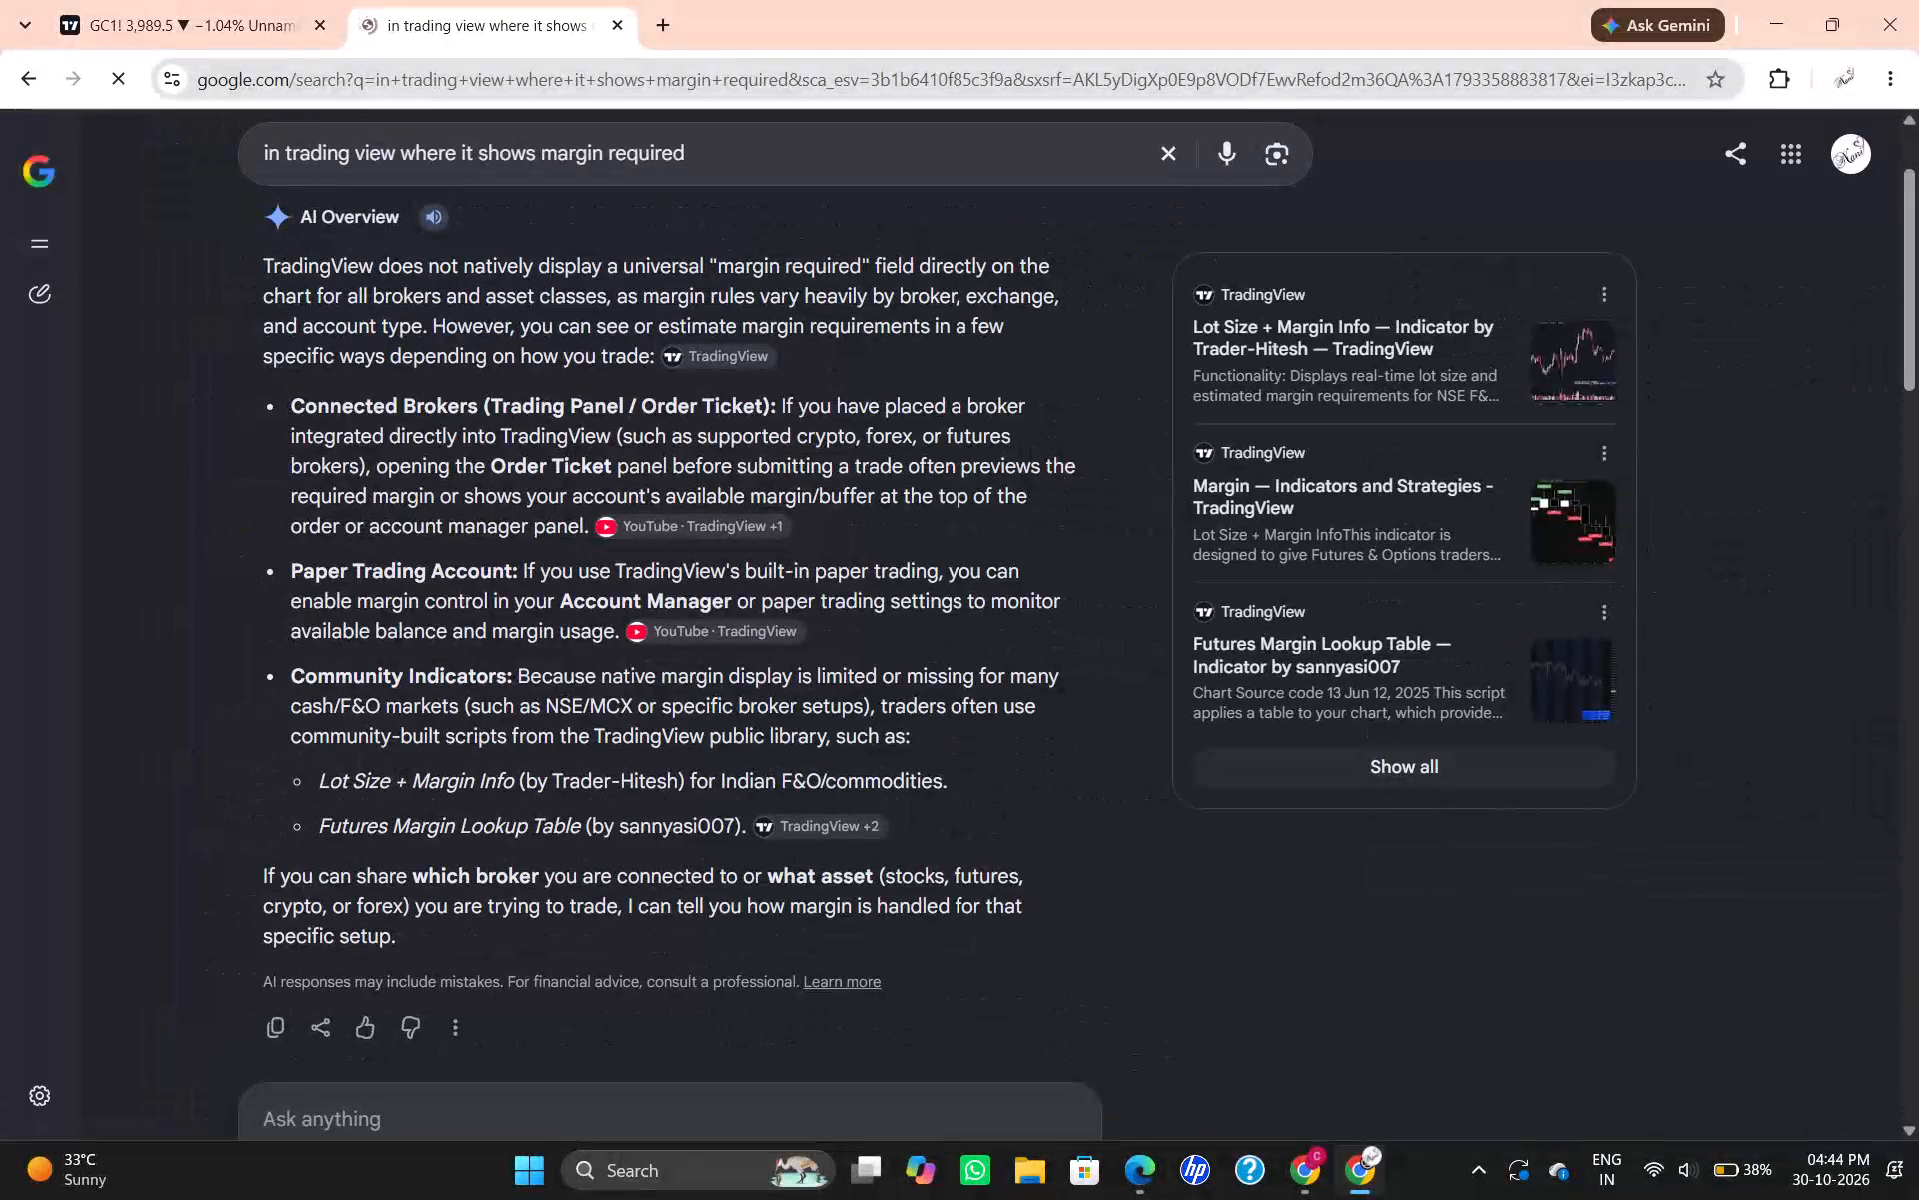
pyautogui.scroll(1, 859, 601)
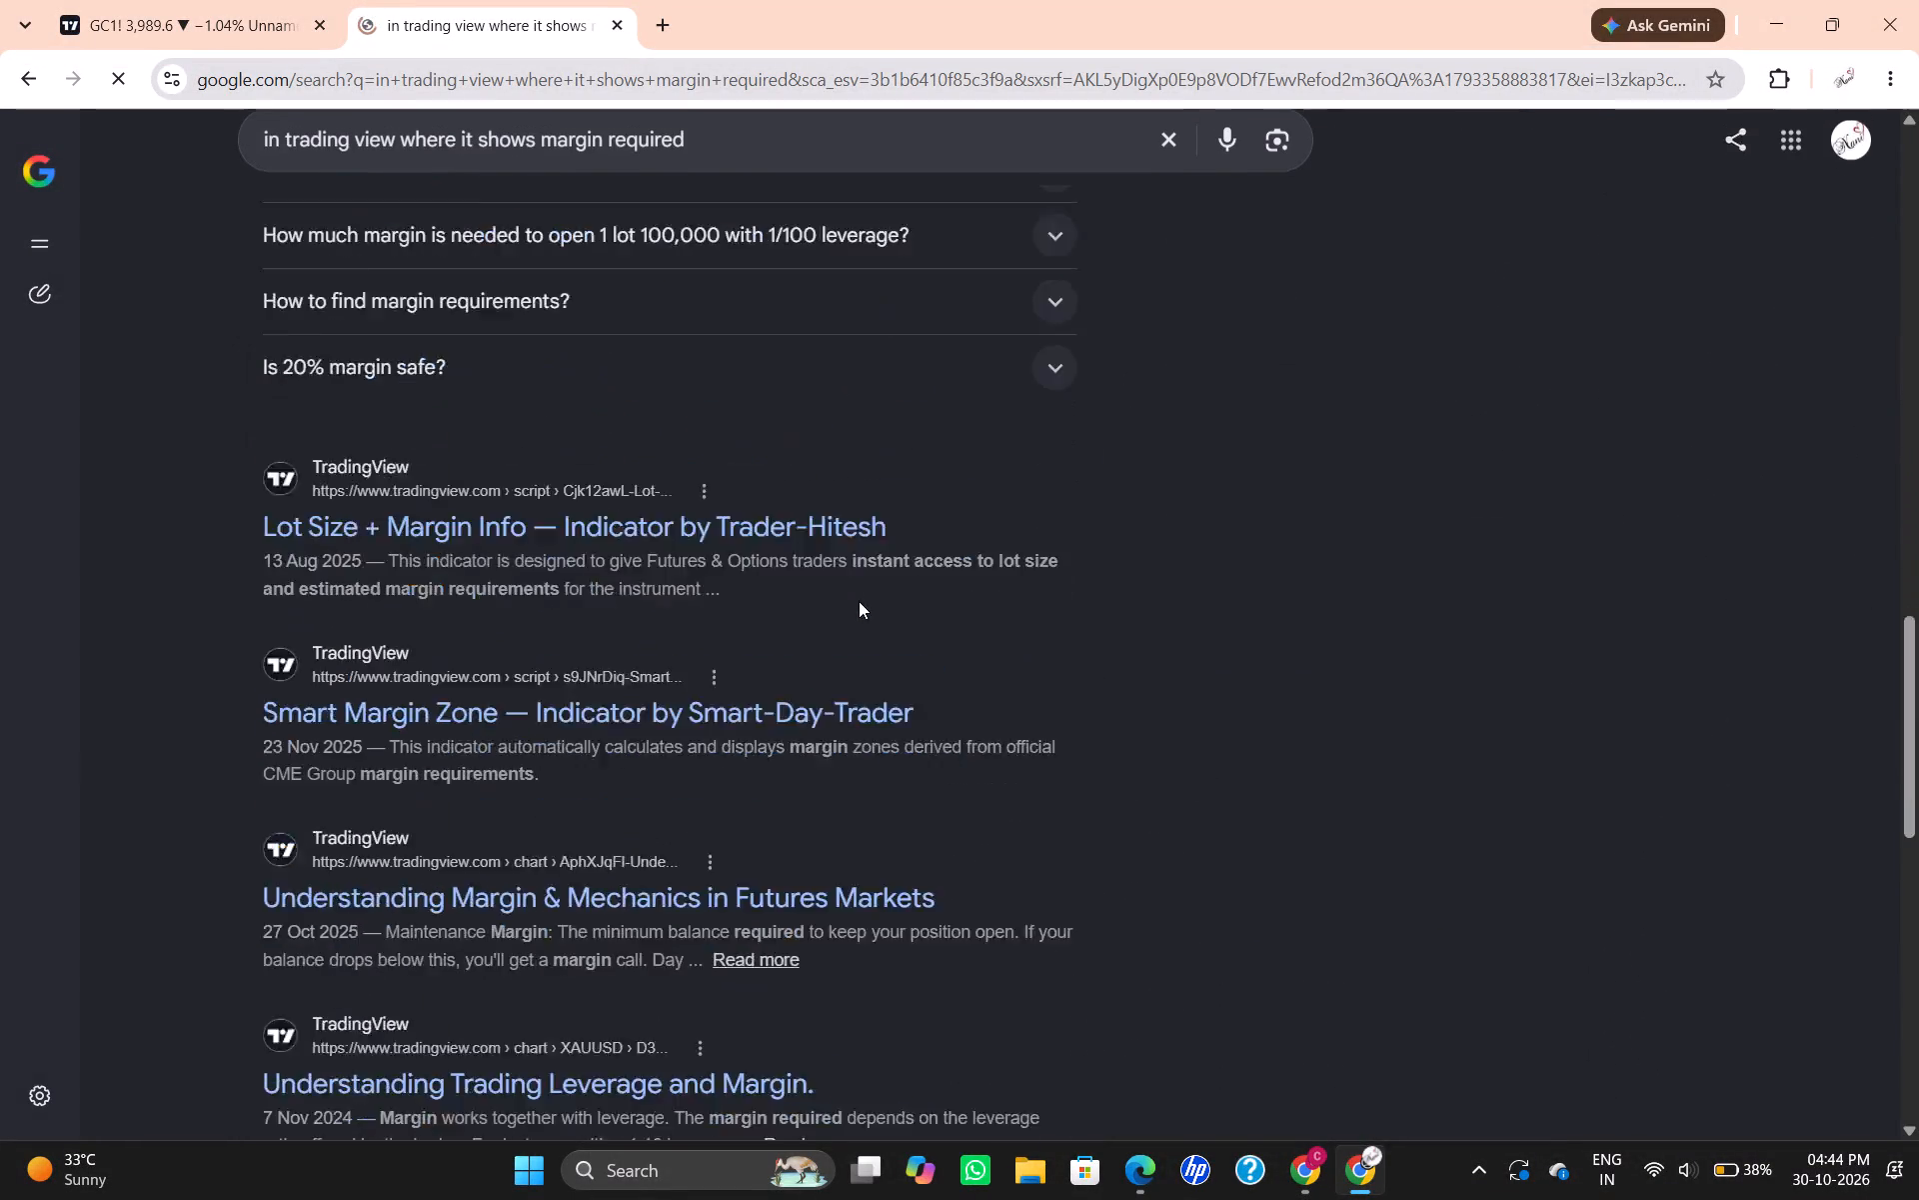
pyautogui.scroll(2, 859, 601)
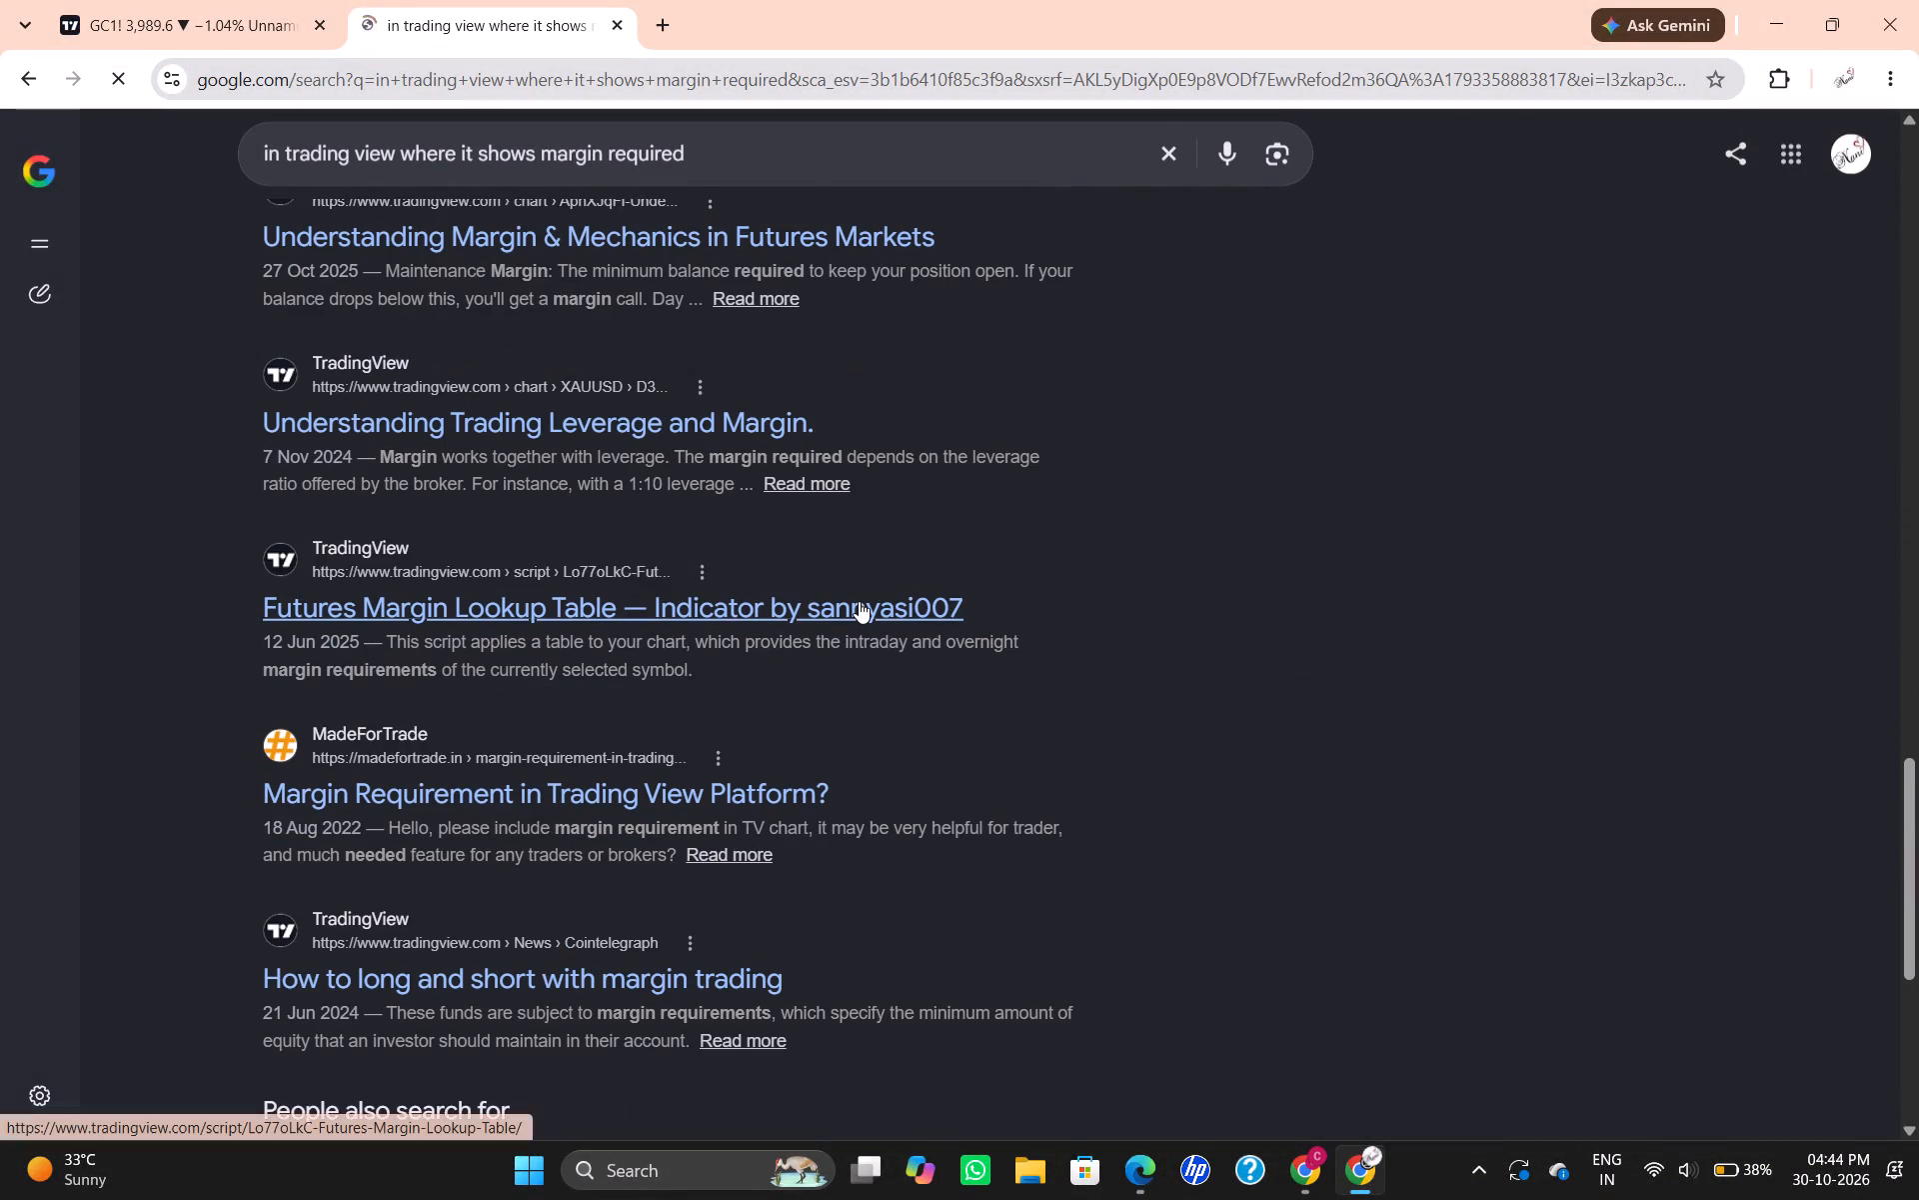
pyautogui.scroll(4, 859, 601)
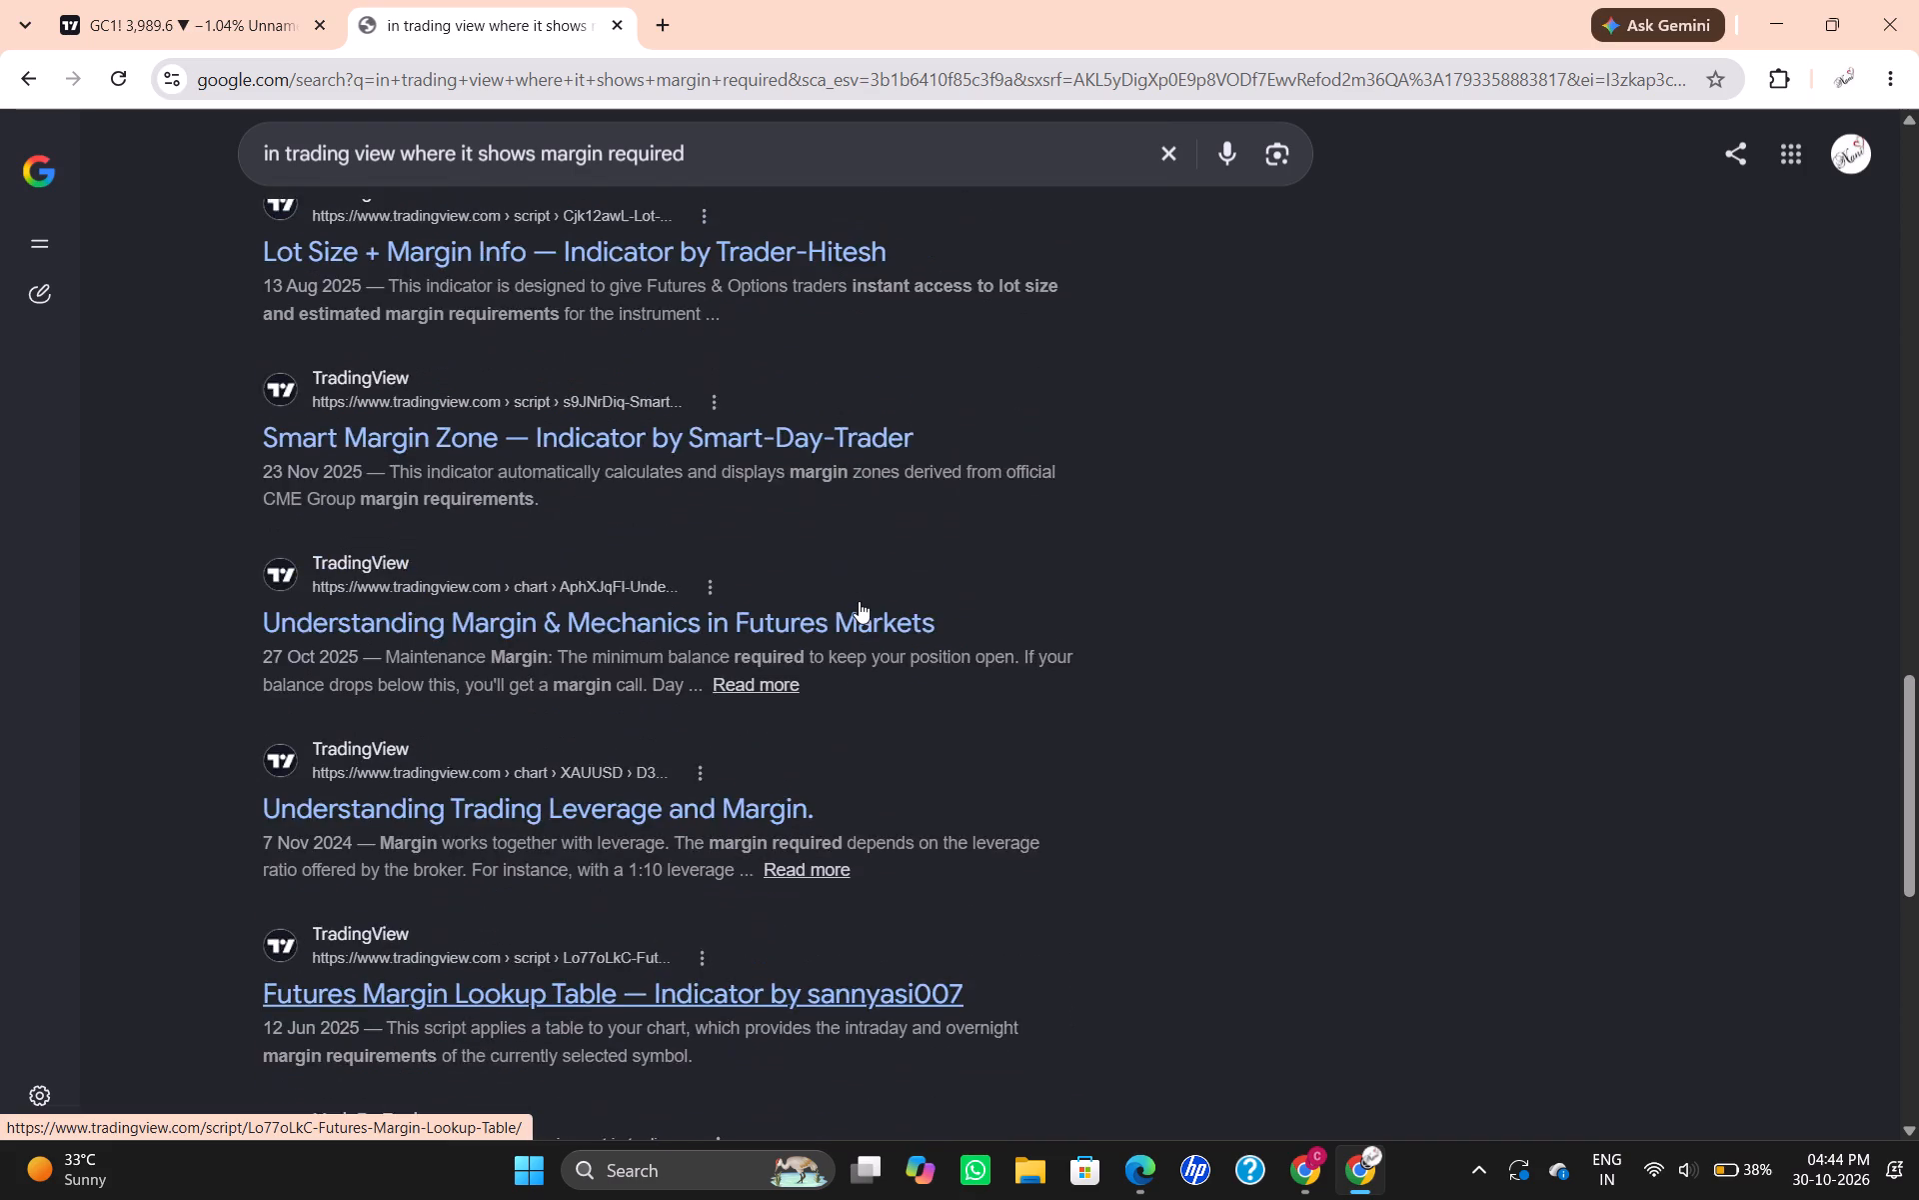
pyautogui.scroll(6, 859, 601)
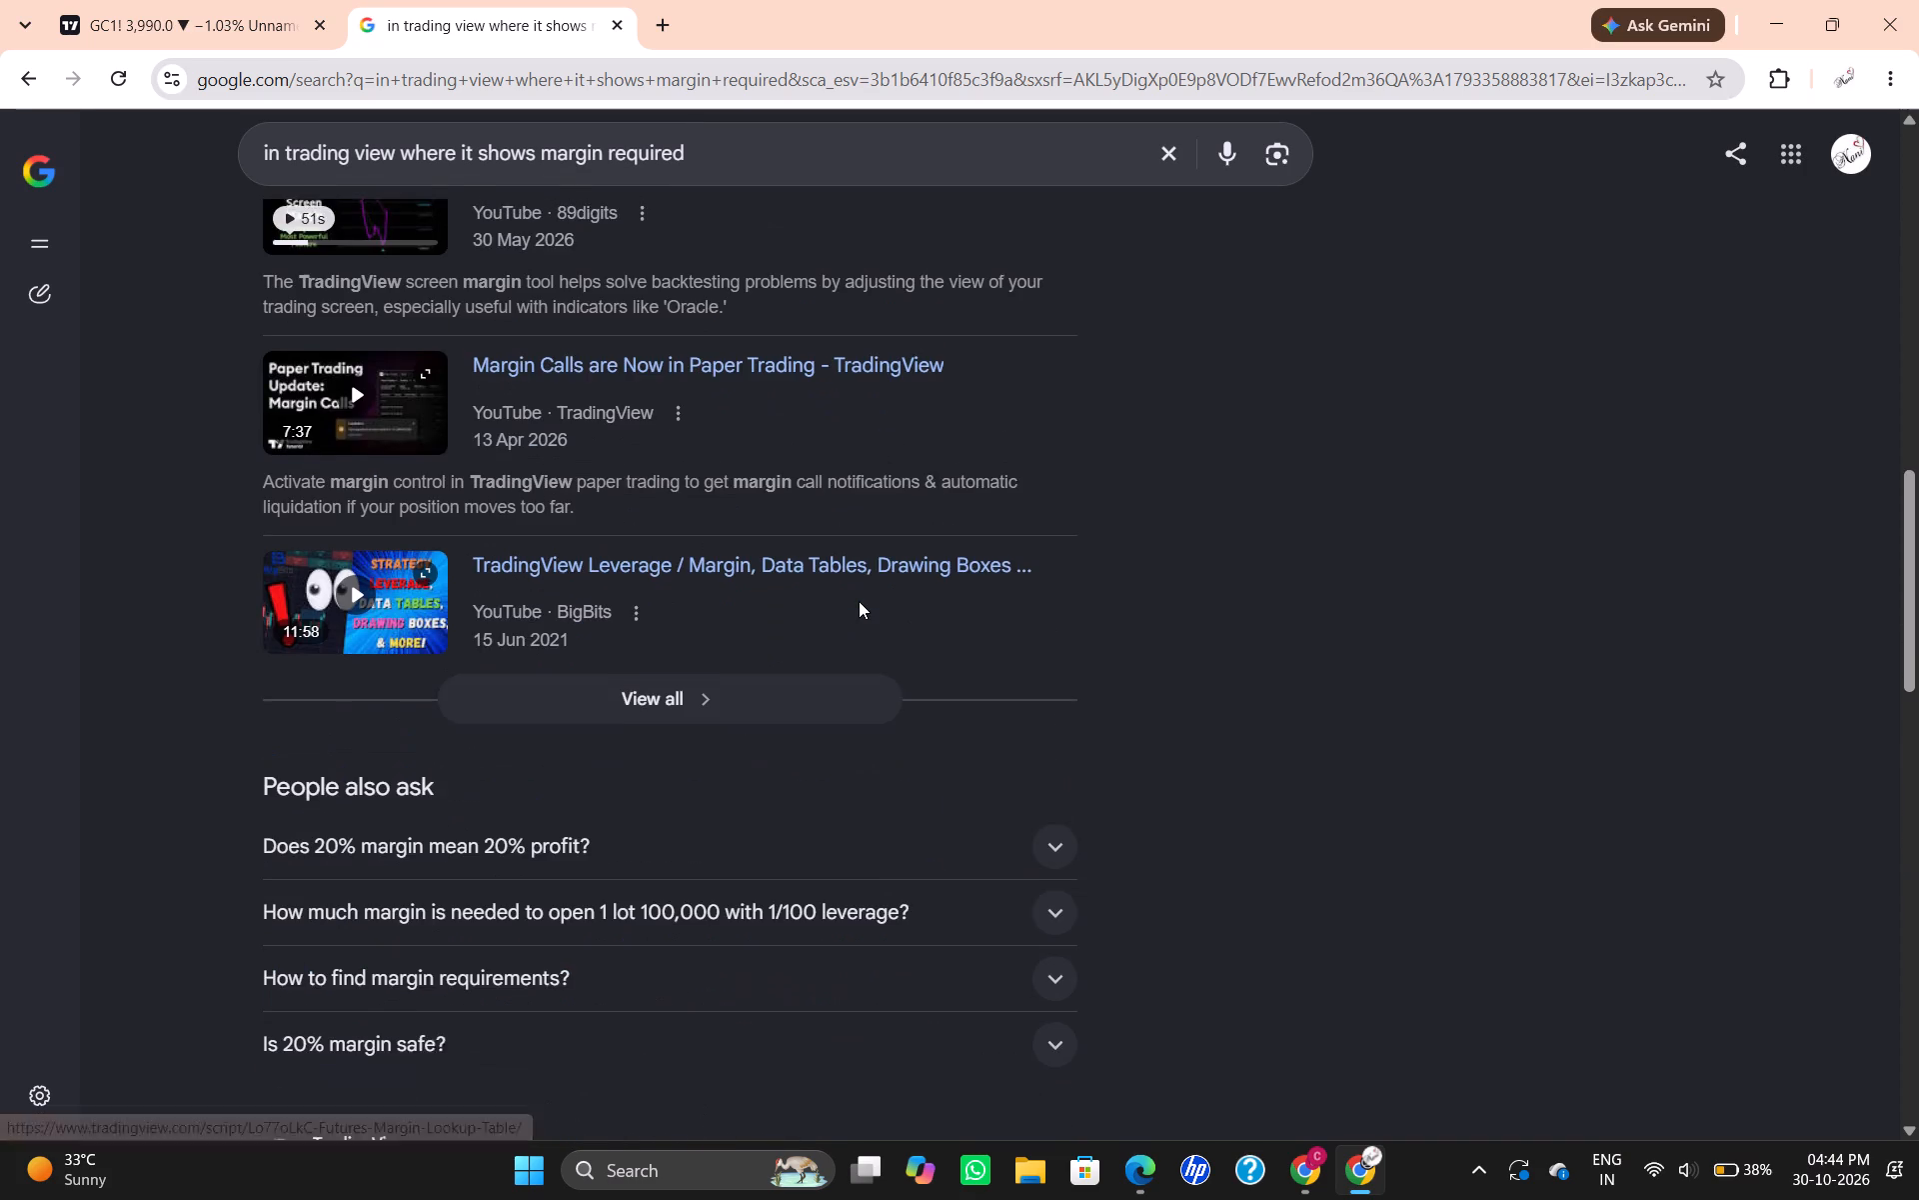
pyautogui.scroll(4, 859, 601)
pyautogui.scroll(-1, 859, 601)
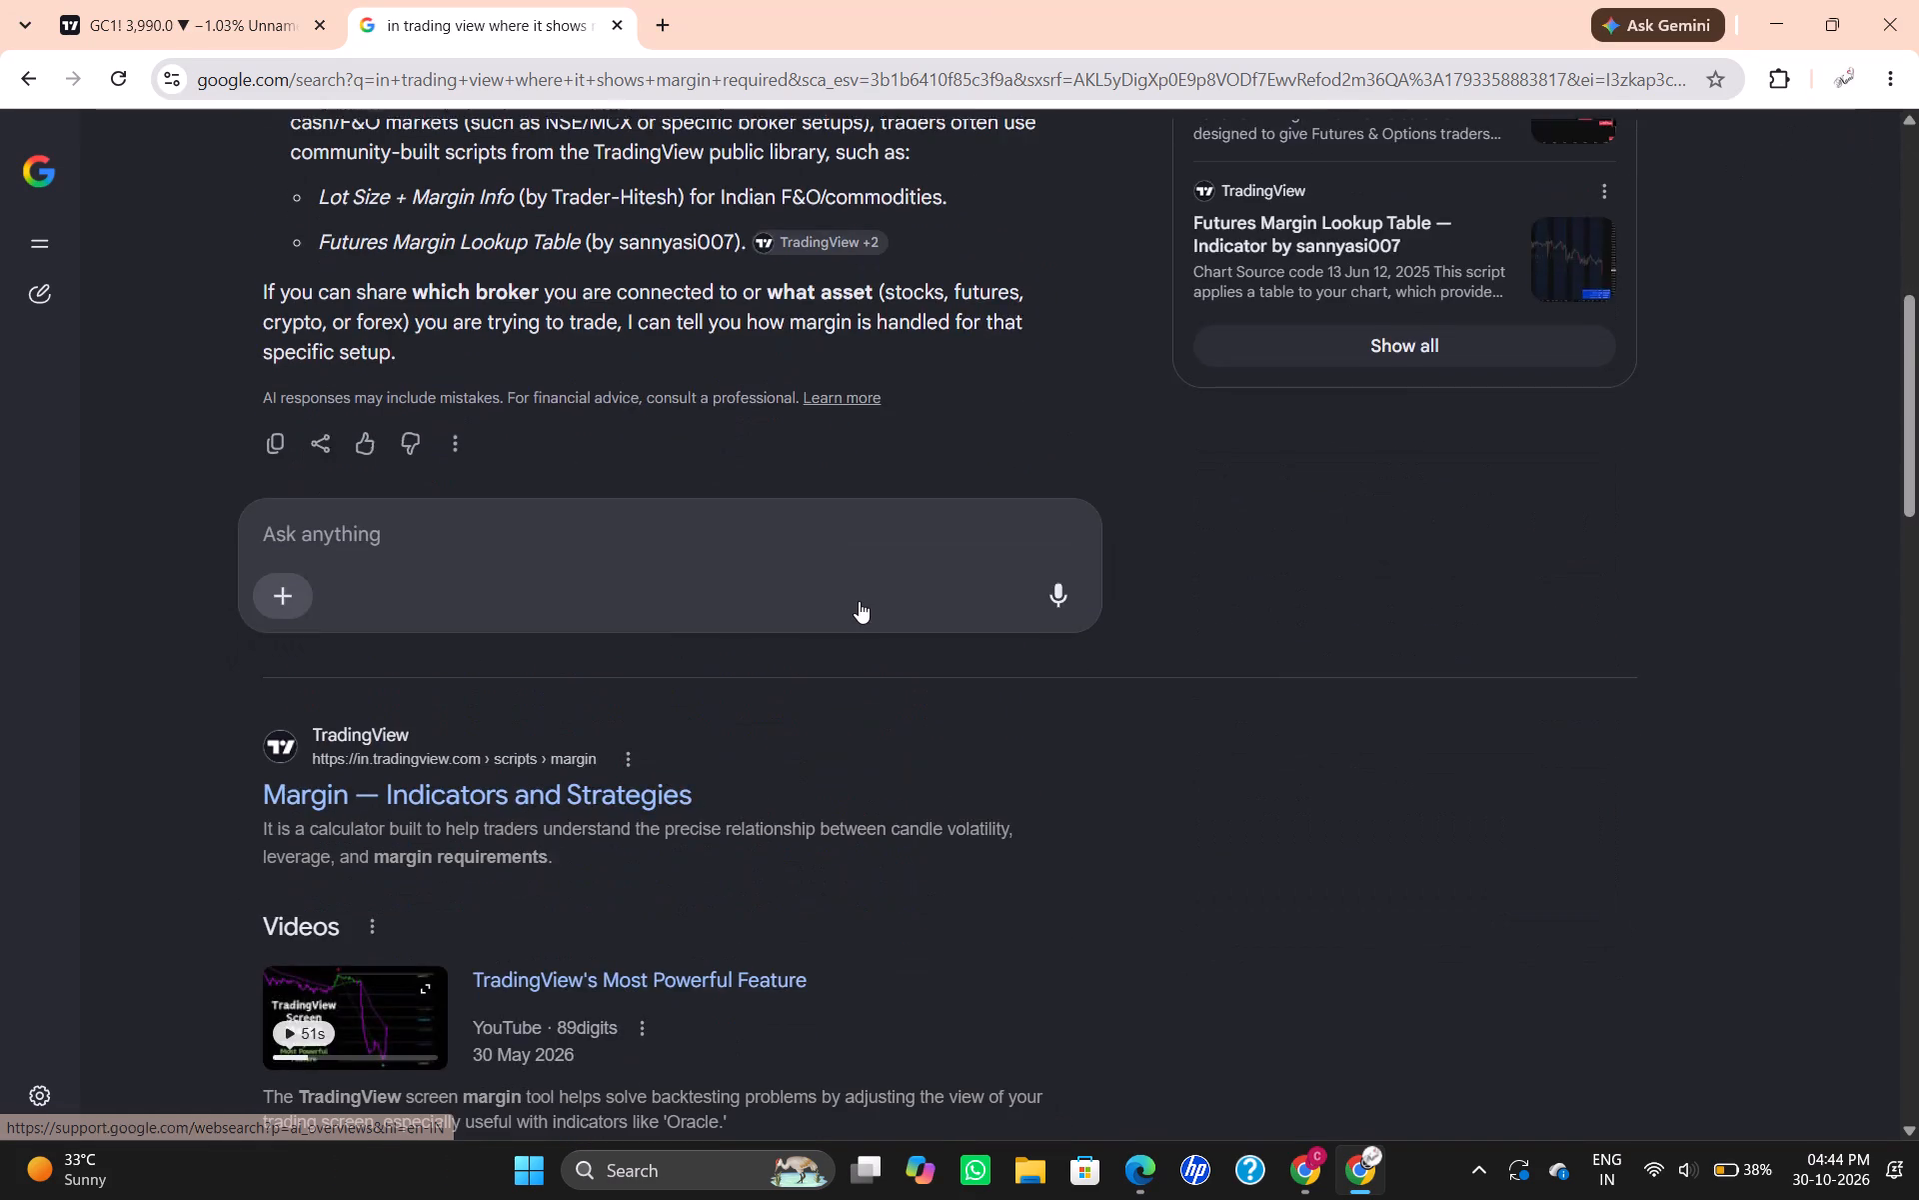
pyautogui.scroll(-2, 859, 601)
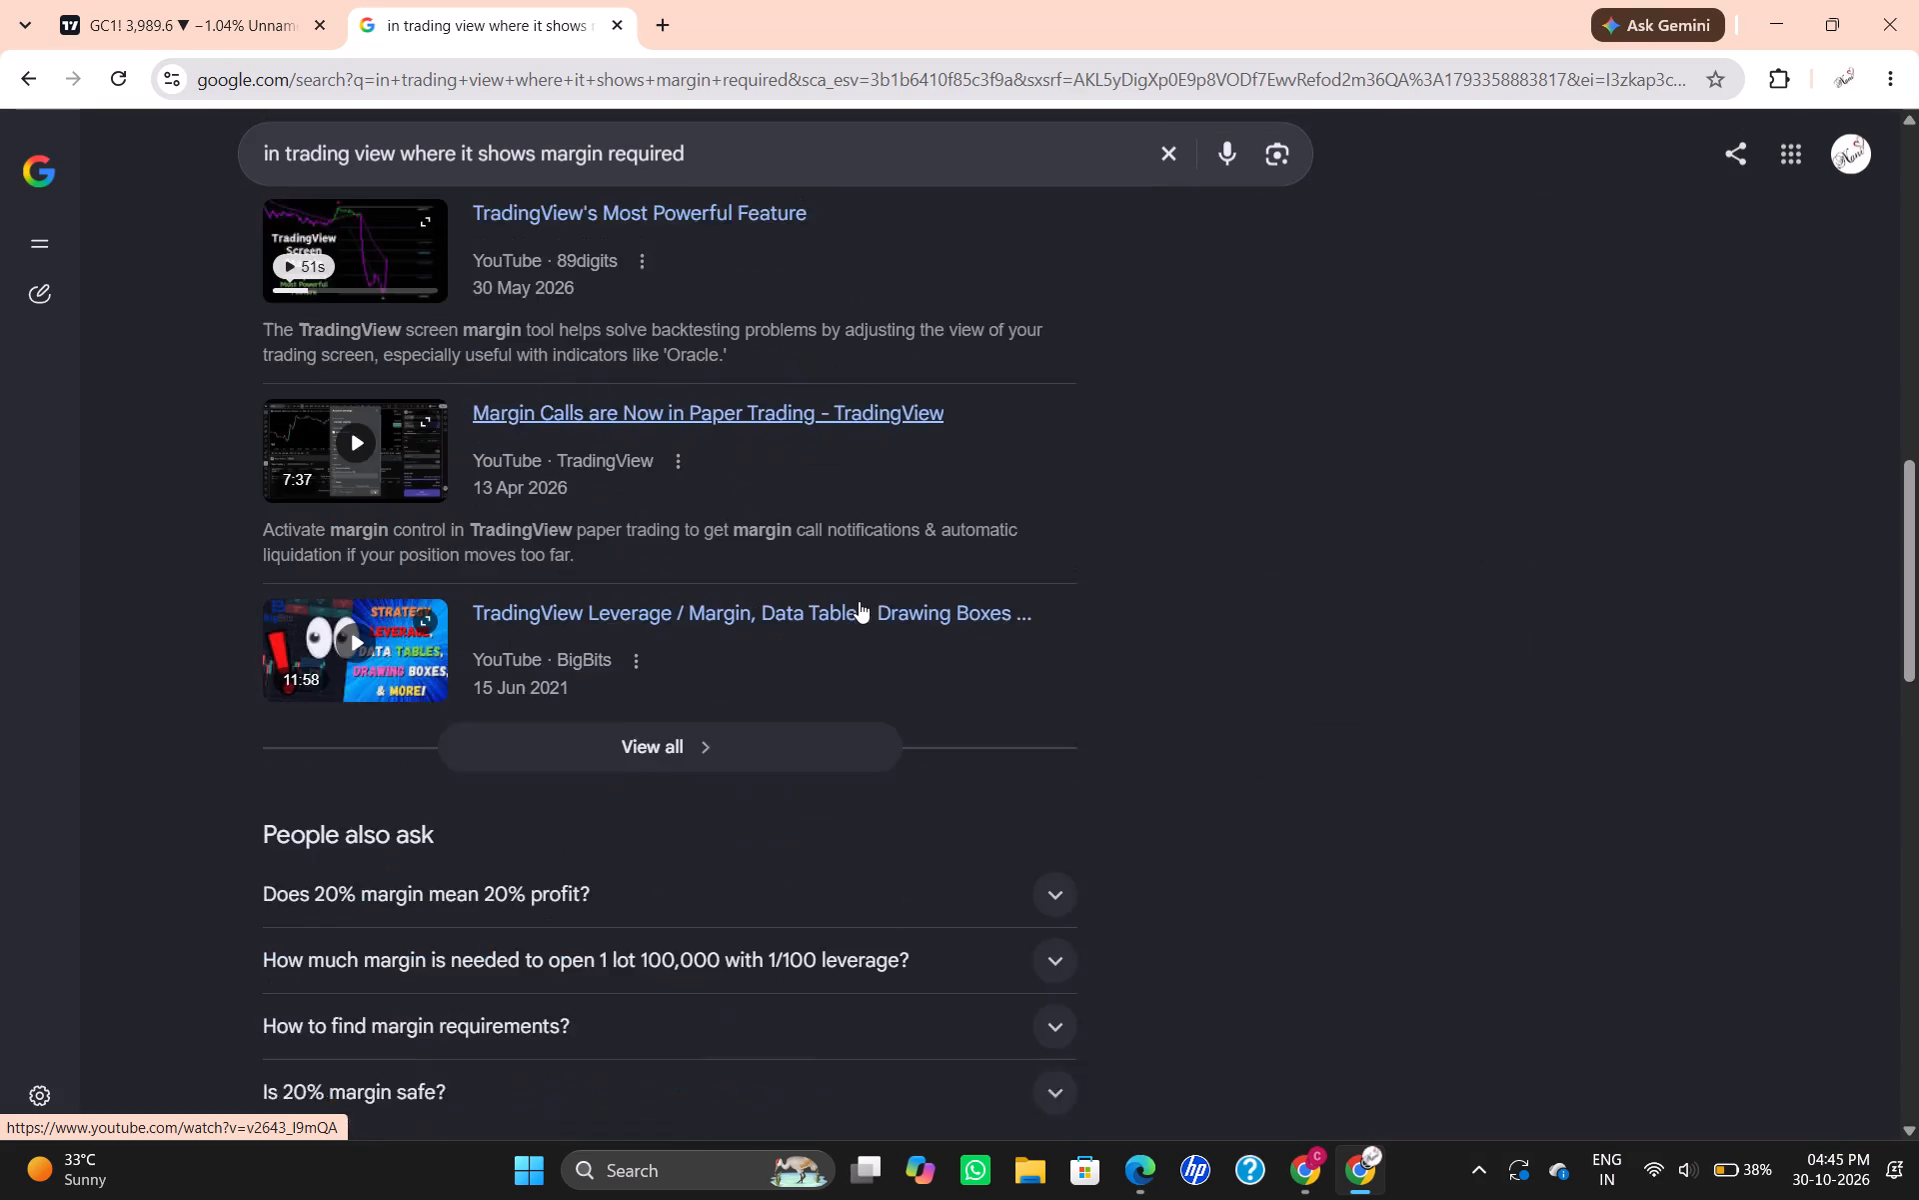
pyautogui.scroll(-2, 859, 601)
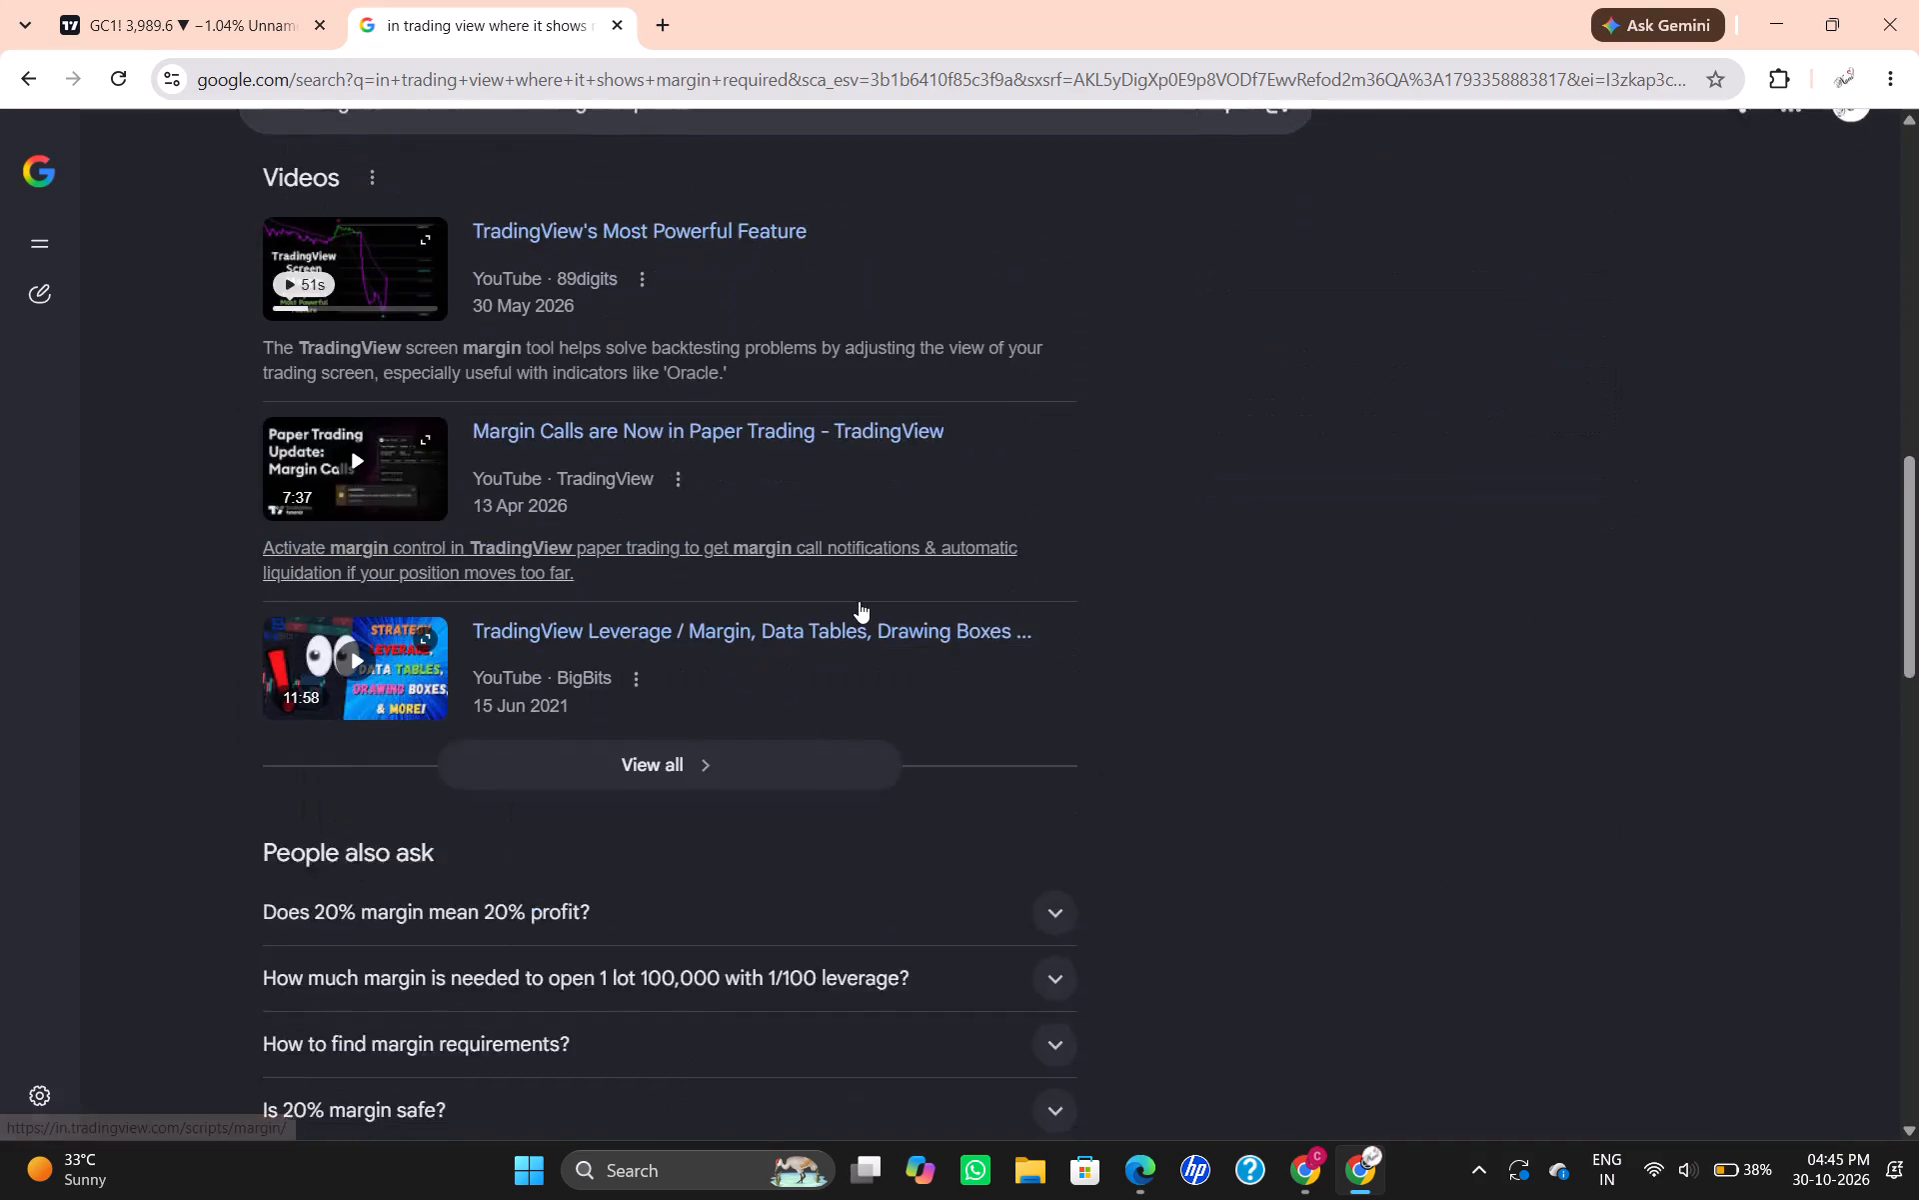
pyautogui.scroll(-1, 859, 601)
pyautogui.scroll(3, 859, 601)
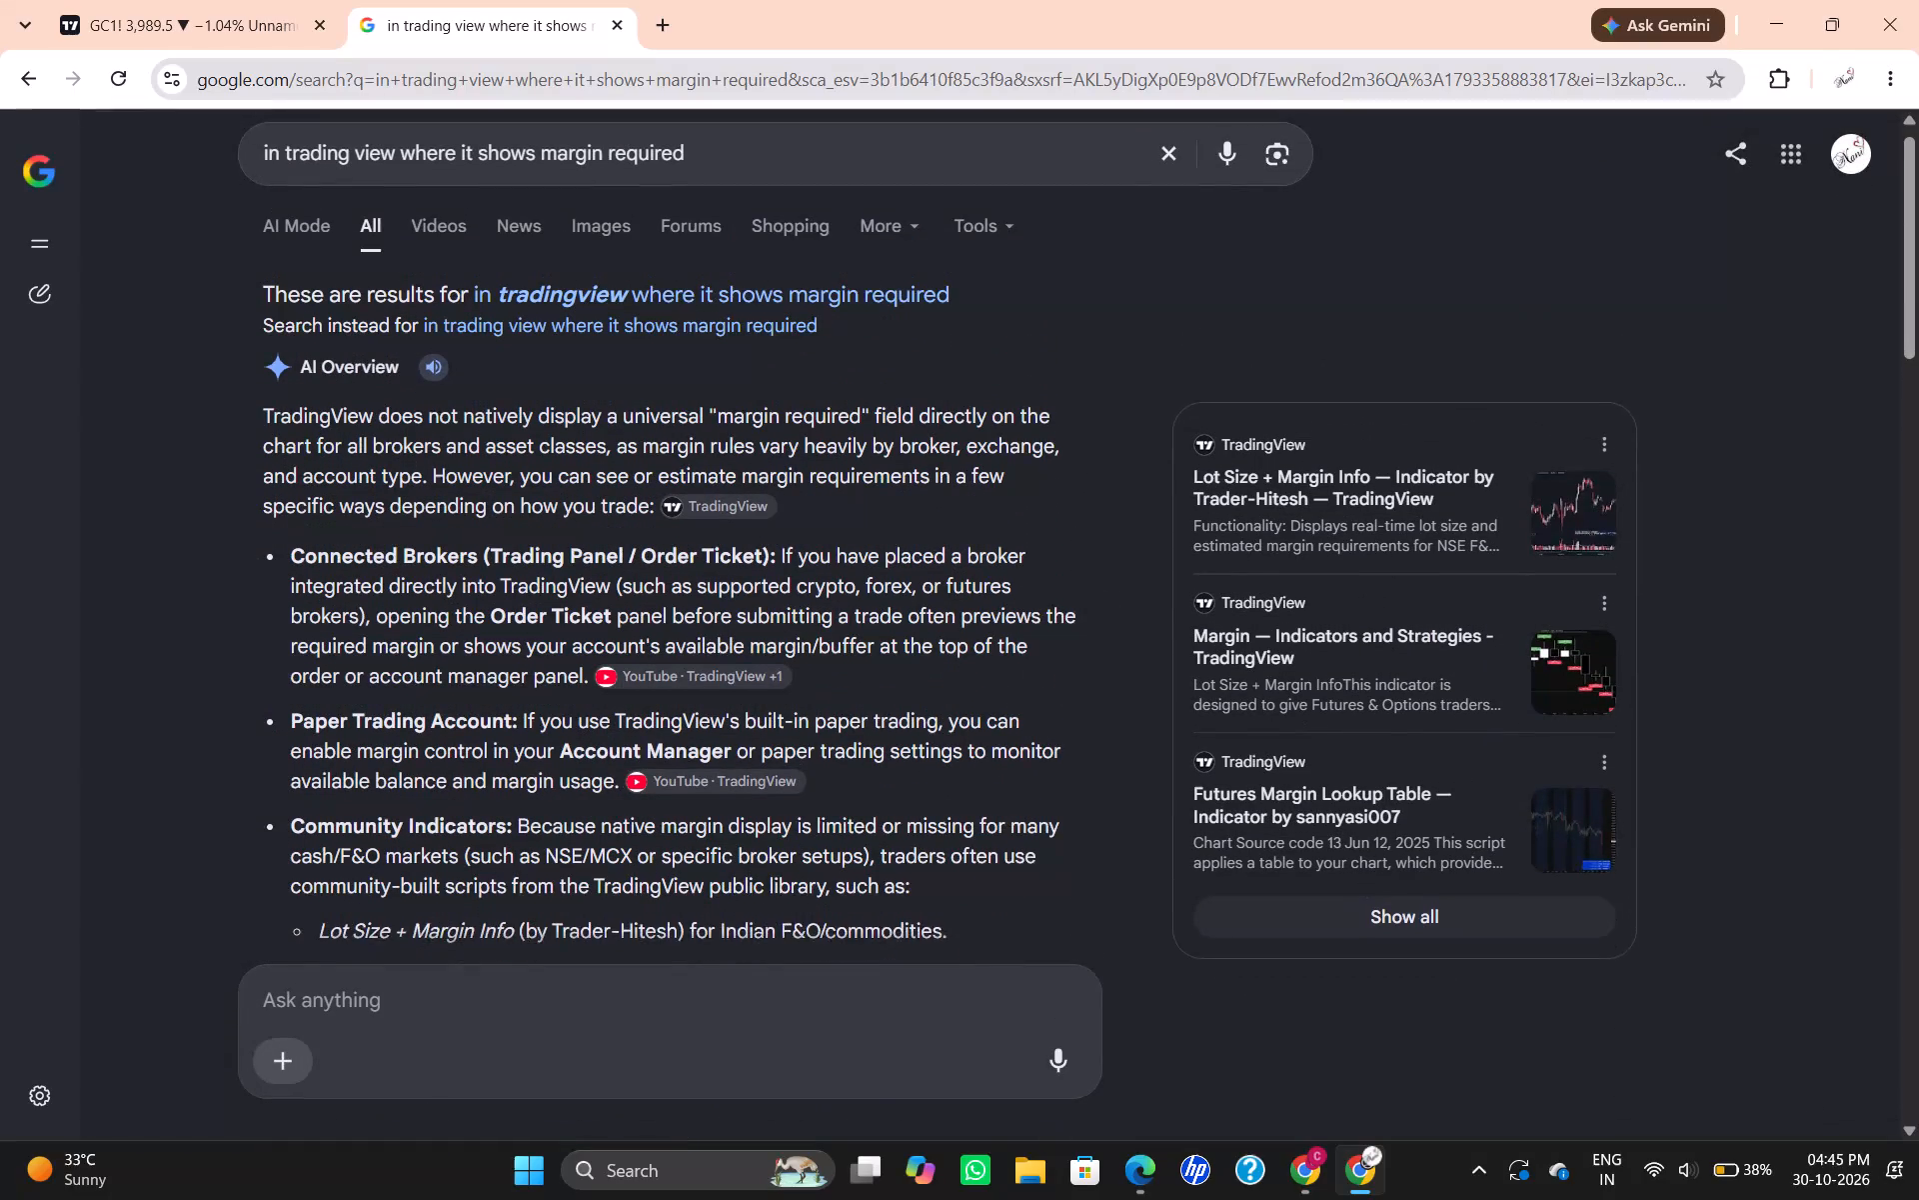
pyautogui.scroll(2, 859, 601)
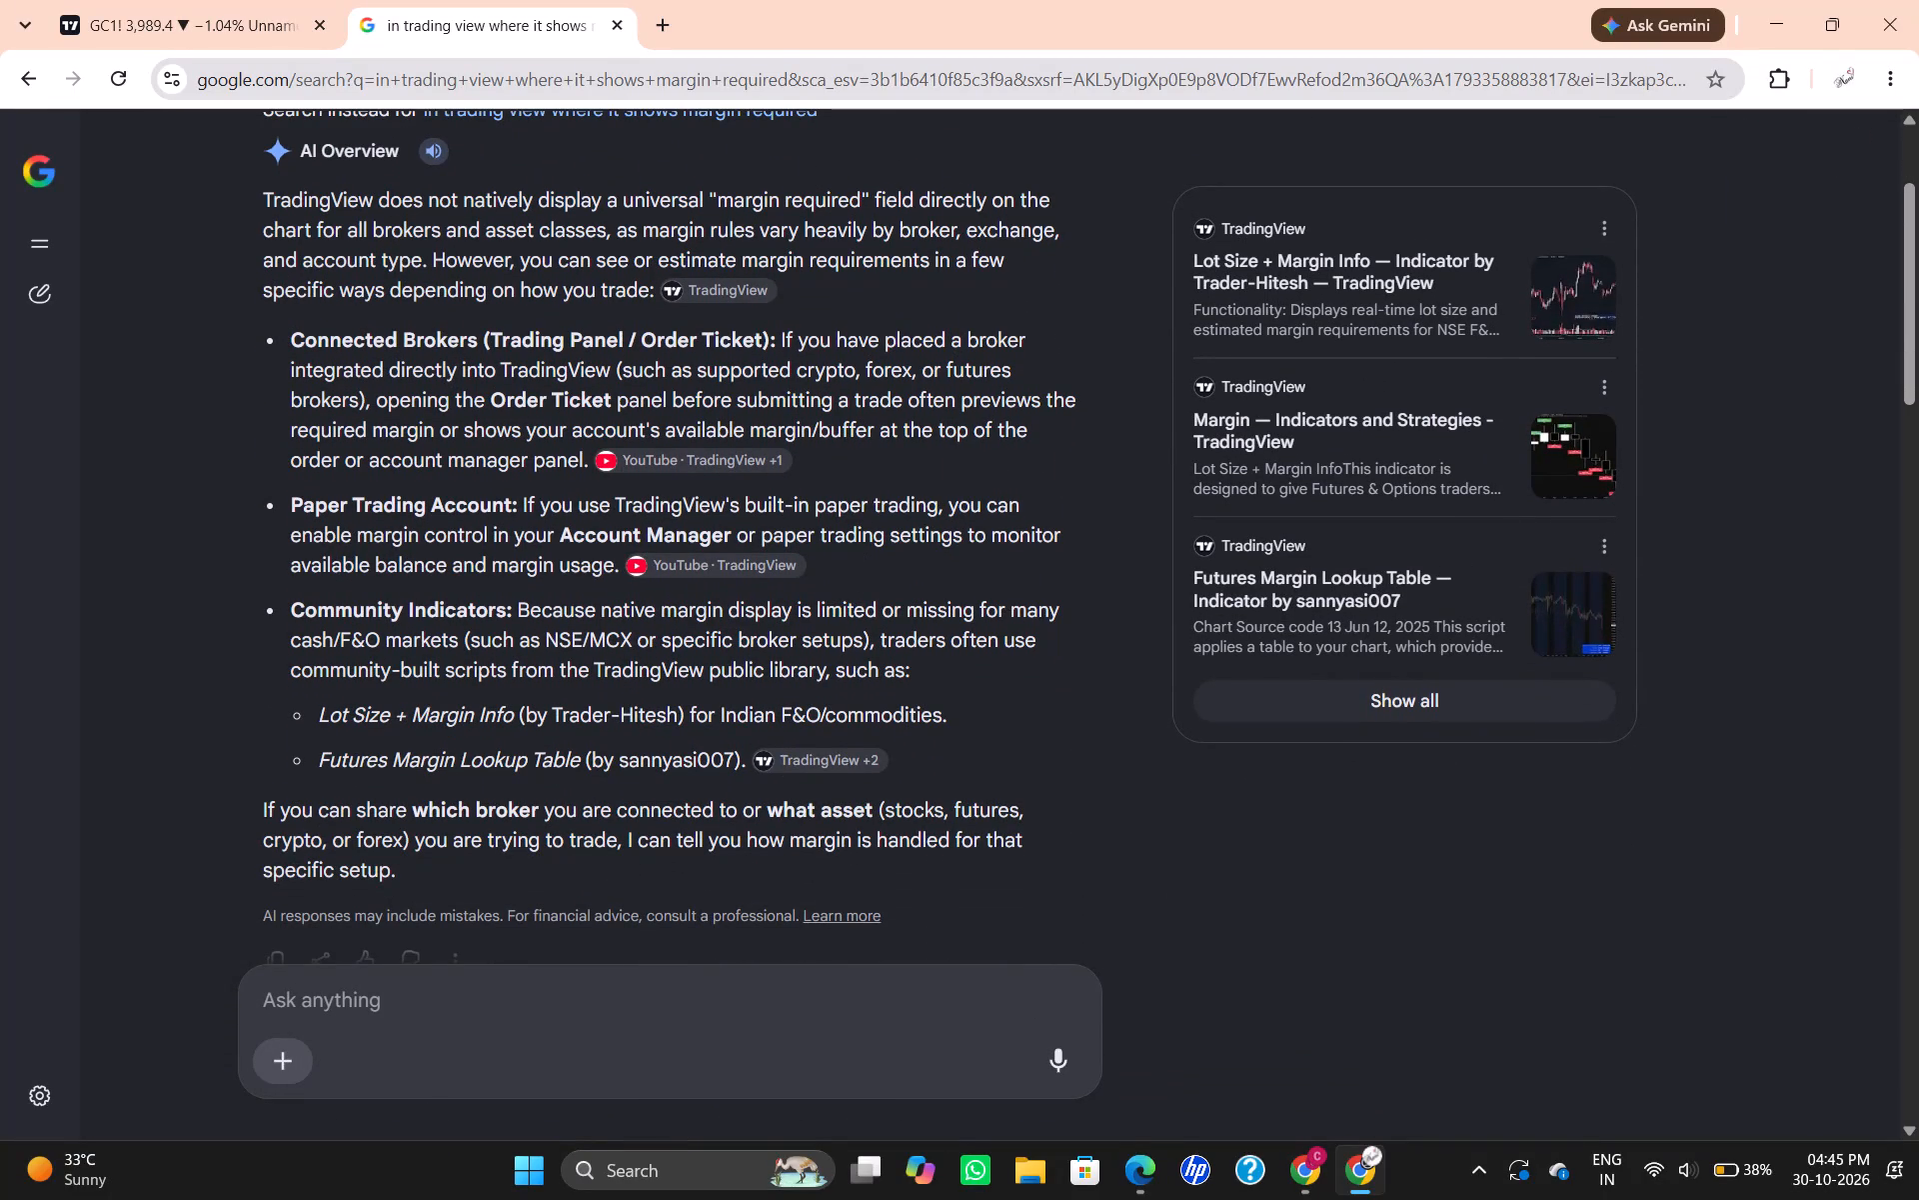
pyautogui.scroll(1, 919, 600)
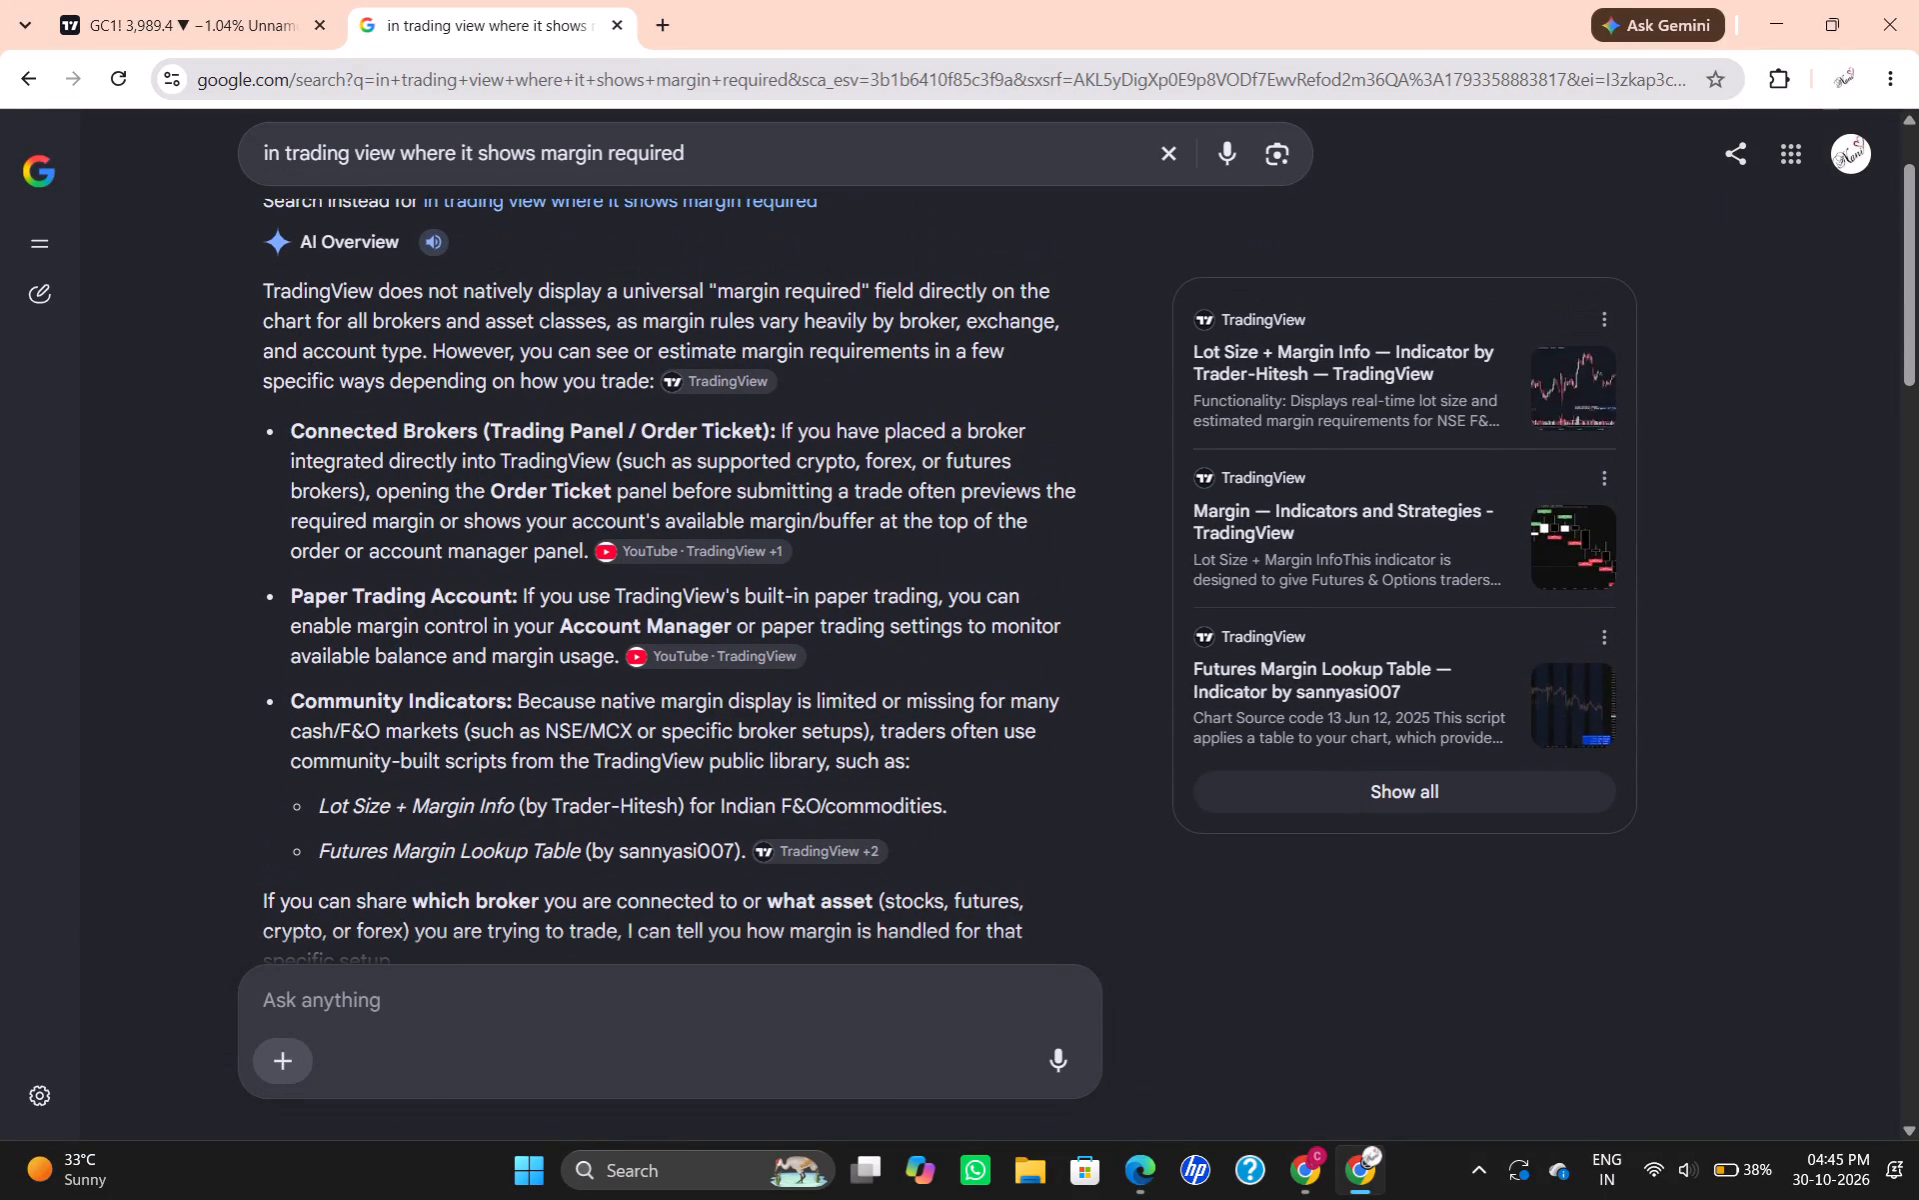
pyautogui.scroll(1, 918, 614)
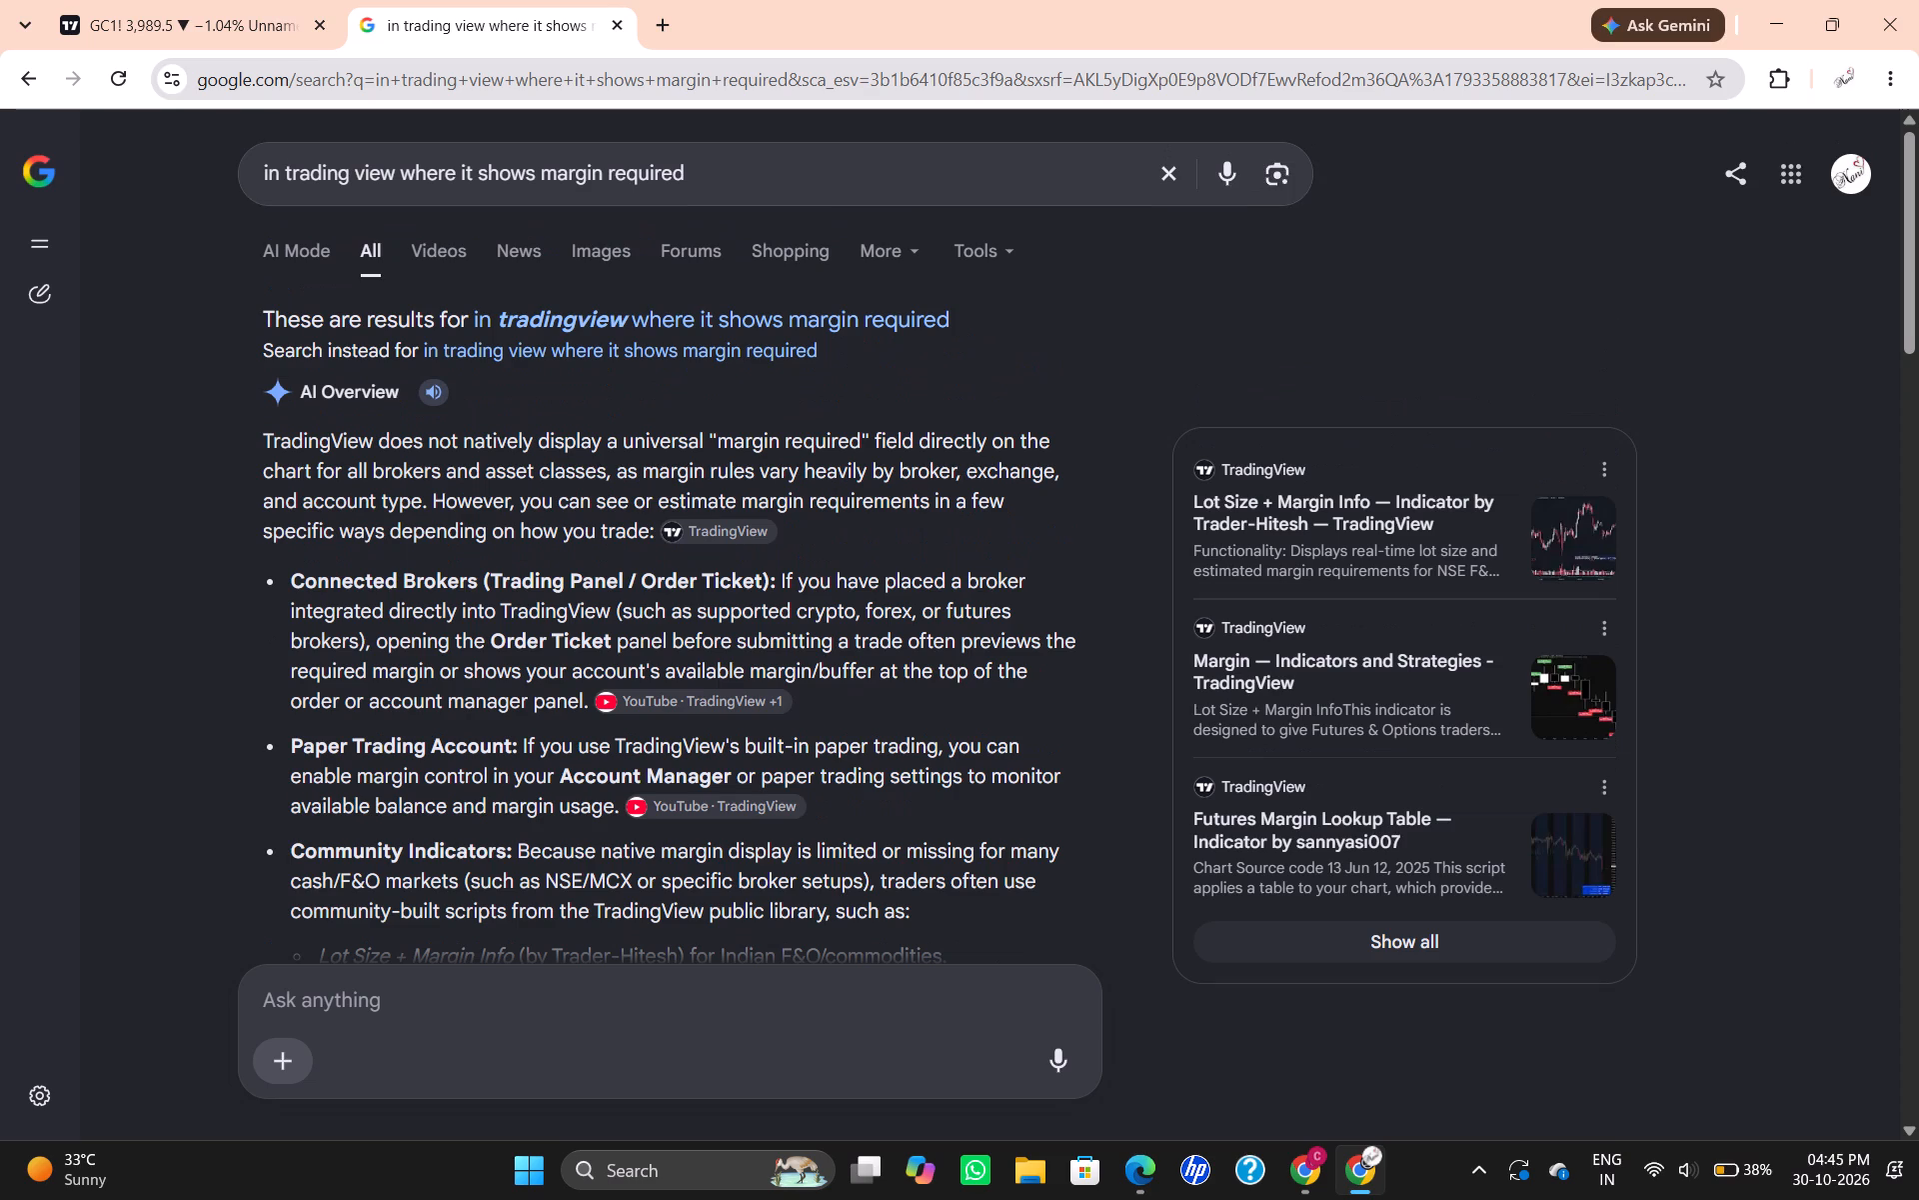
pyautogui.scroll(-1, 918, 614)
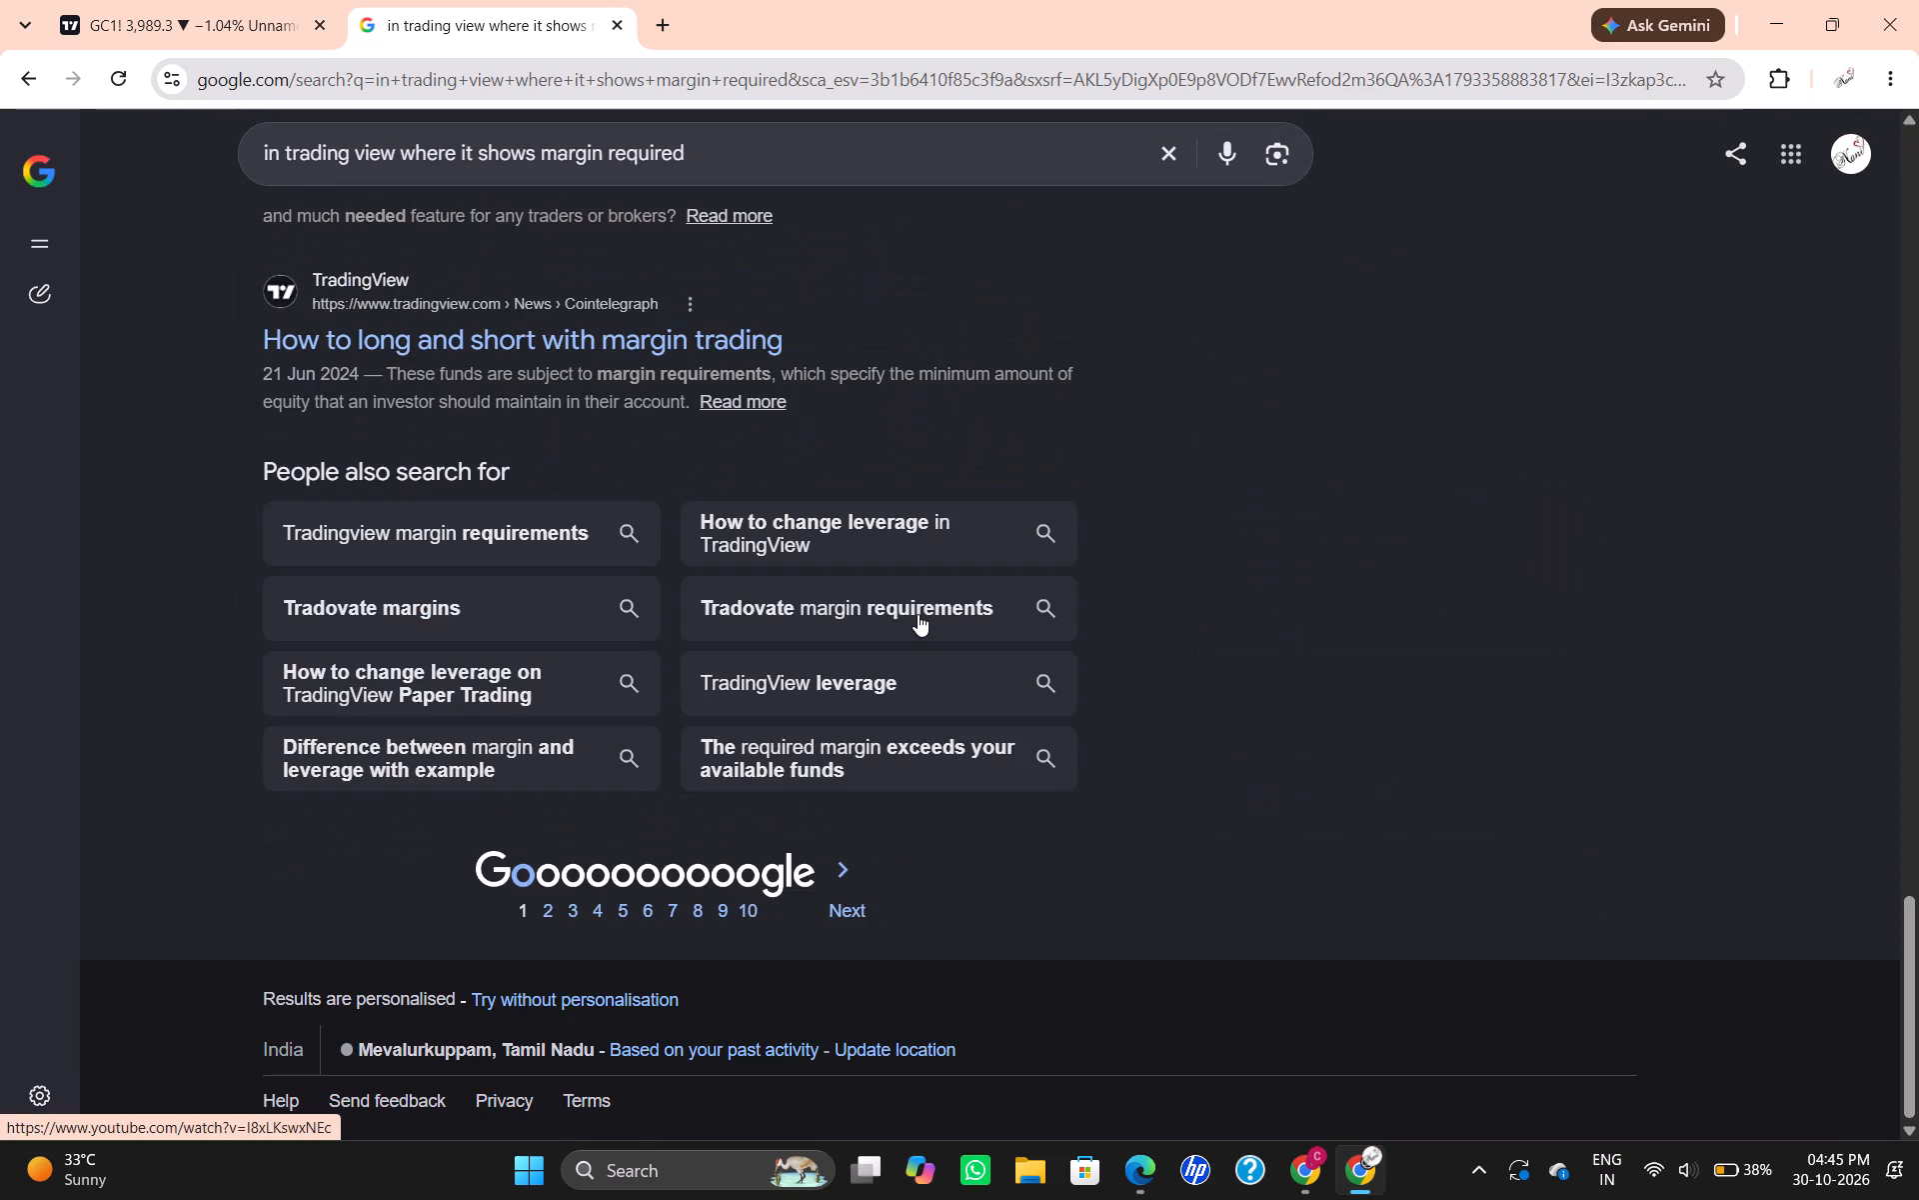
pyautogui.scroll(-1, 918, 614)
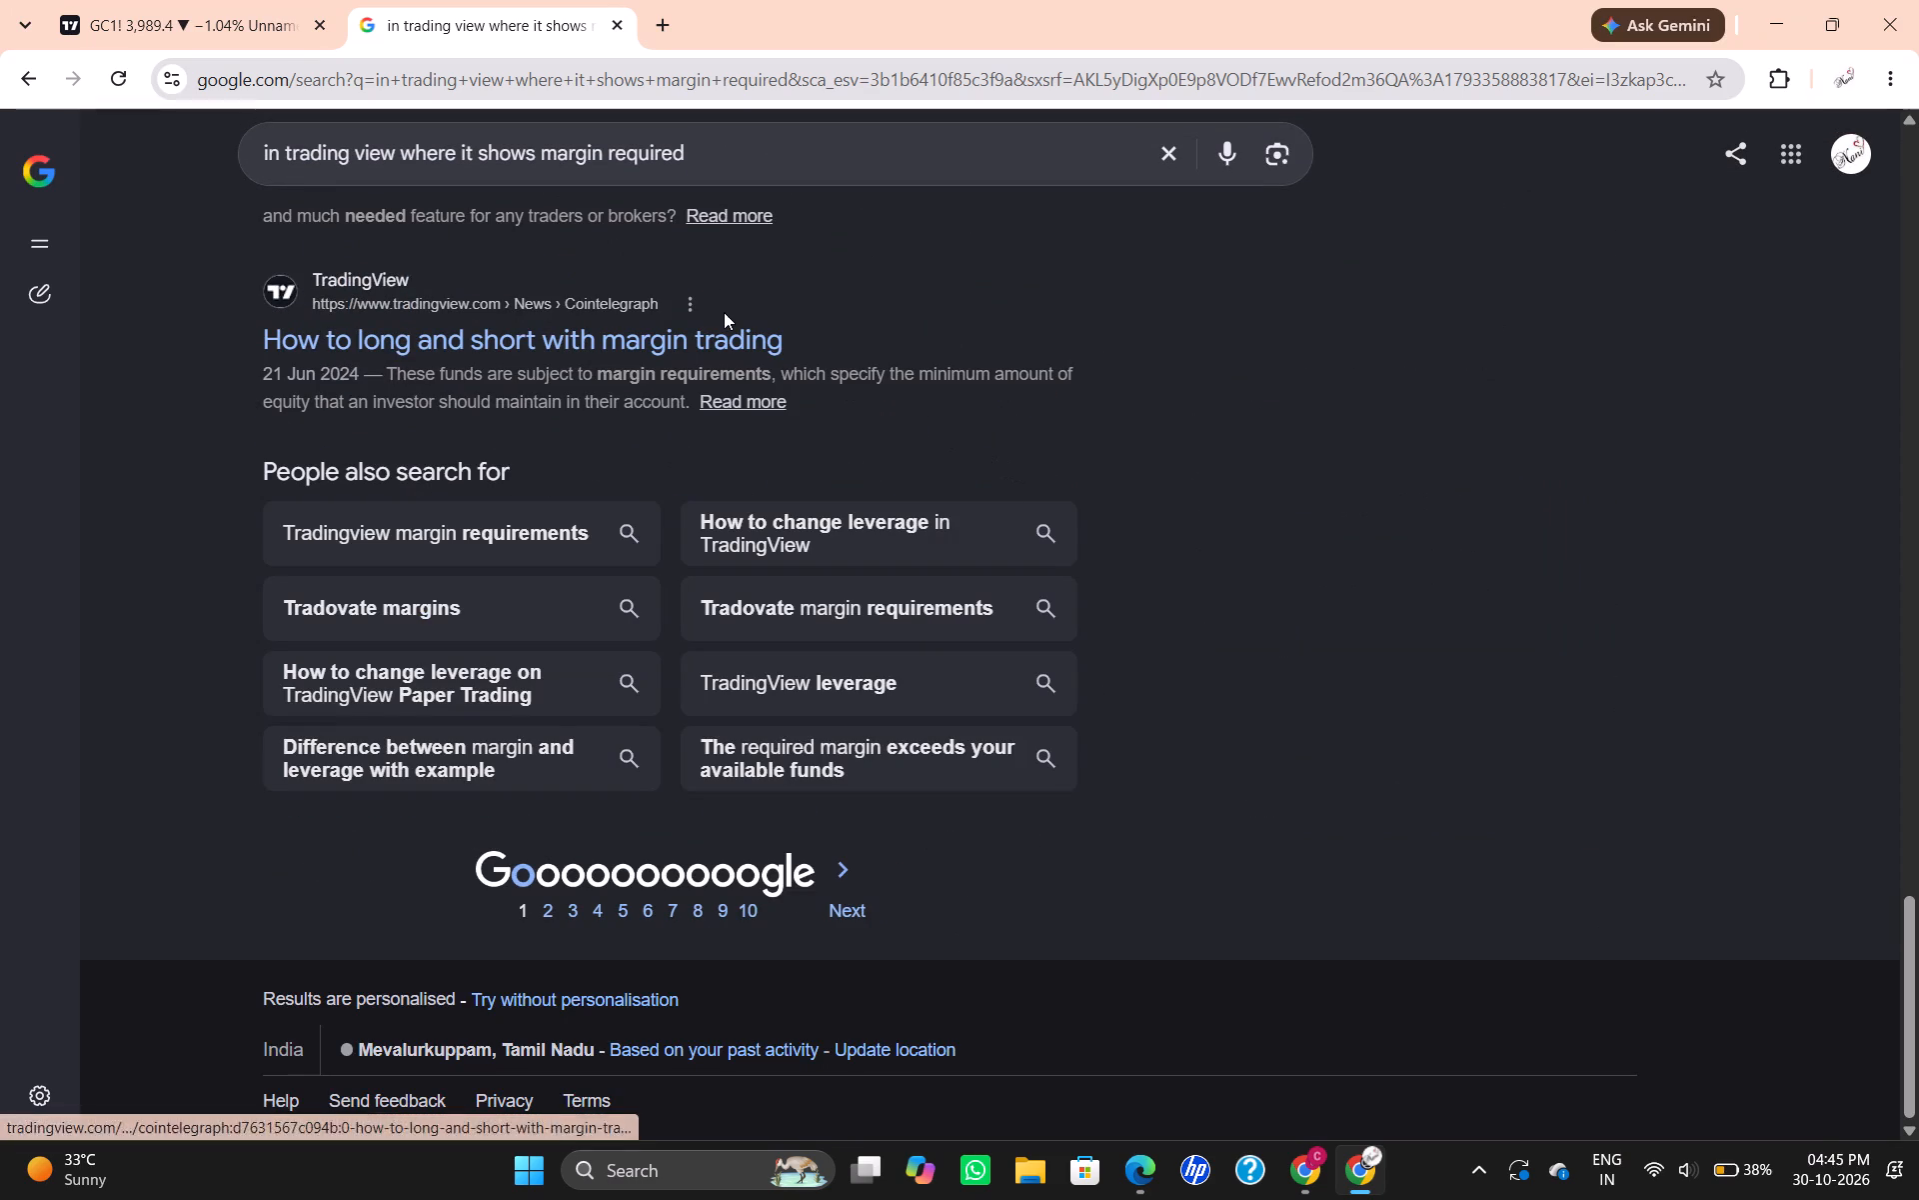
pyautogui.scroll(7, 724, 312)
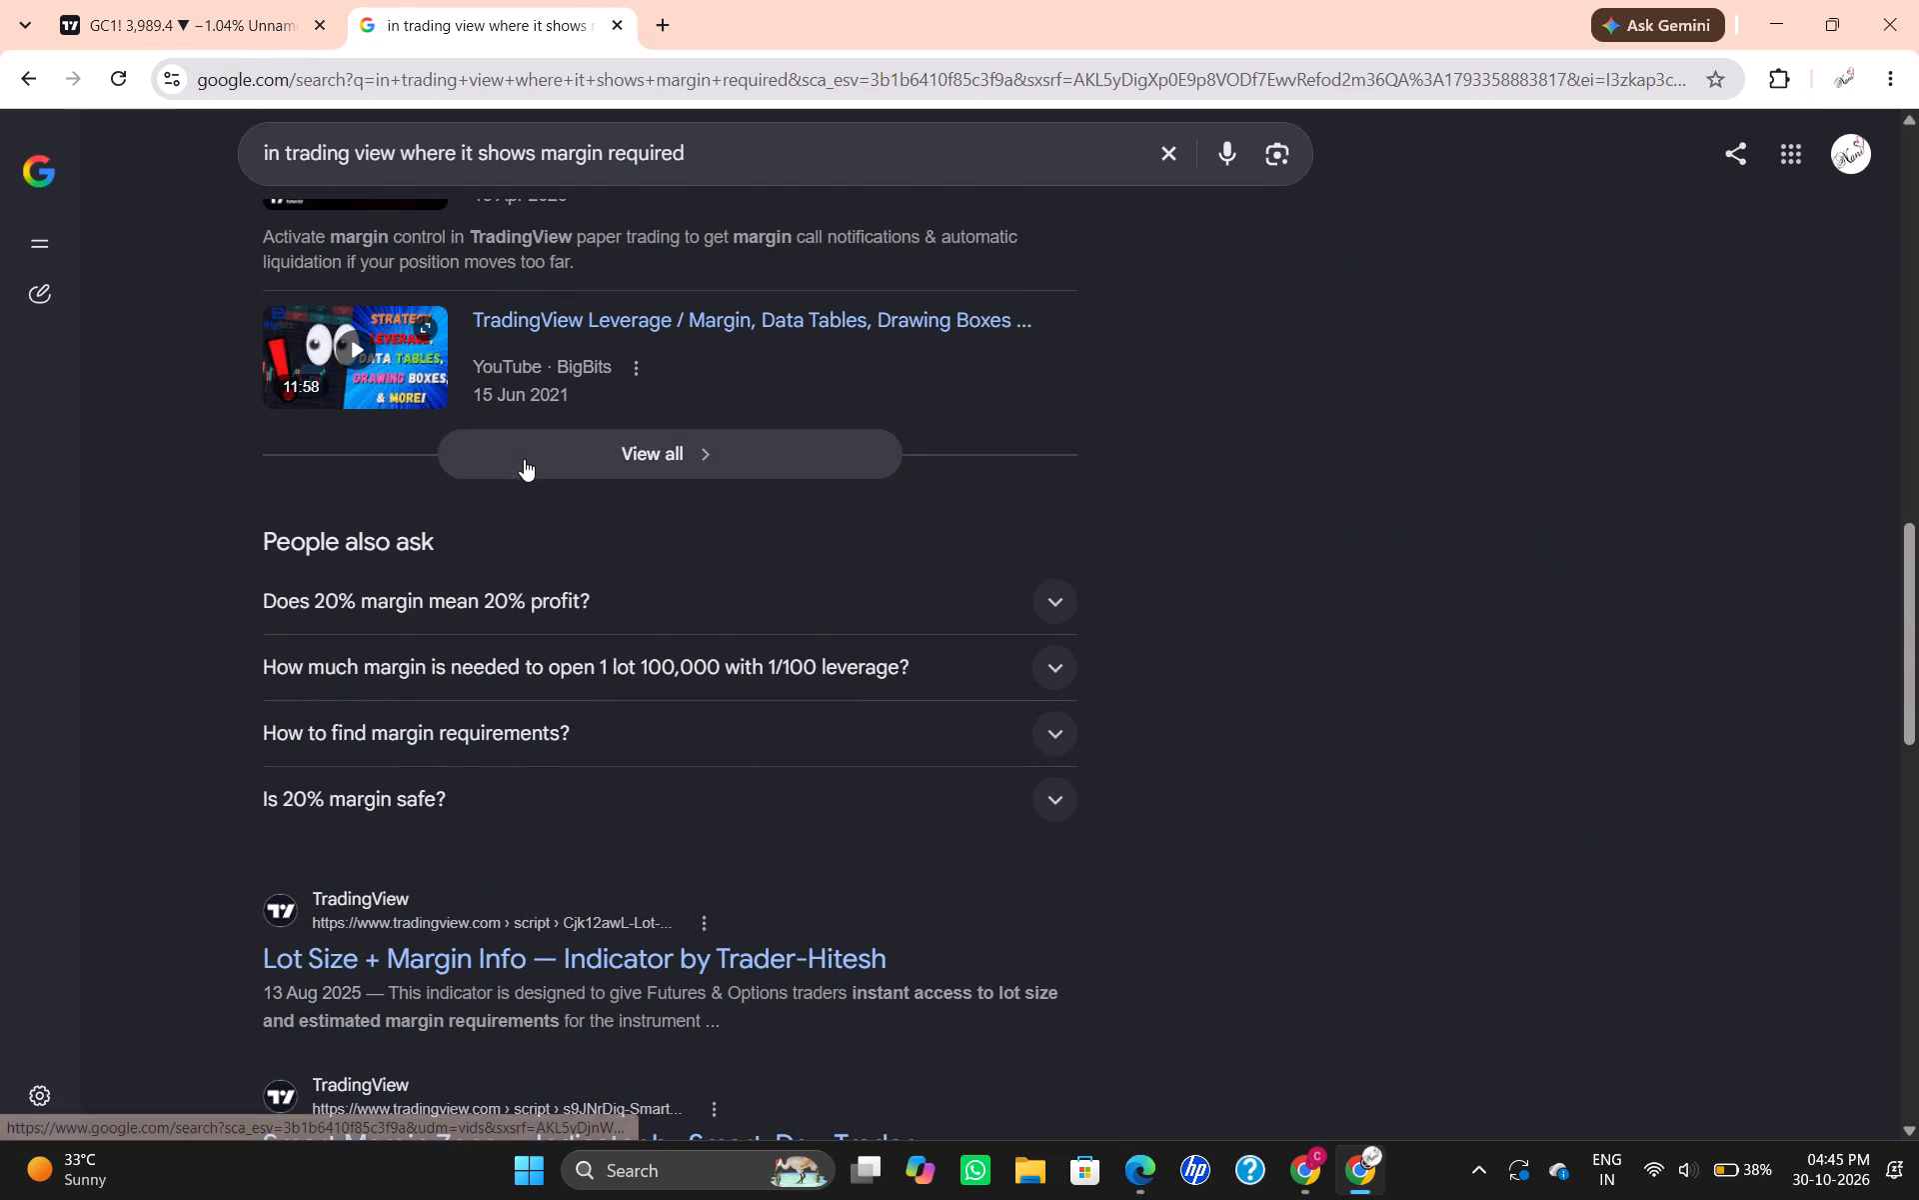
# Return to the TradingView gold futures chart and set the limit buy order's quantity to 1 unit.
pyautogui.click(148, 0)
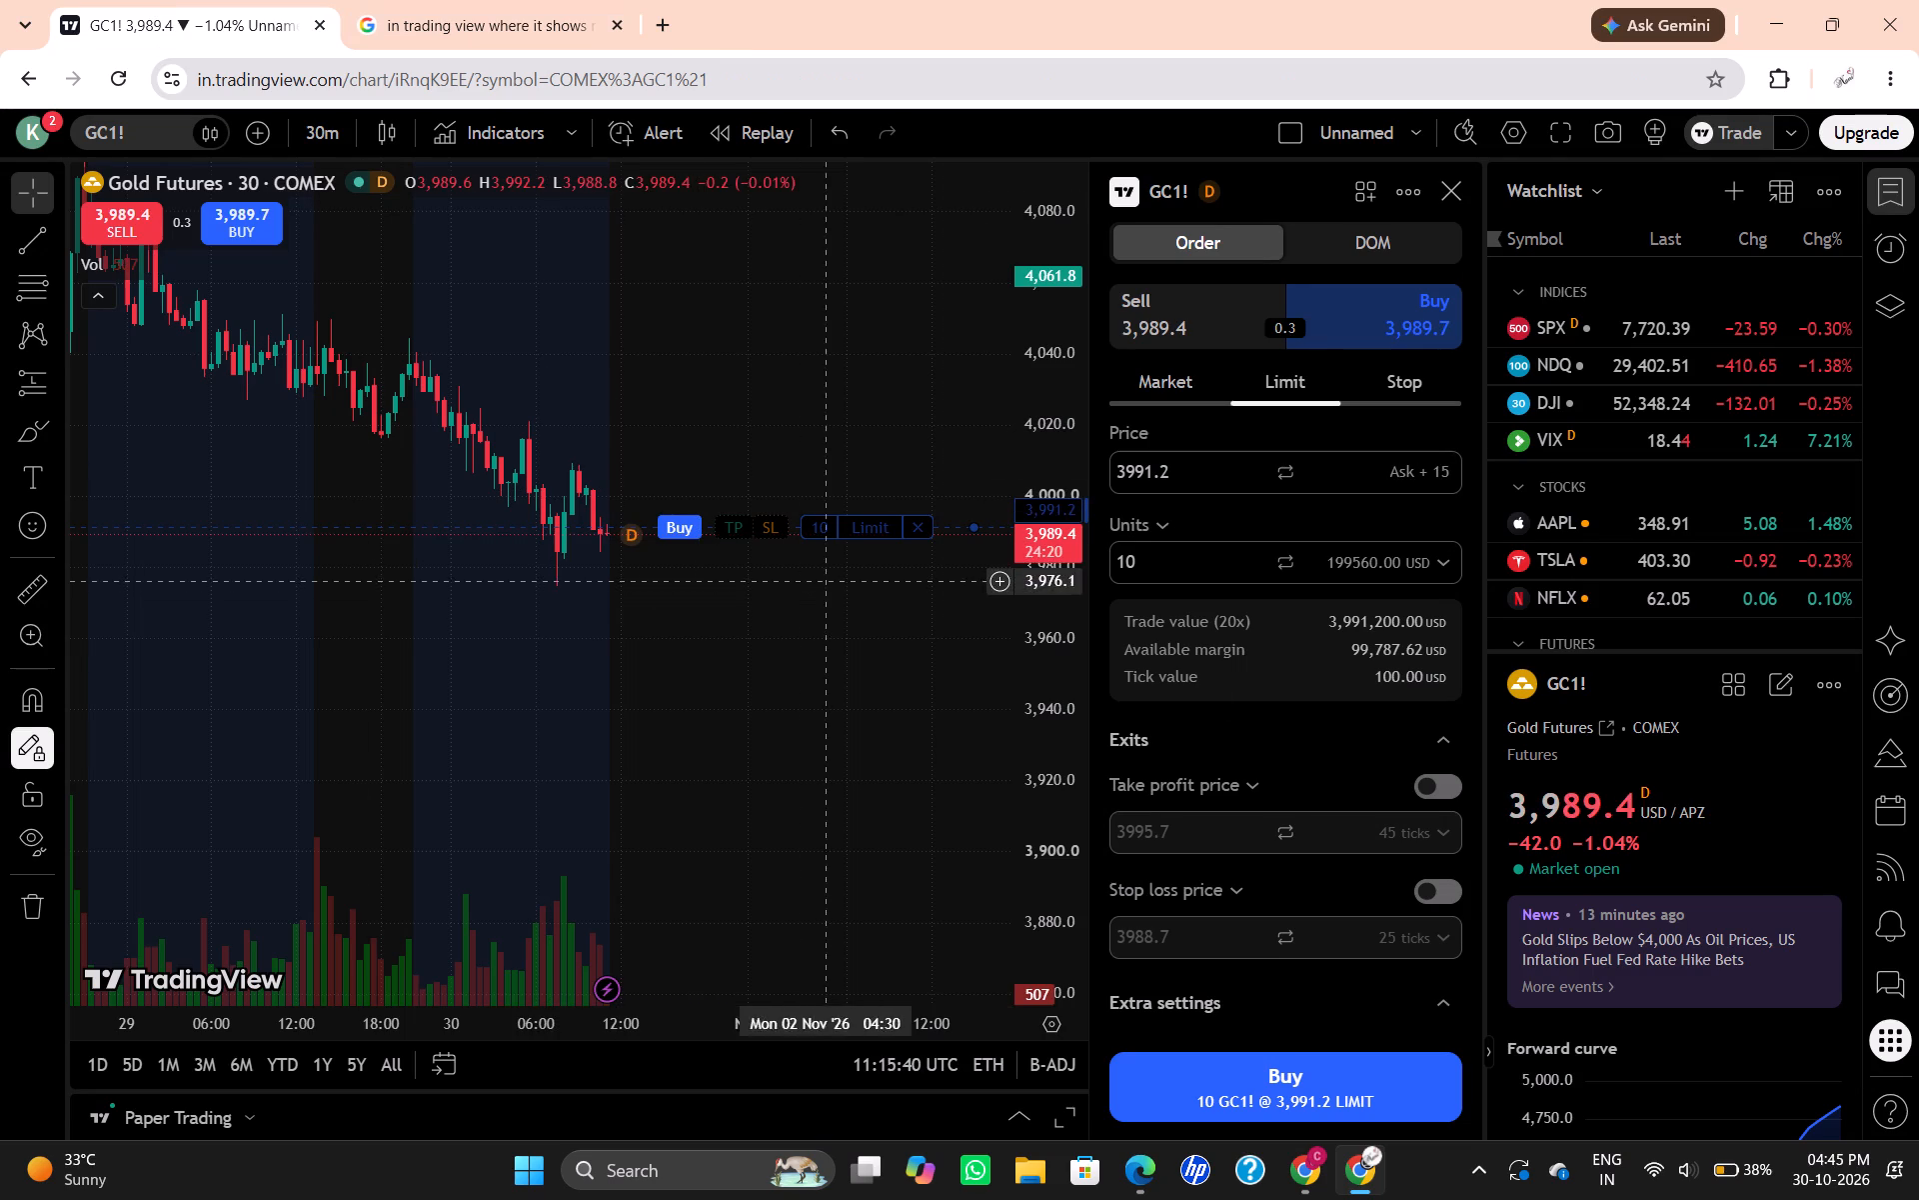
pyautogui.click(1149, 549)
pyautogui.press('BackSpace')
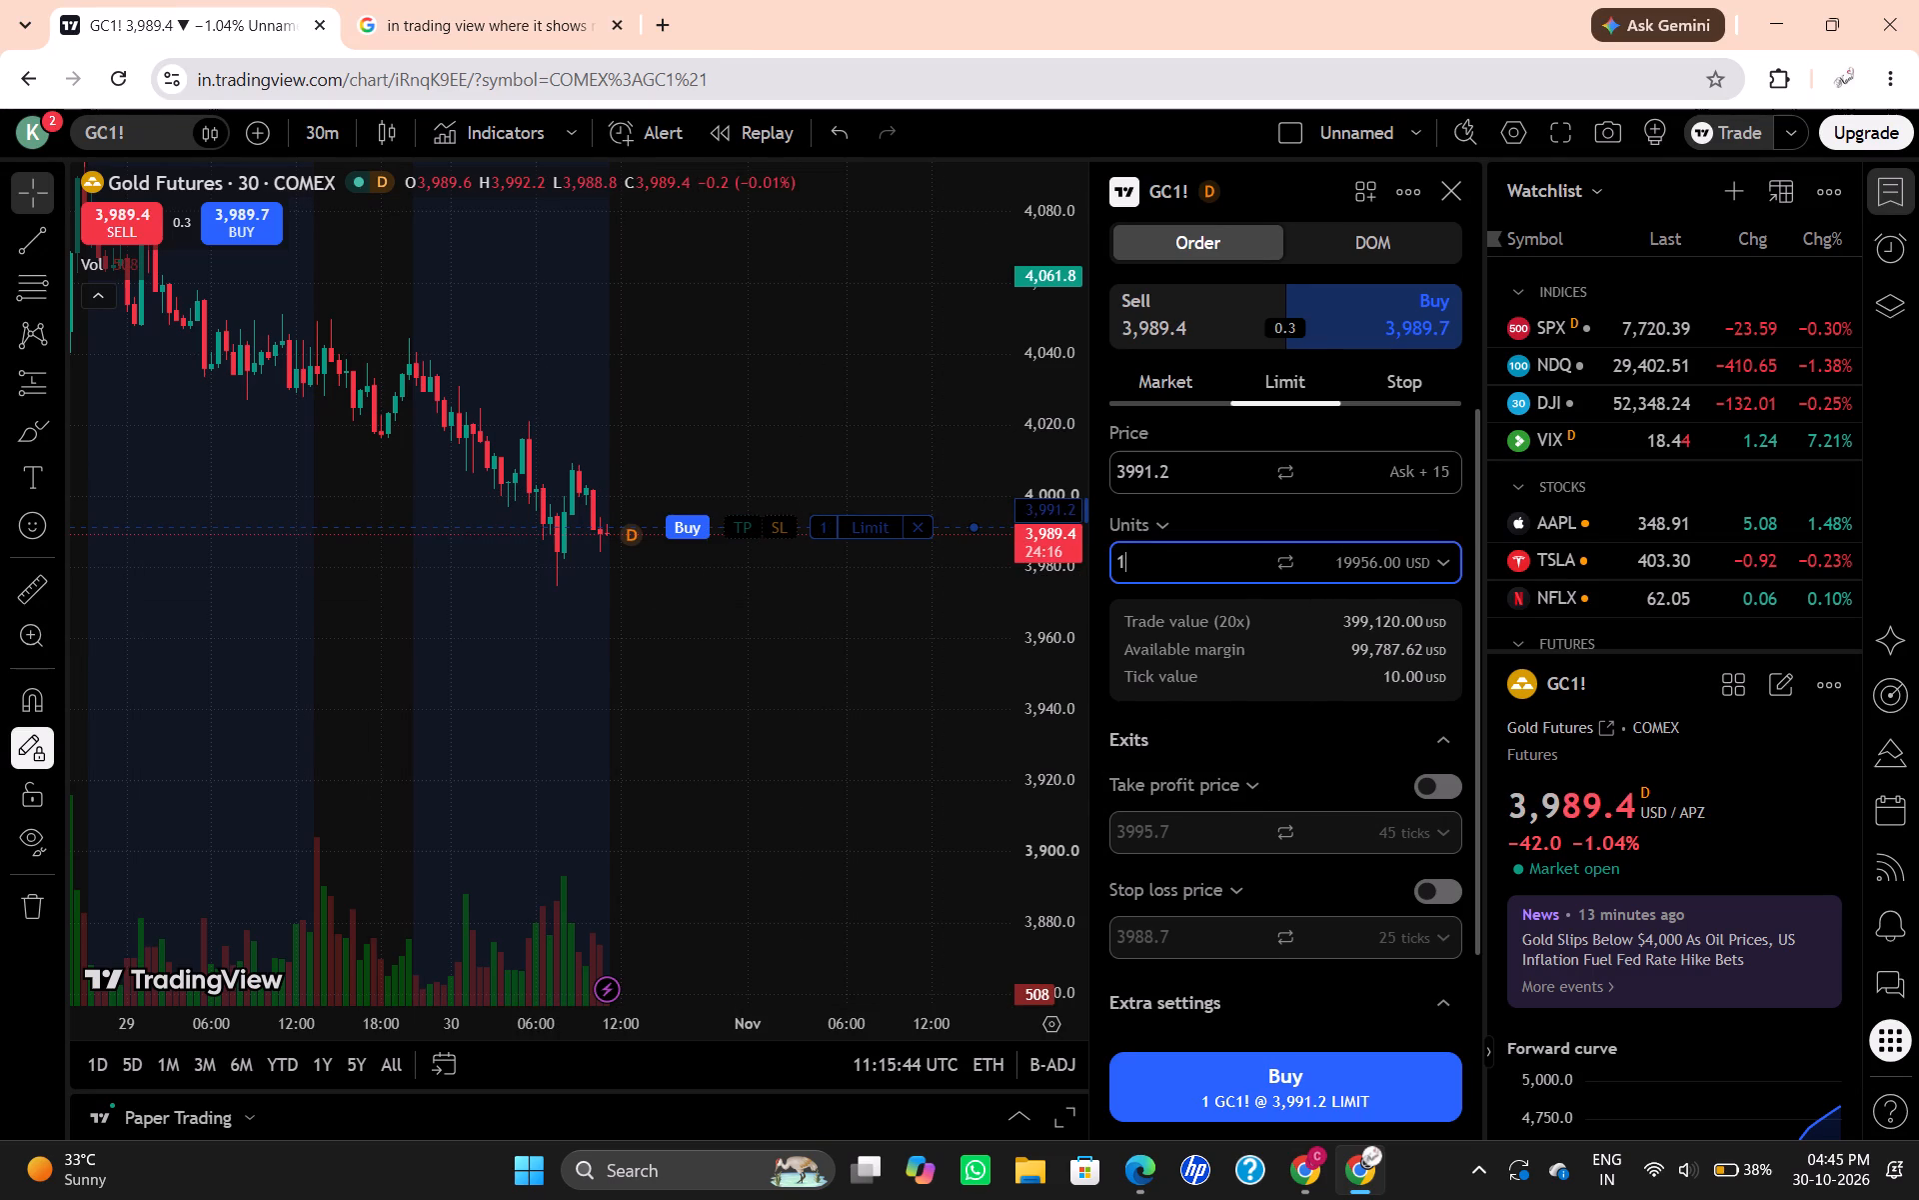
# Enable the limit order's exits with a take profit at 3995.7 and a stop loss at 3986.7.
pyautogui.click(1202, 842)
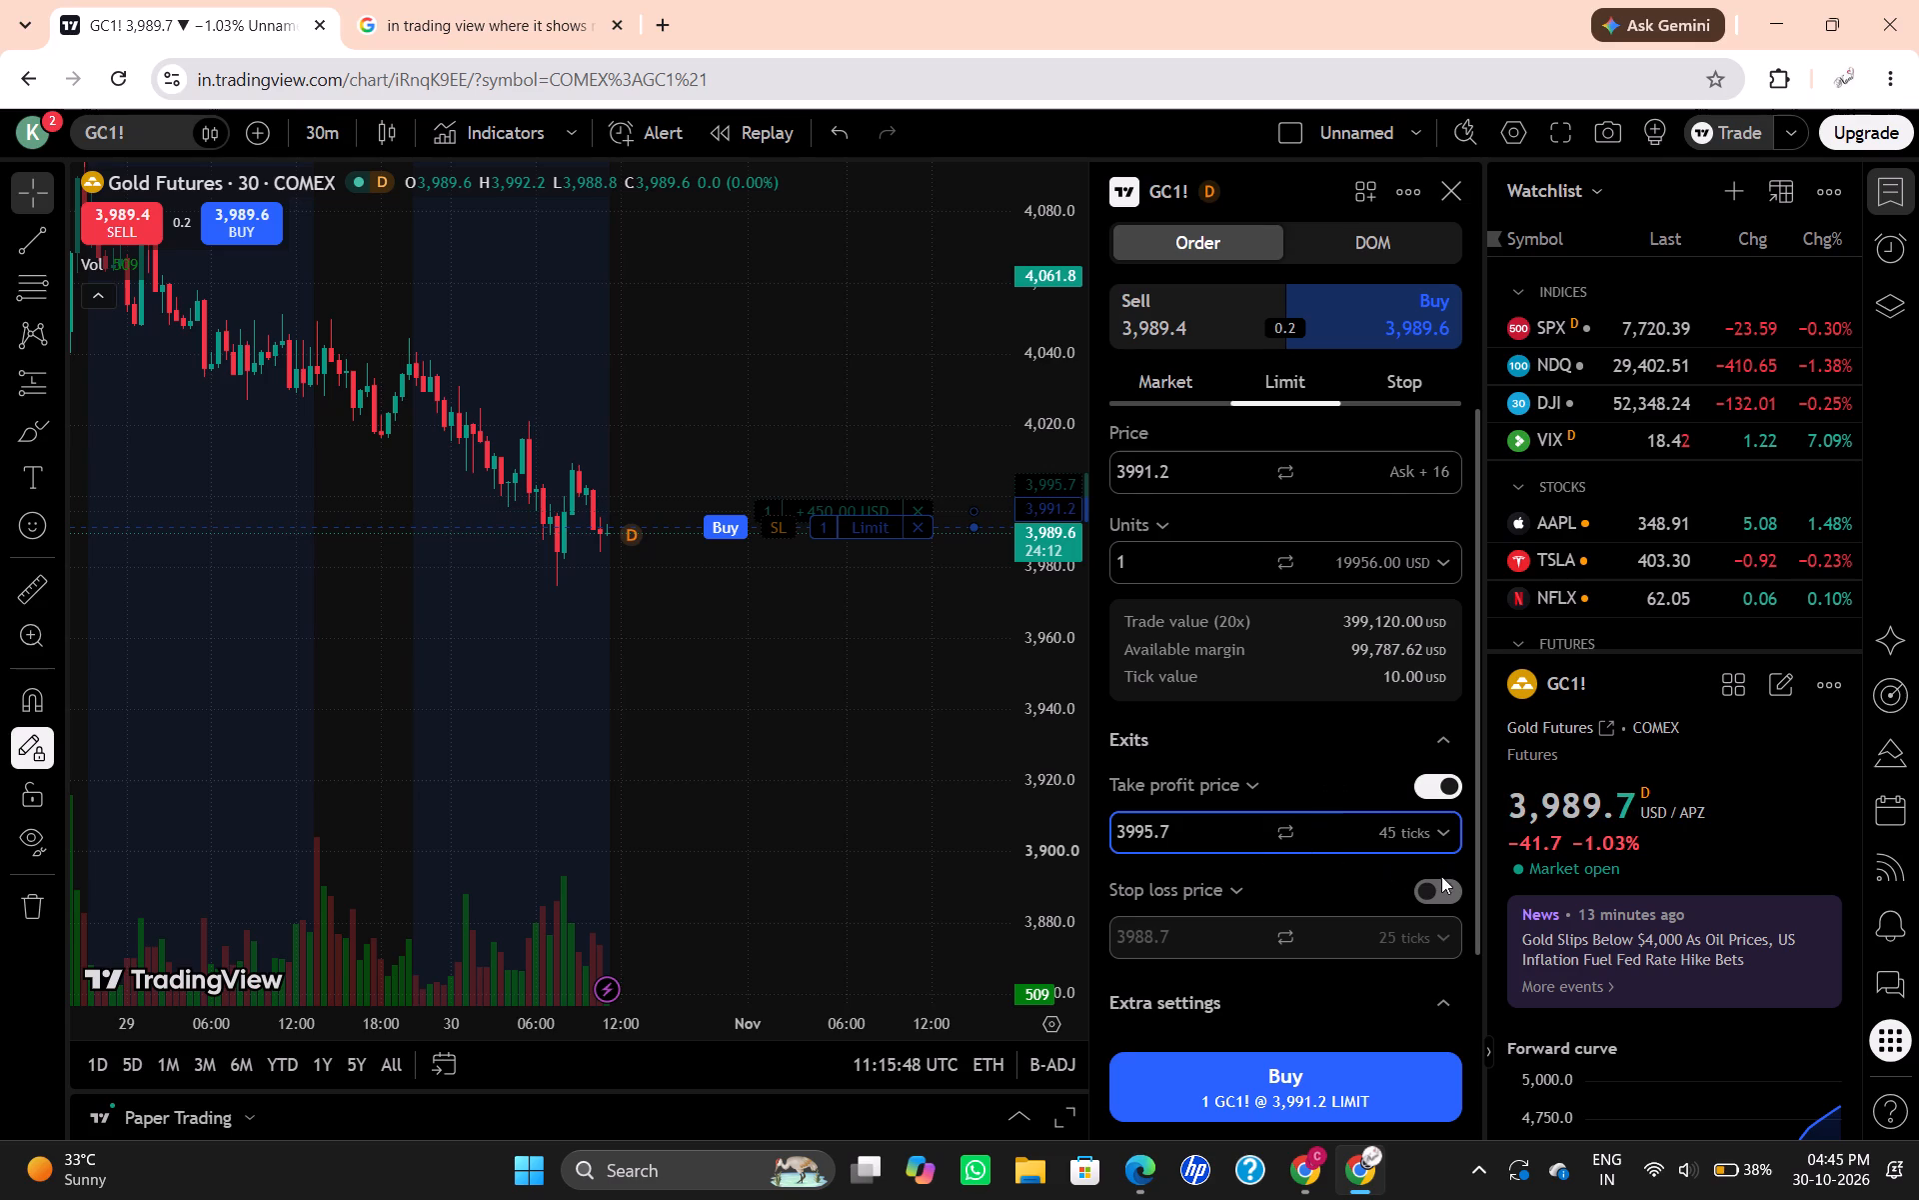
pyautogui.click(1433, 882)
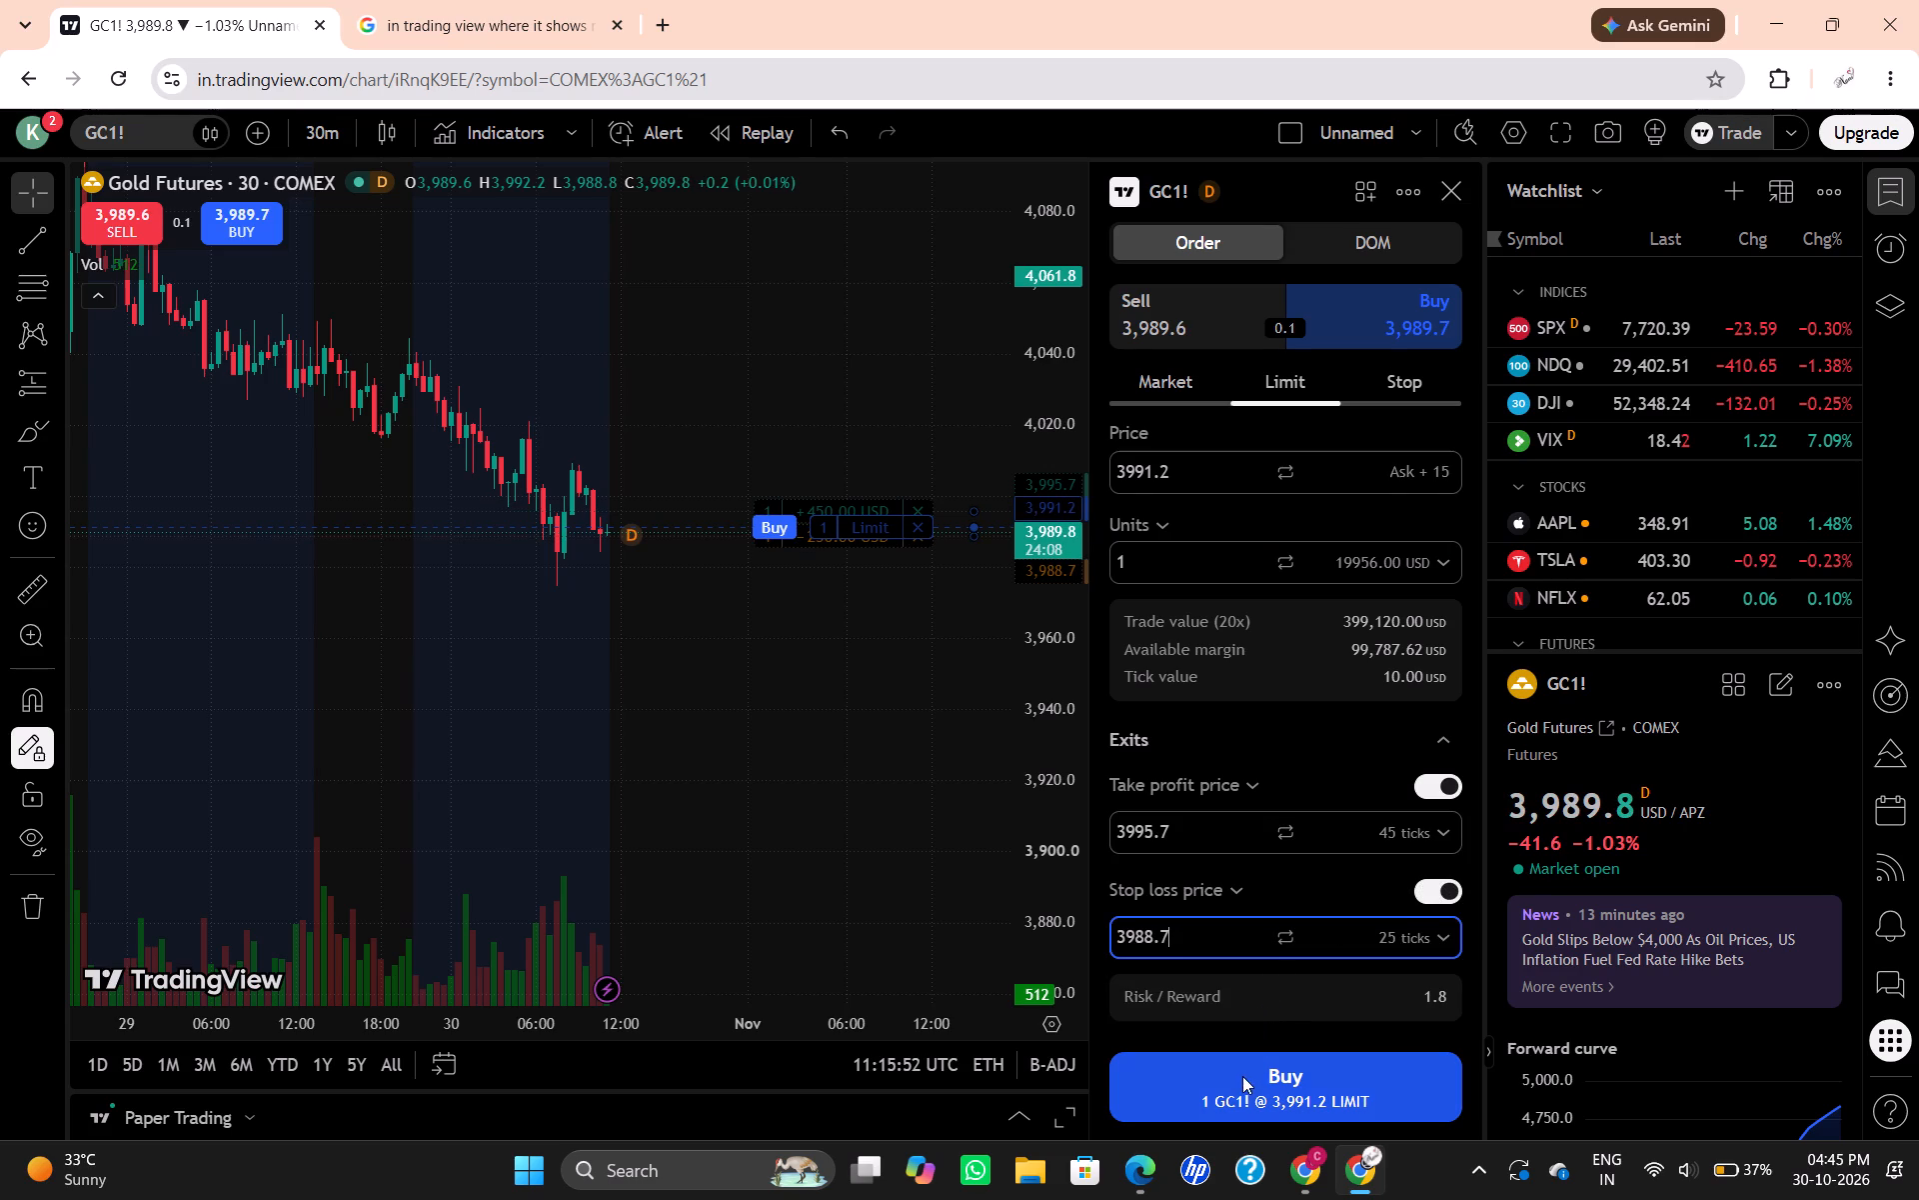
pyautogui.click(1152, 939)
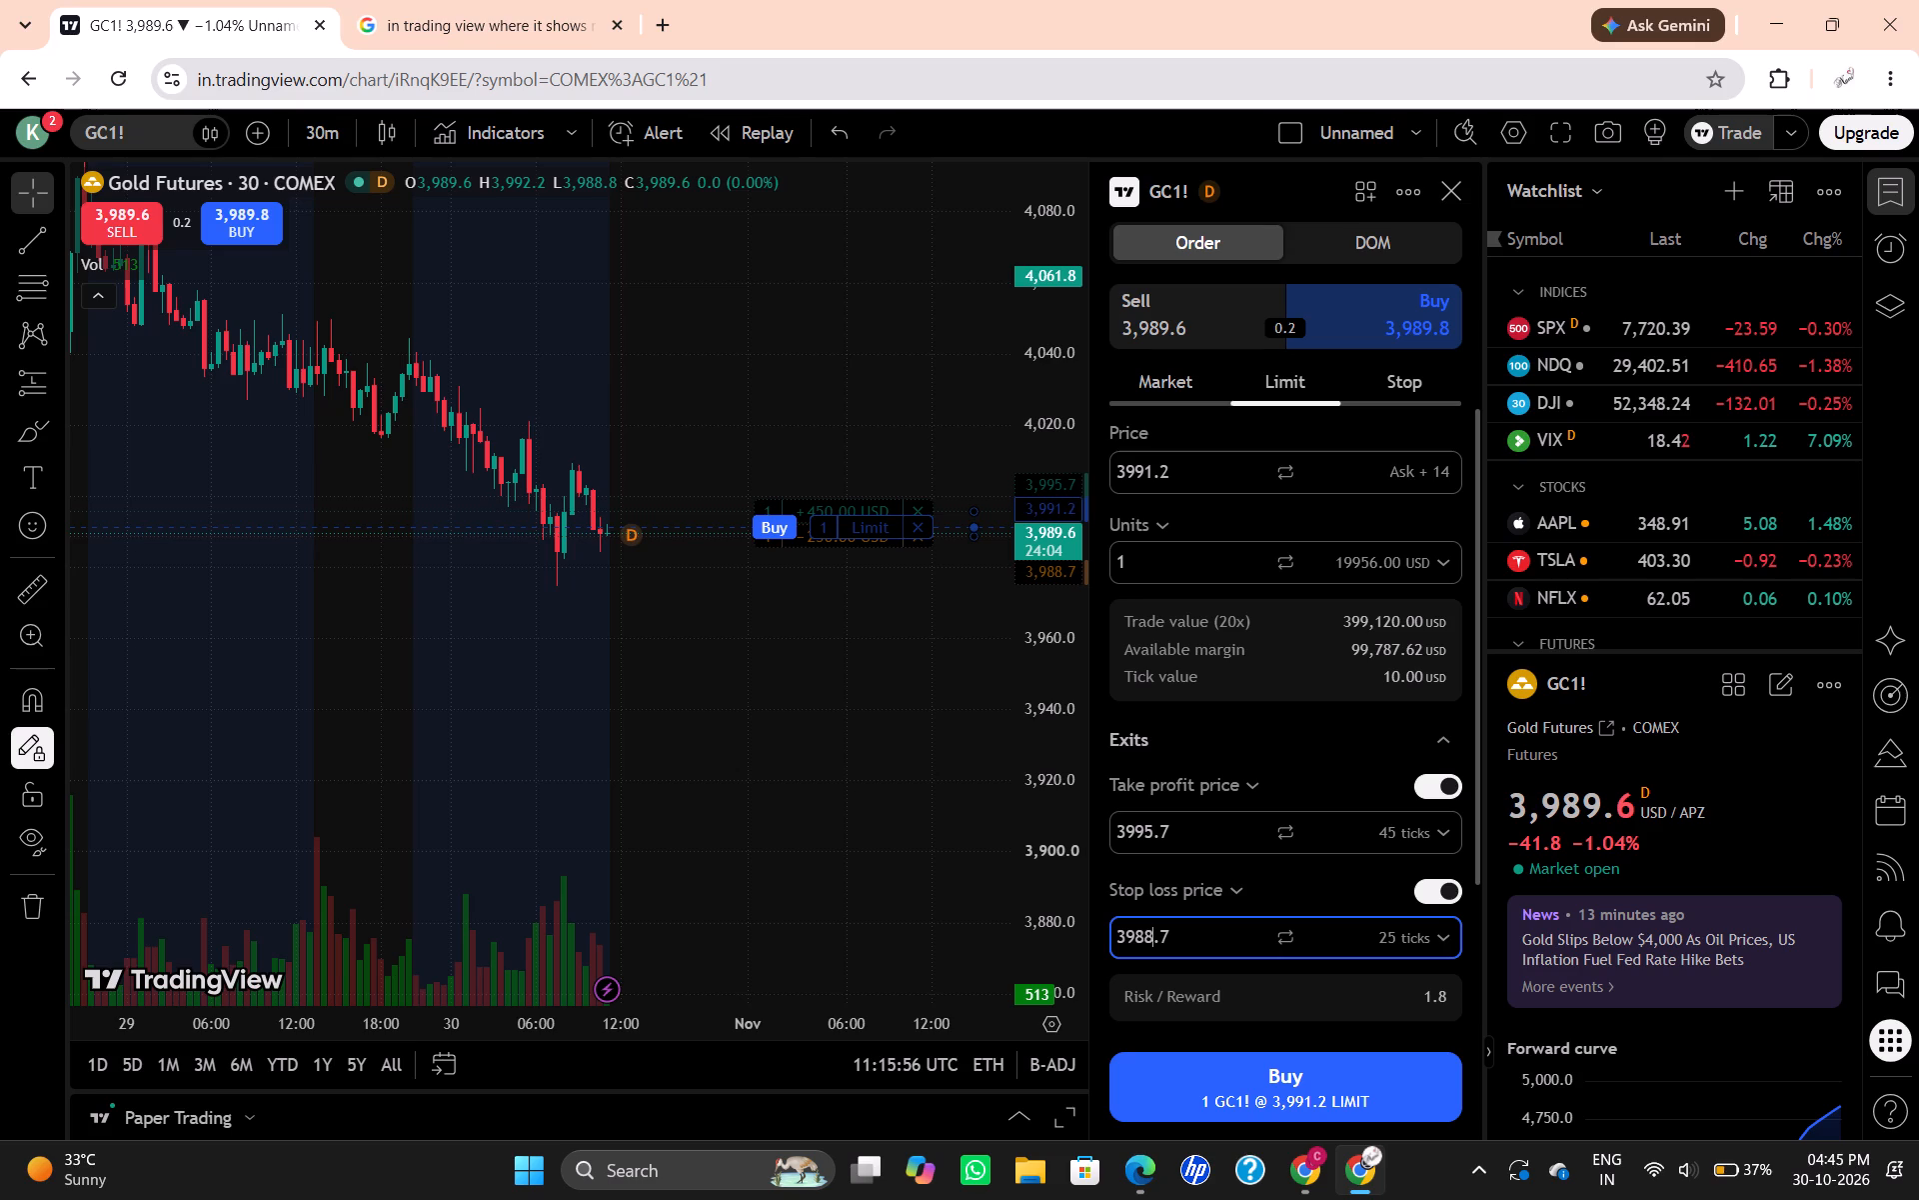
pyautogui.press('BackSpace')
pyautogui.press('6')
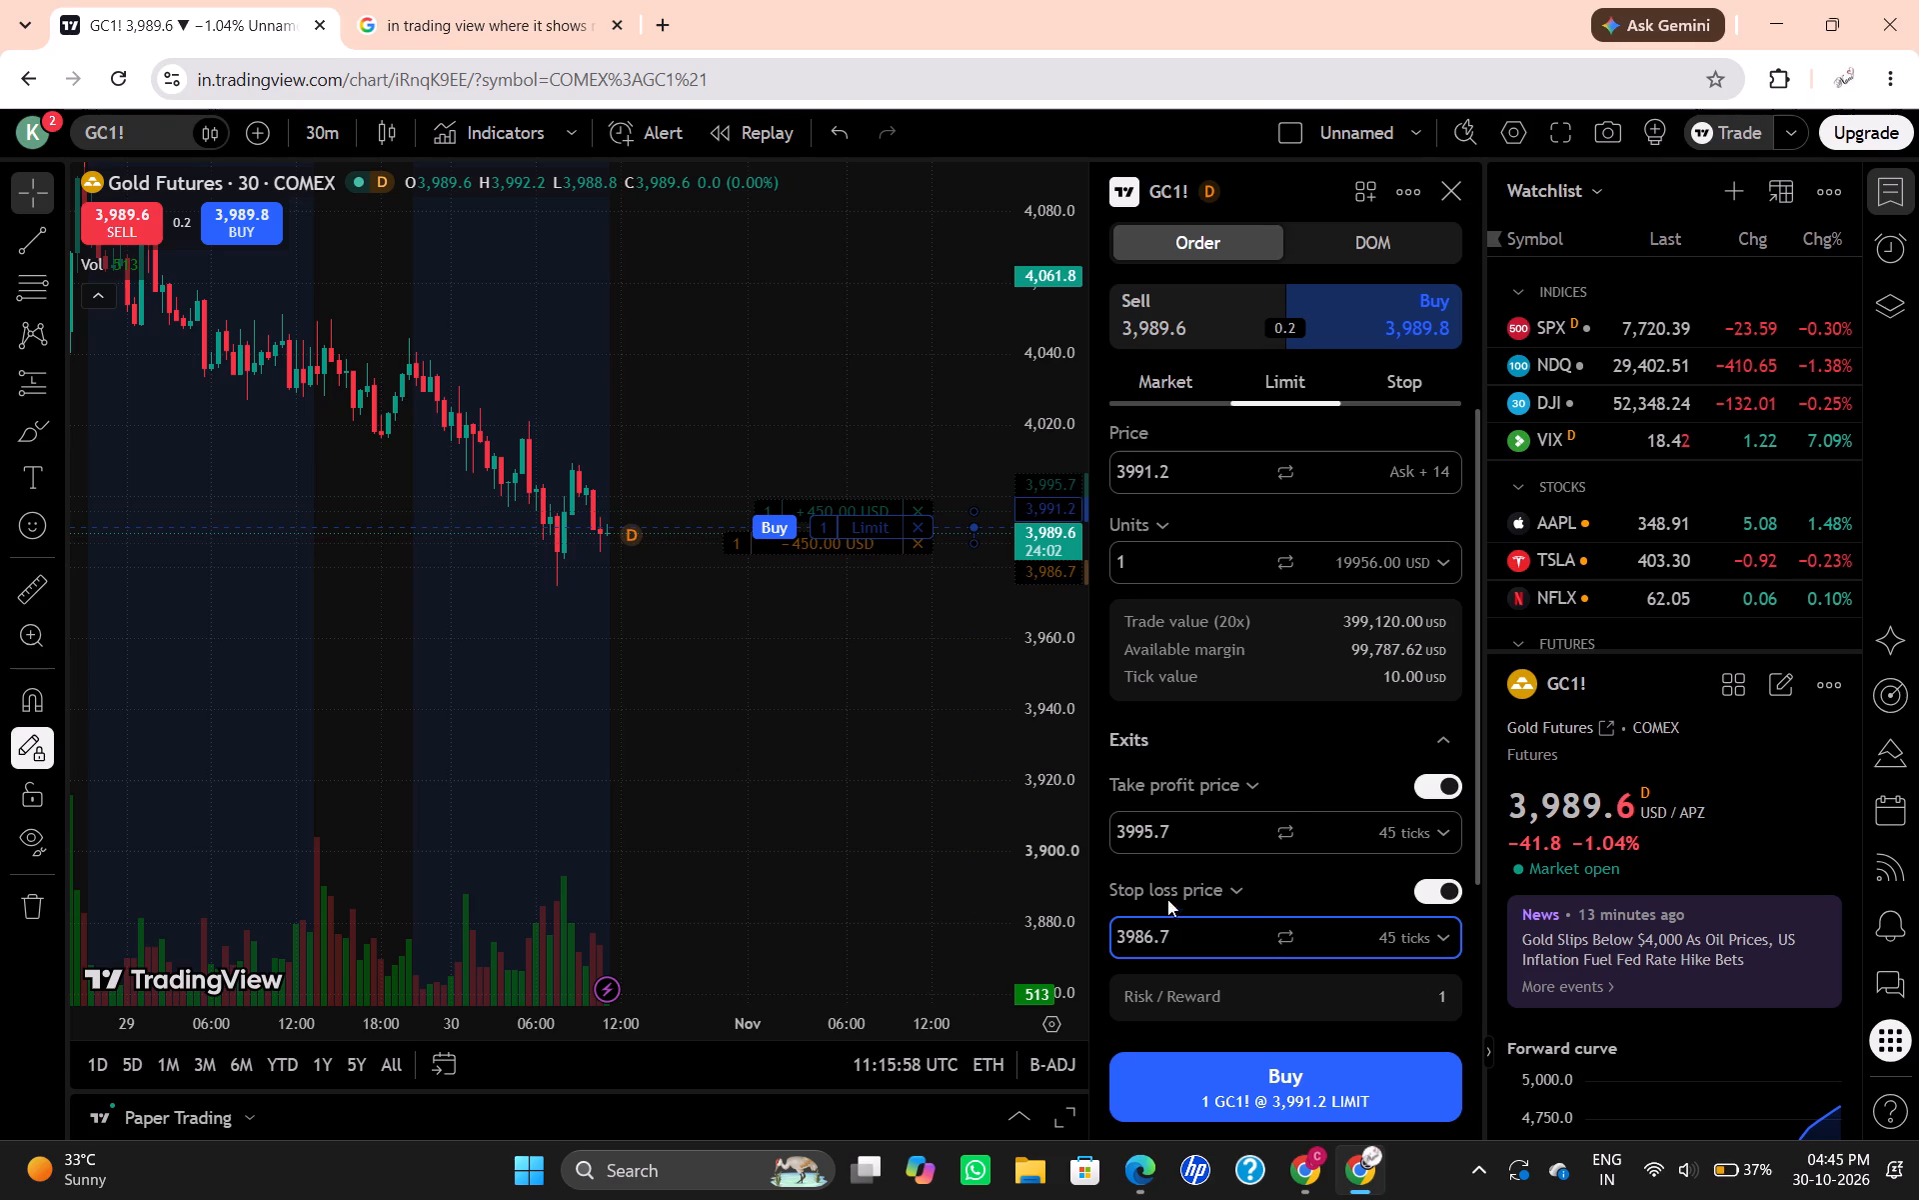
# Place the 1-unit GC1! limit buy order at 3,991.2 and dismiss the top order notifications.
pyautogui.click(1239, 1075)
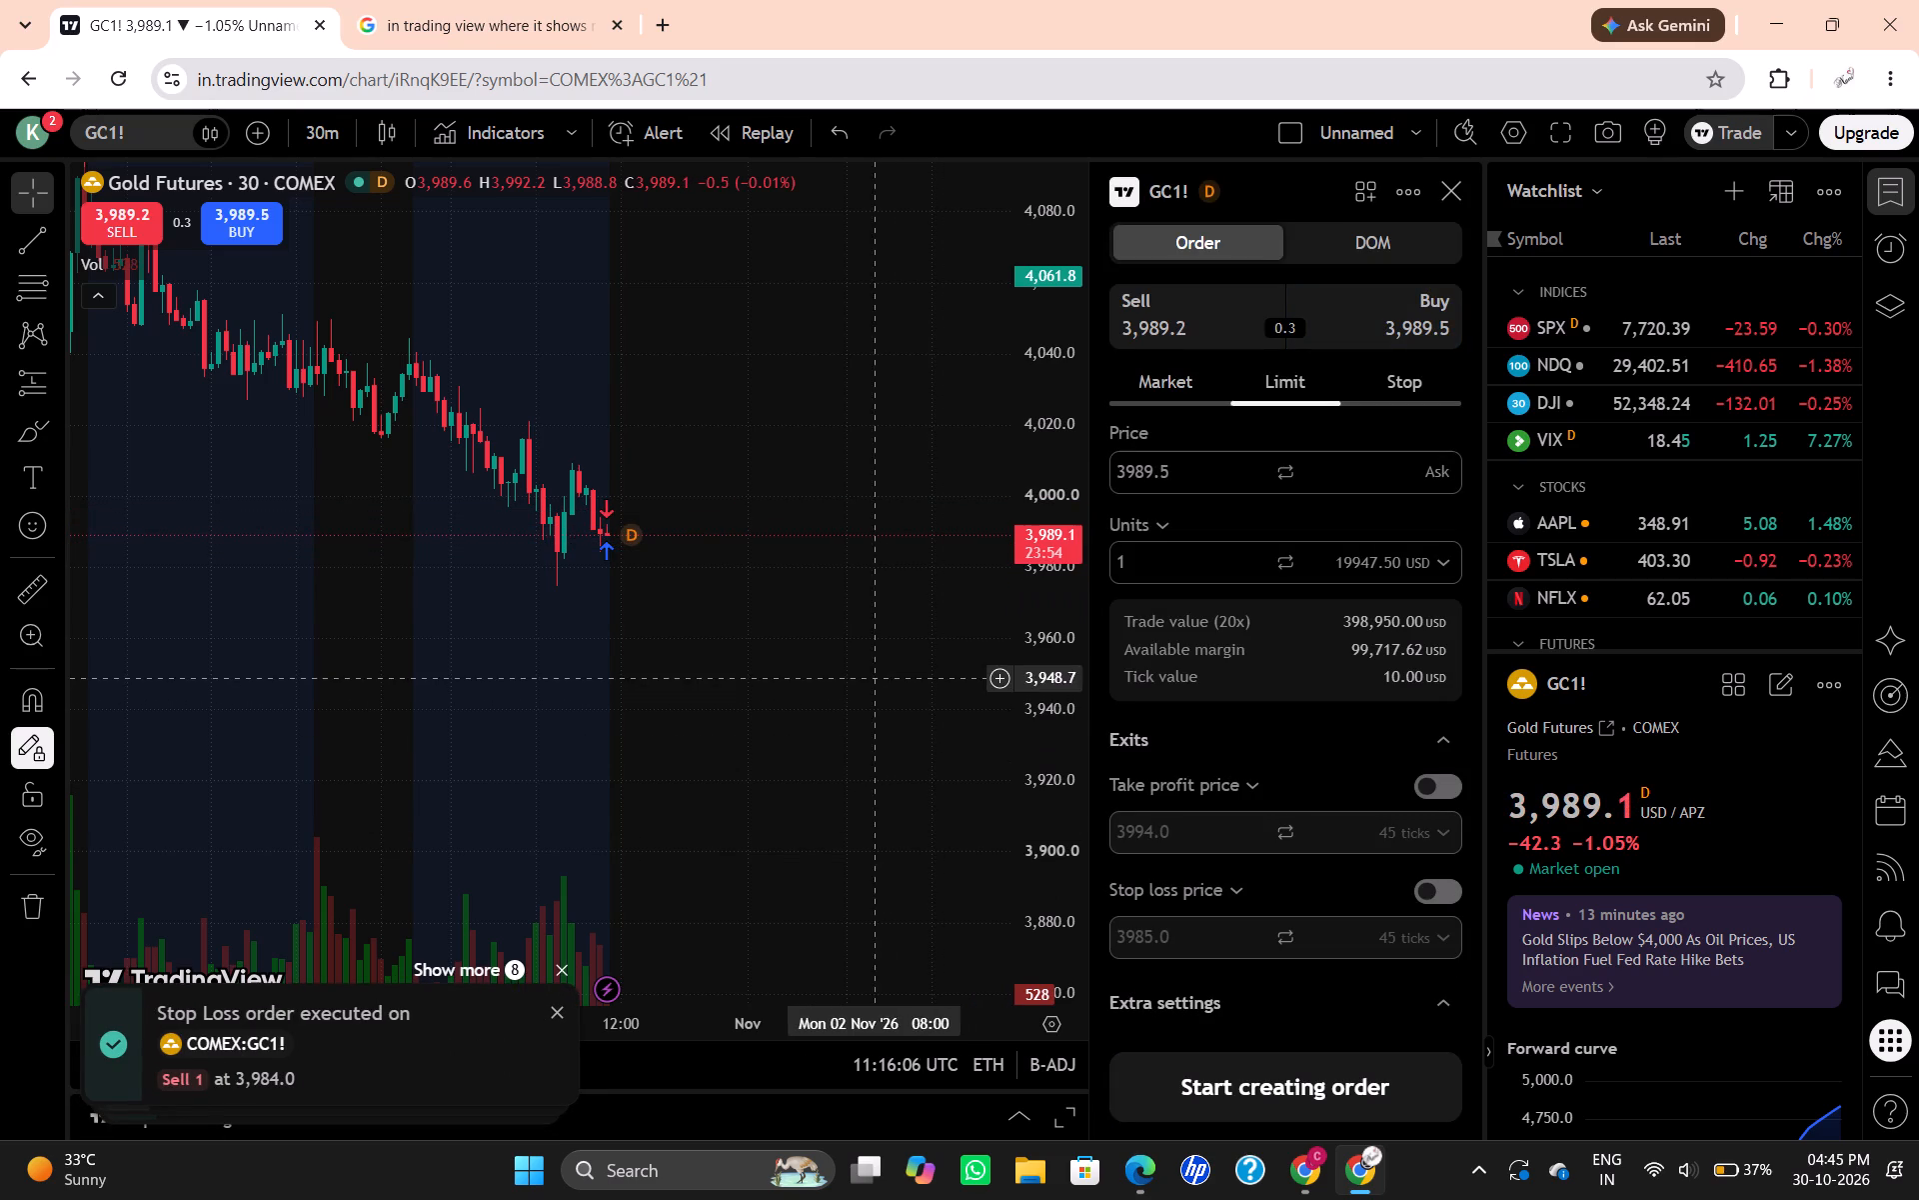
pyautogui.click(554, 1009)
pyautogui.click(554, 1009)
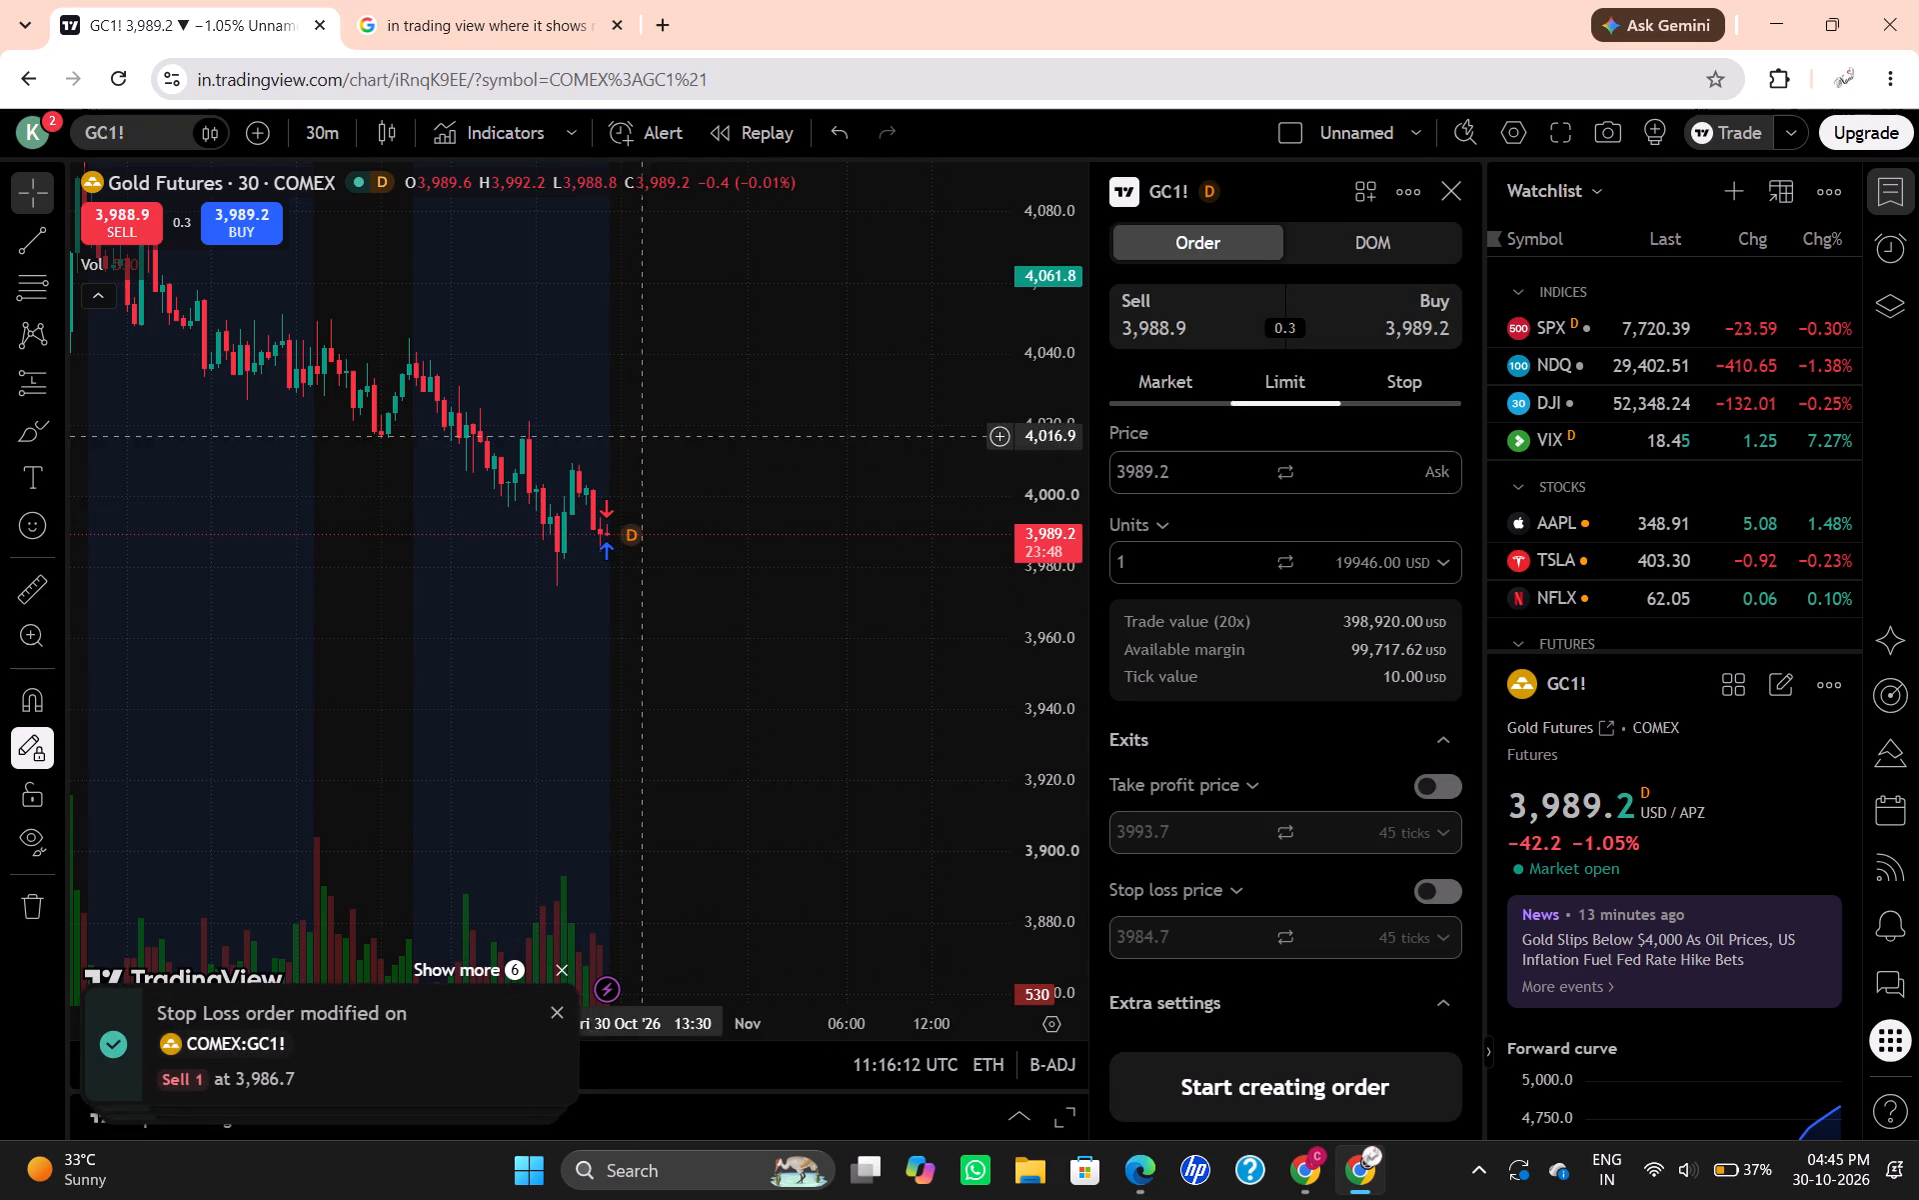
# Examine the buy execution marker on the latest candle for the trade's units, price and time.
pyautogui.click(613, 555)
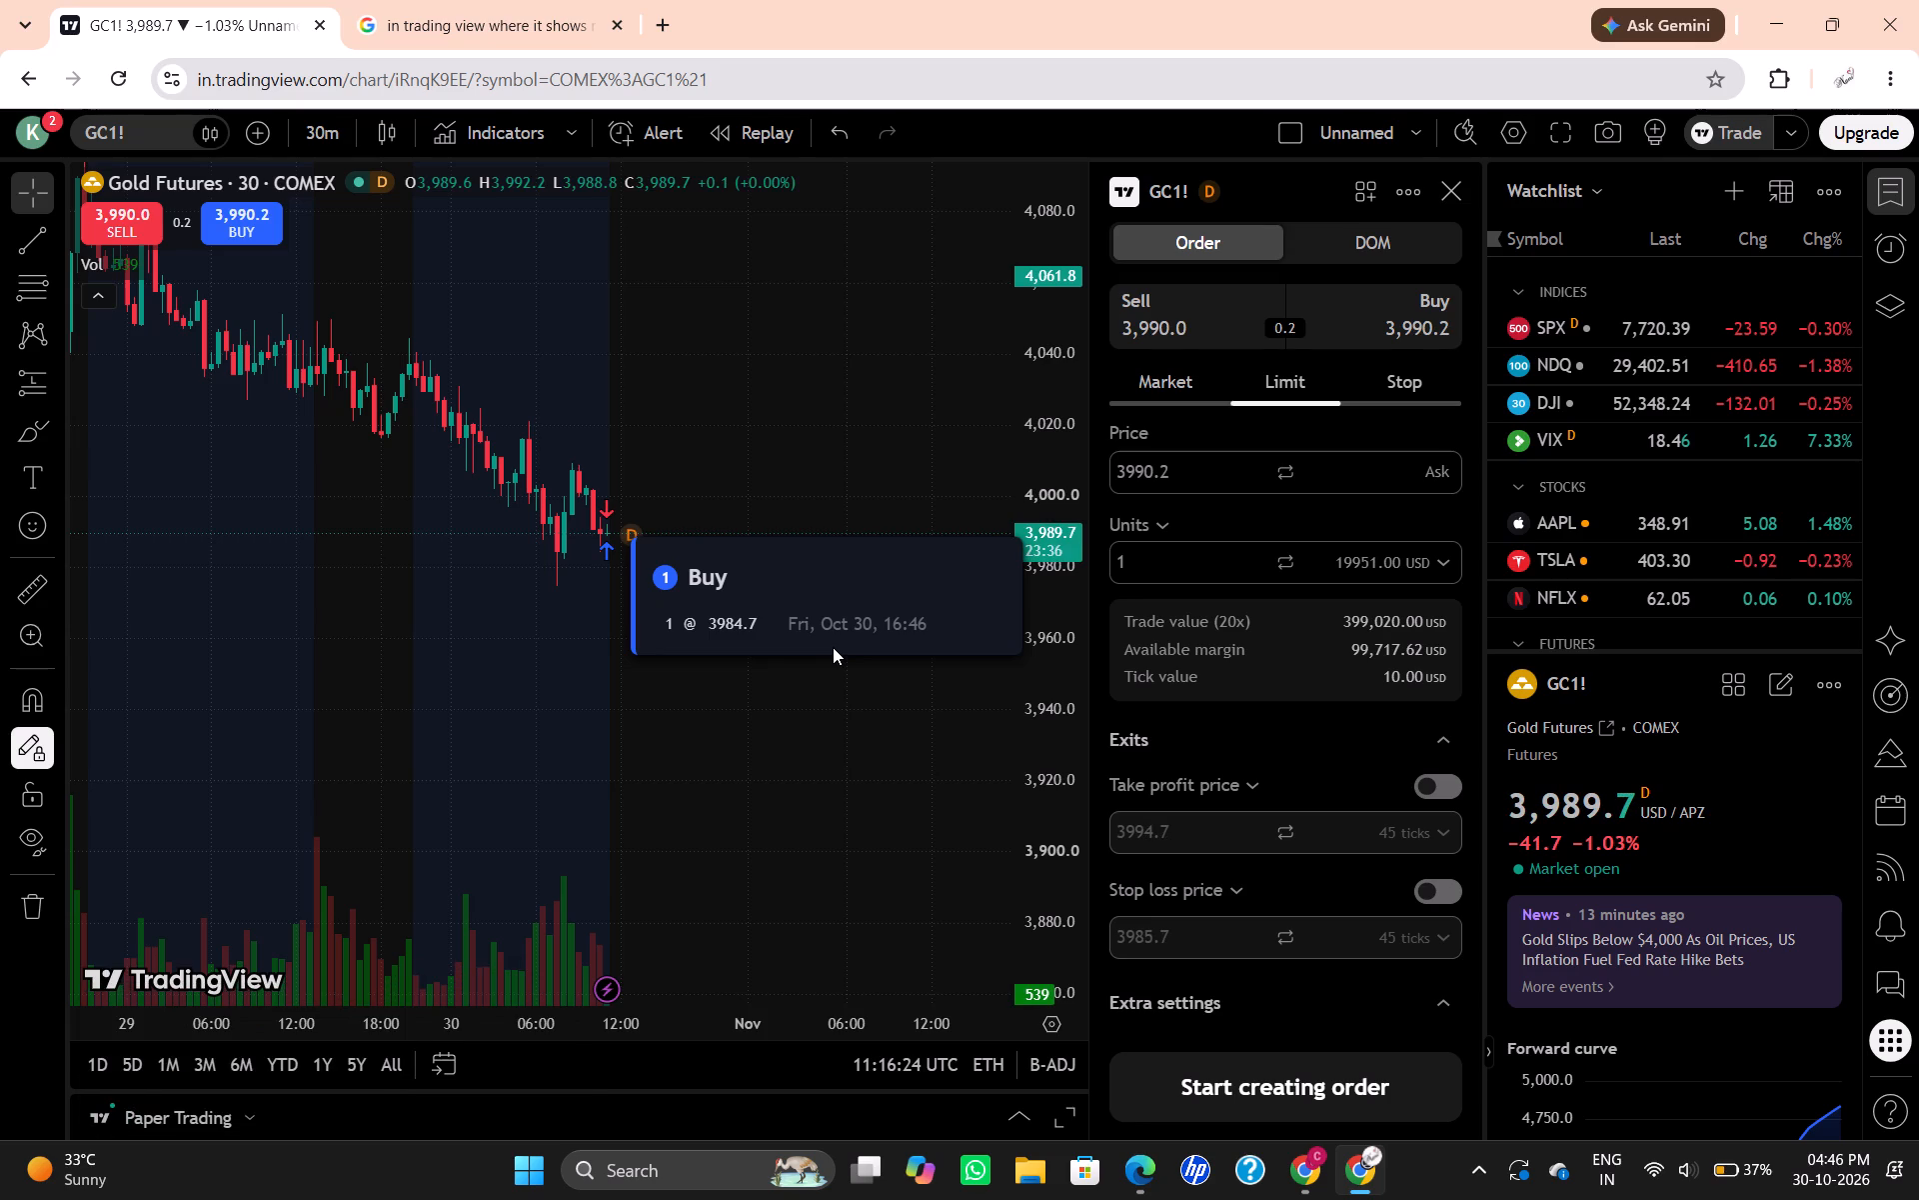
pyautogui.click(740, 619)
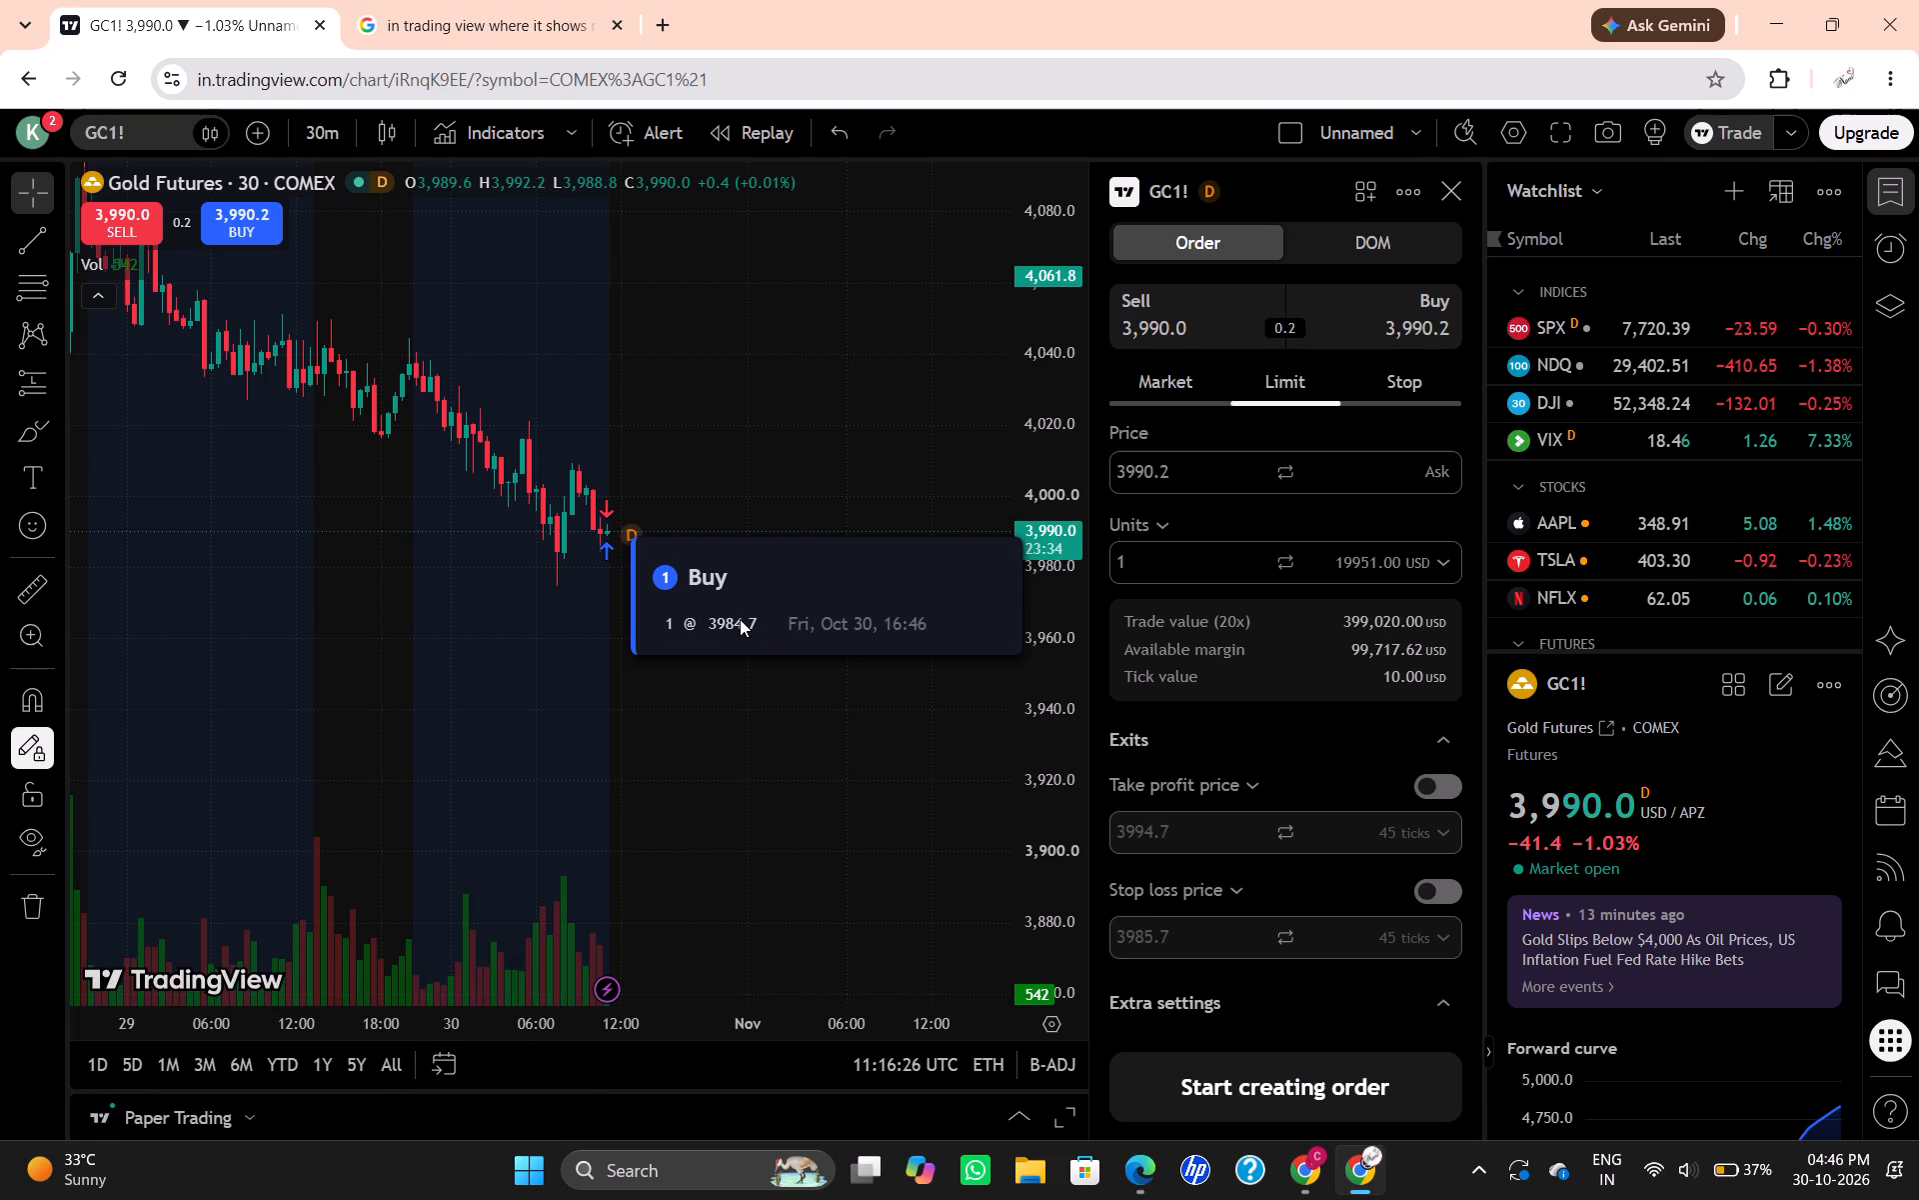
pyautogui.click(658, 571)
pyautogui.click(616, 572)
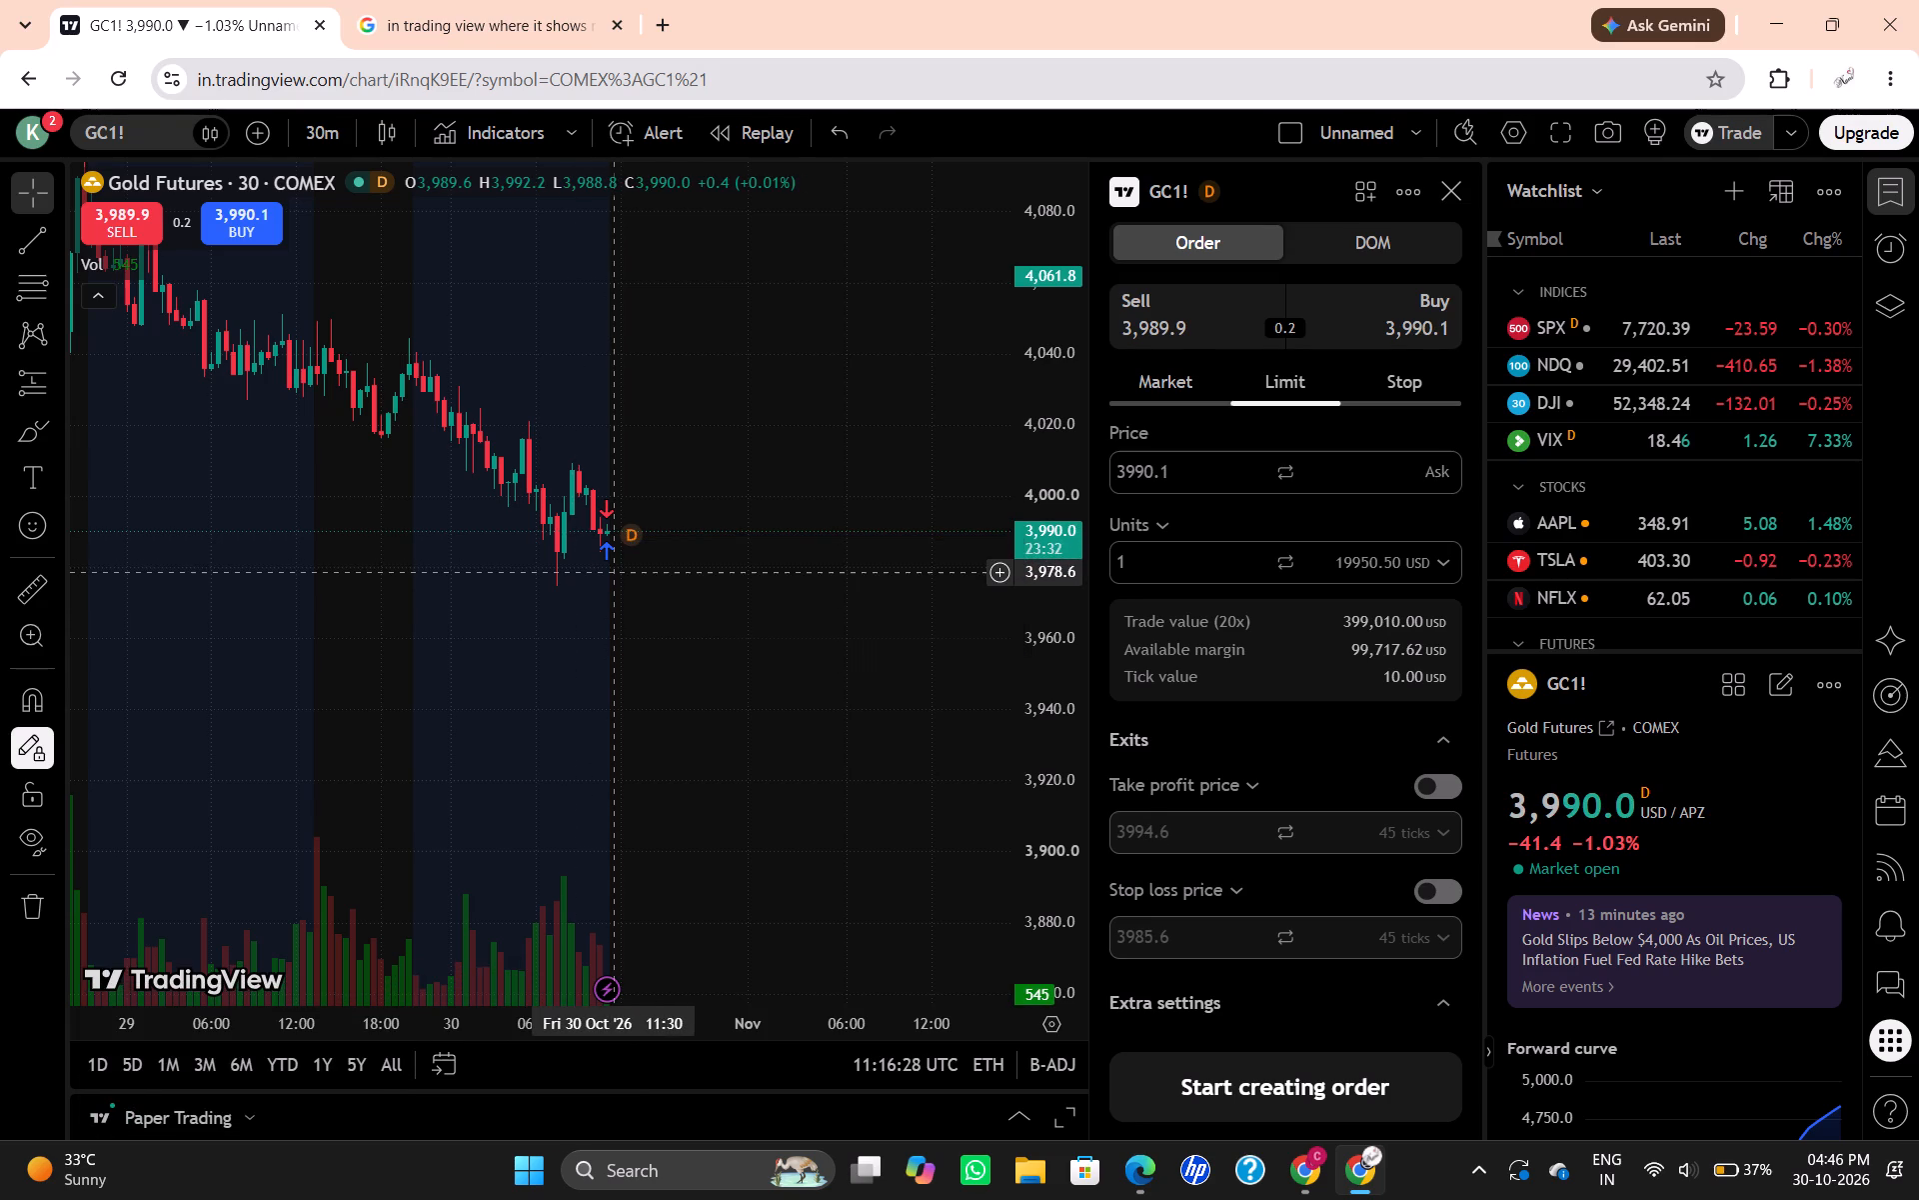
pyautogui.doubleClick(606, 555)
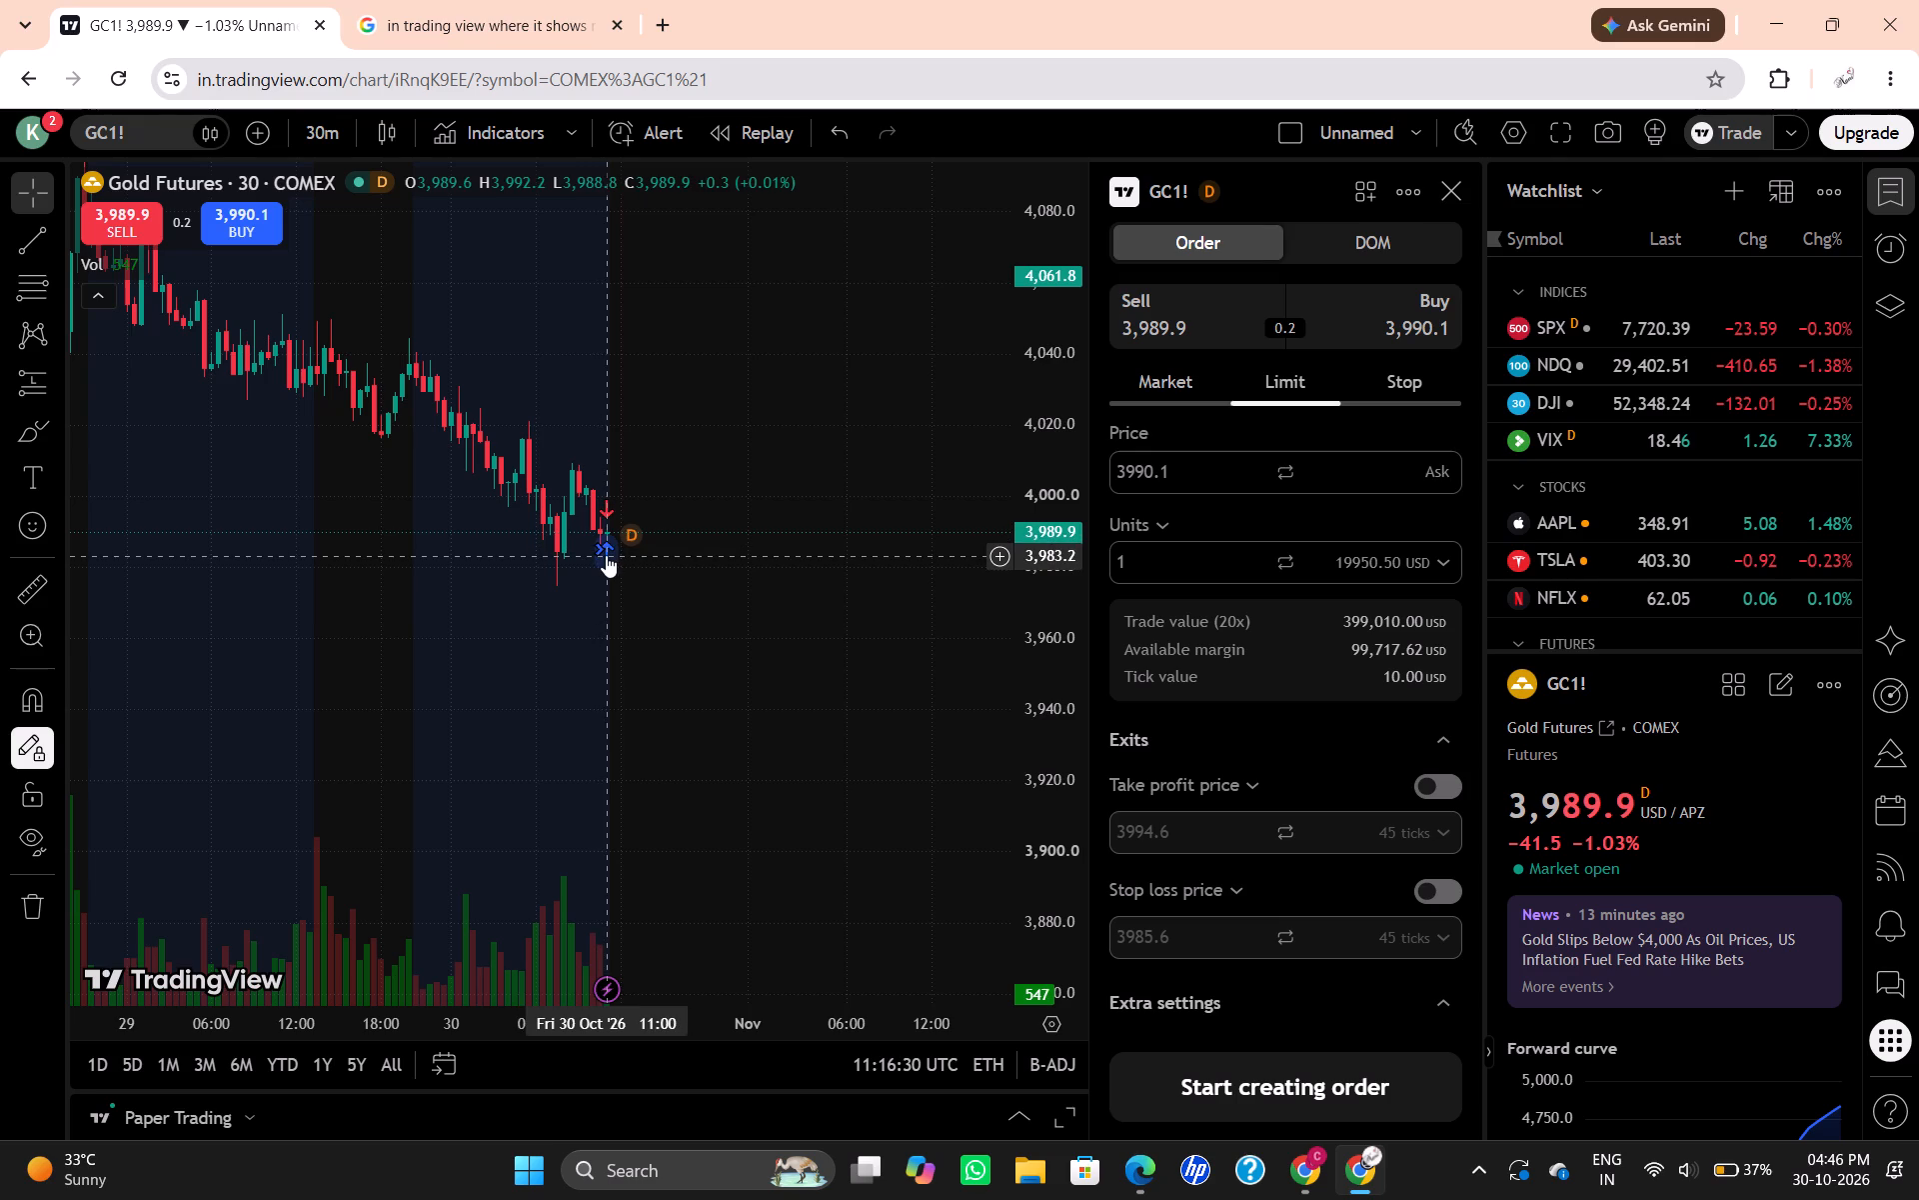
pyautogui.click(606, 555)
pyautogui.click(680, 587)
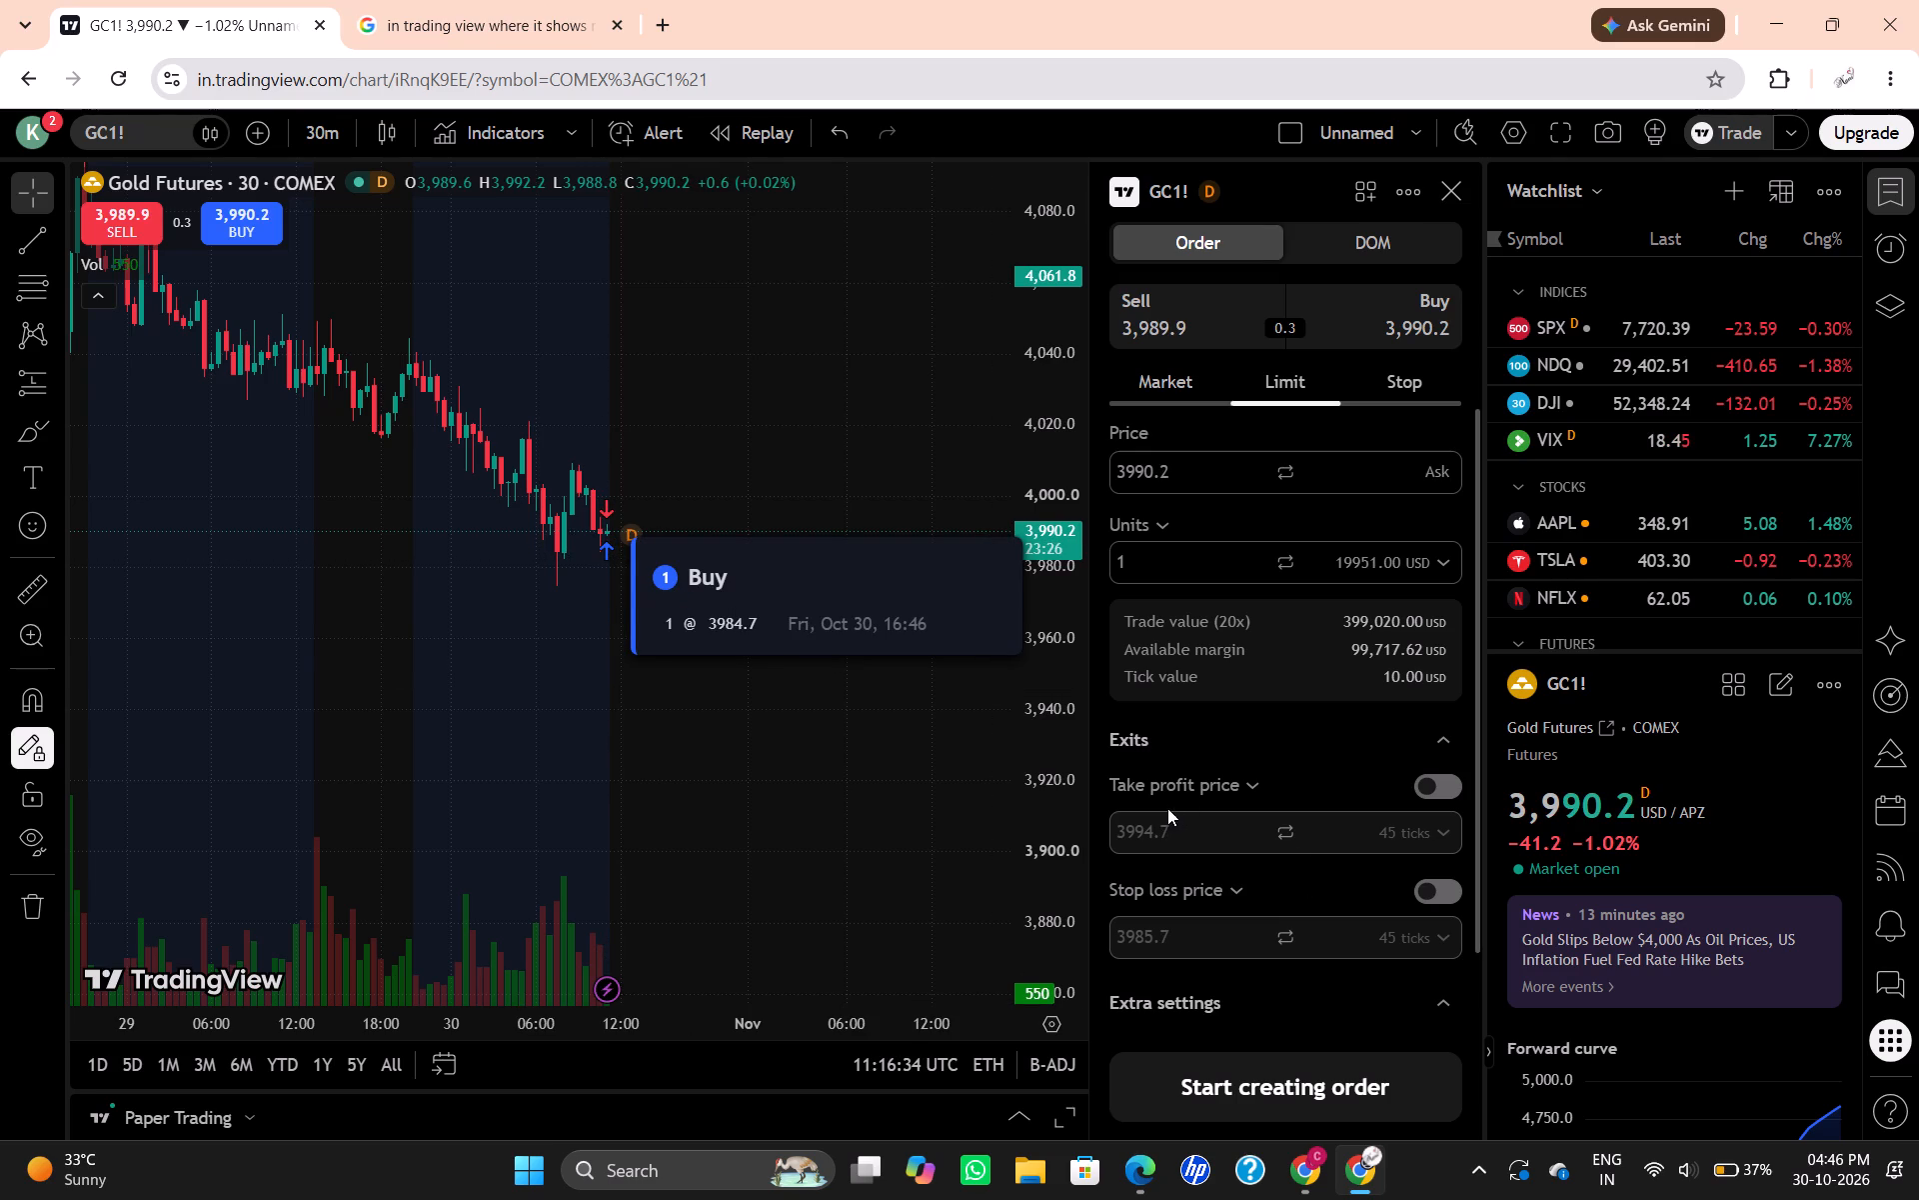
# Enable the 3990.2 limit buy order's exits with a take profit at 3996.7 and a stop loss at 3987.7.
pyautogui.click(1167, 848)
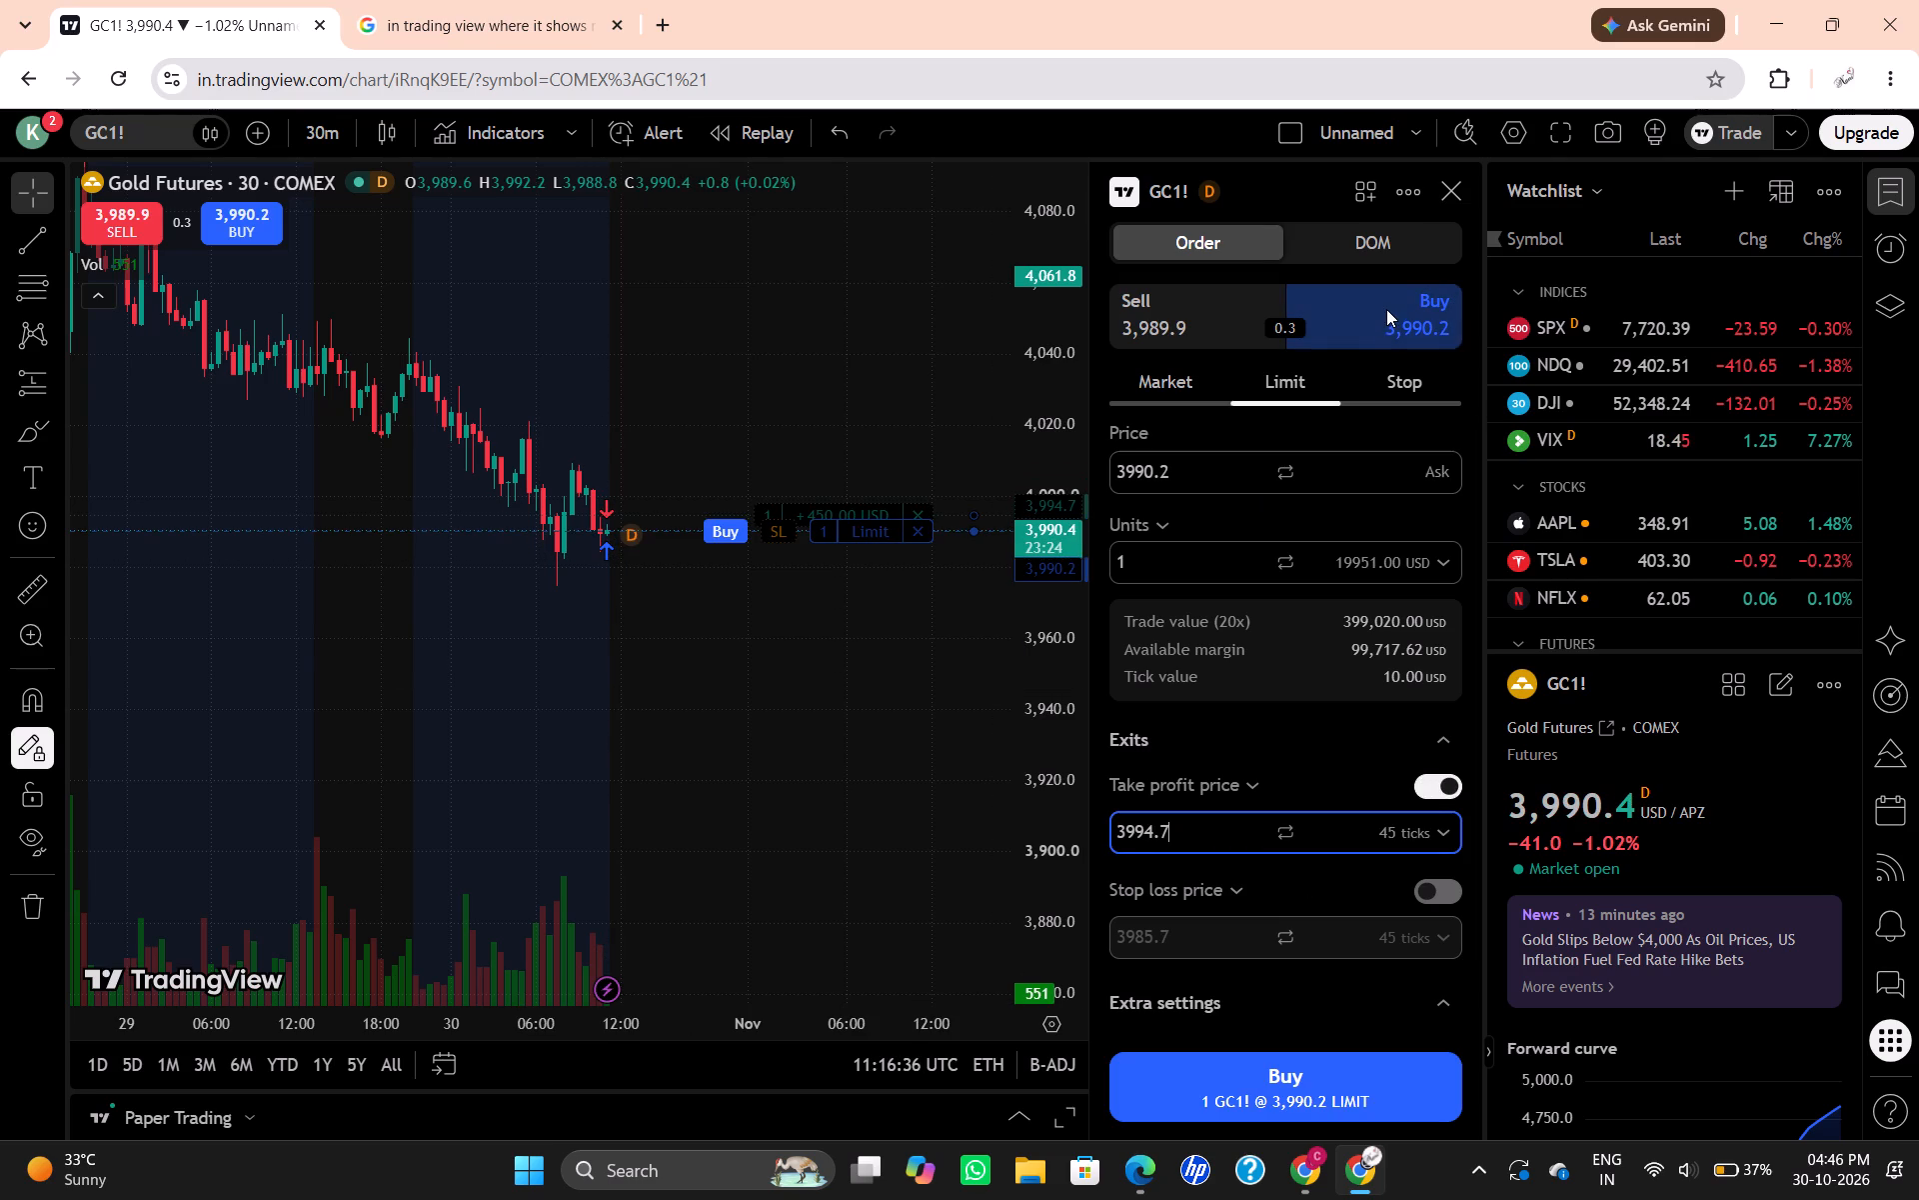
pyautogui.click(1386, 309)
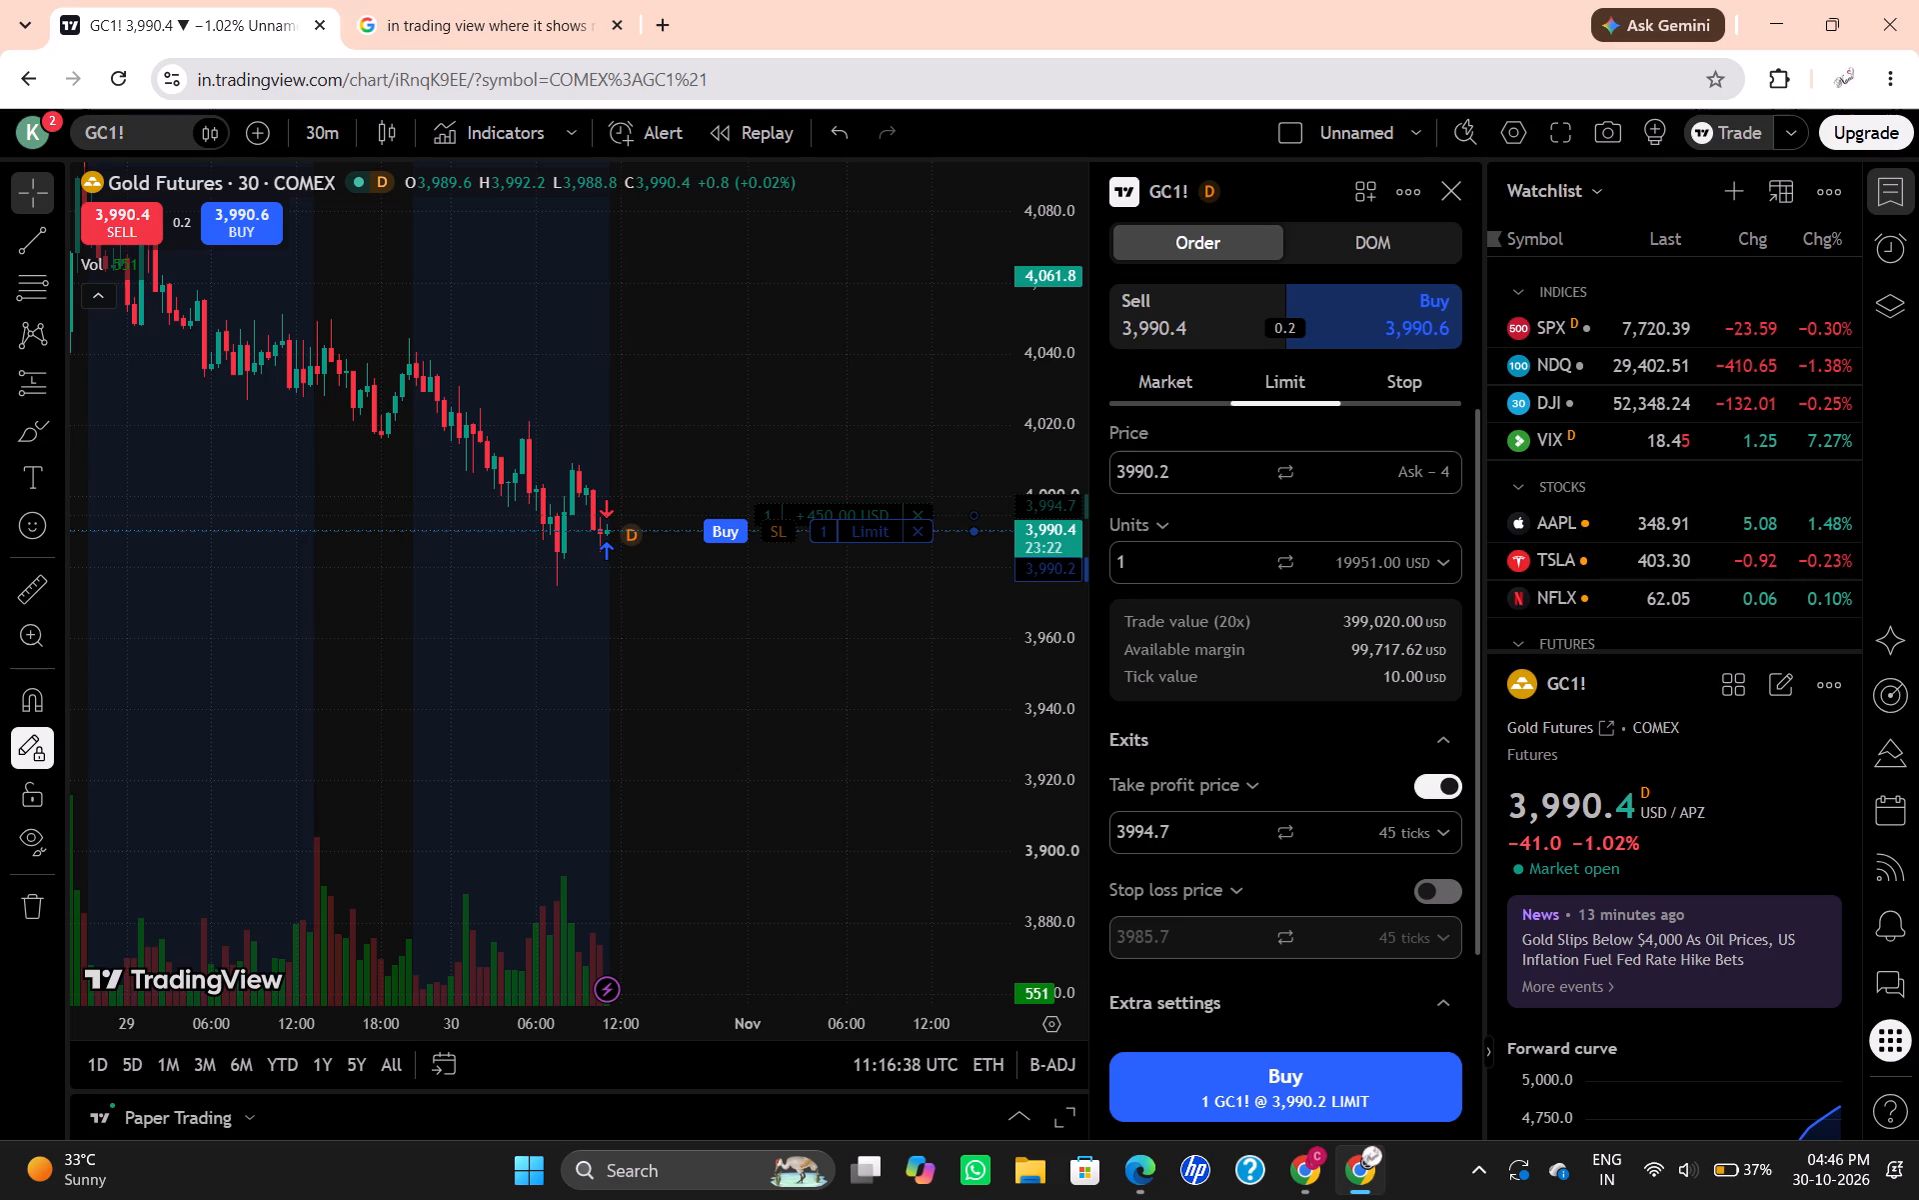
pyautogui.click(1441, 898)
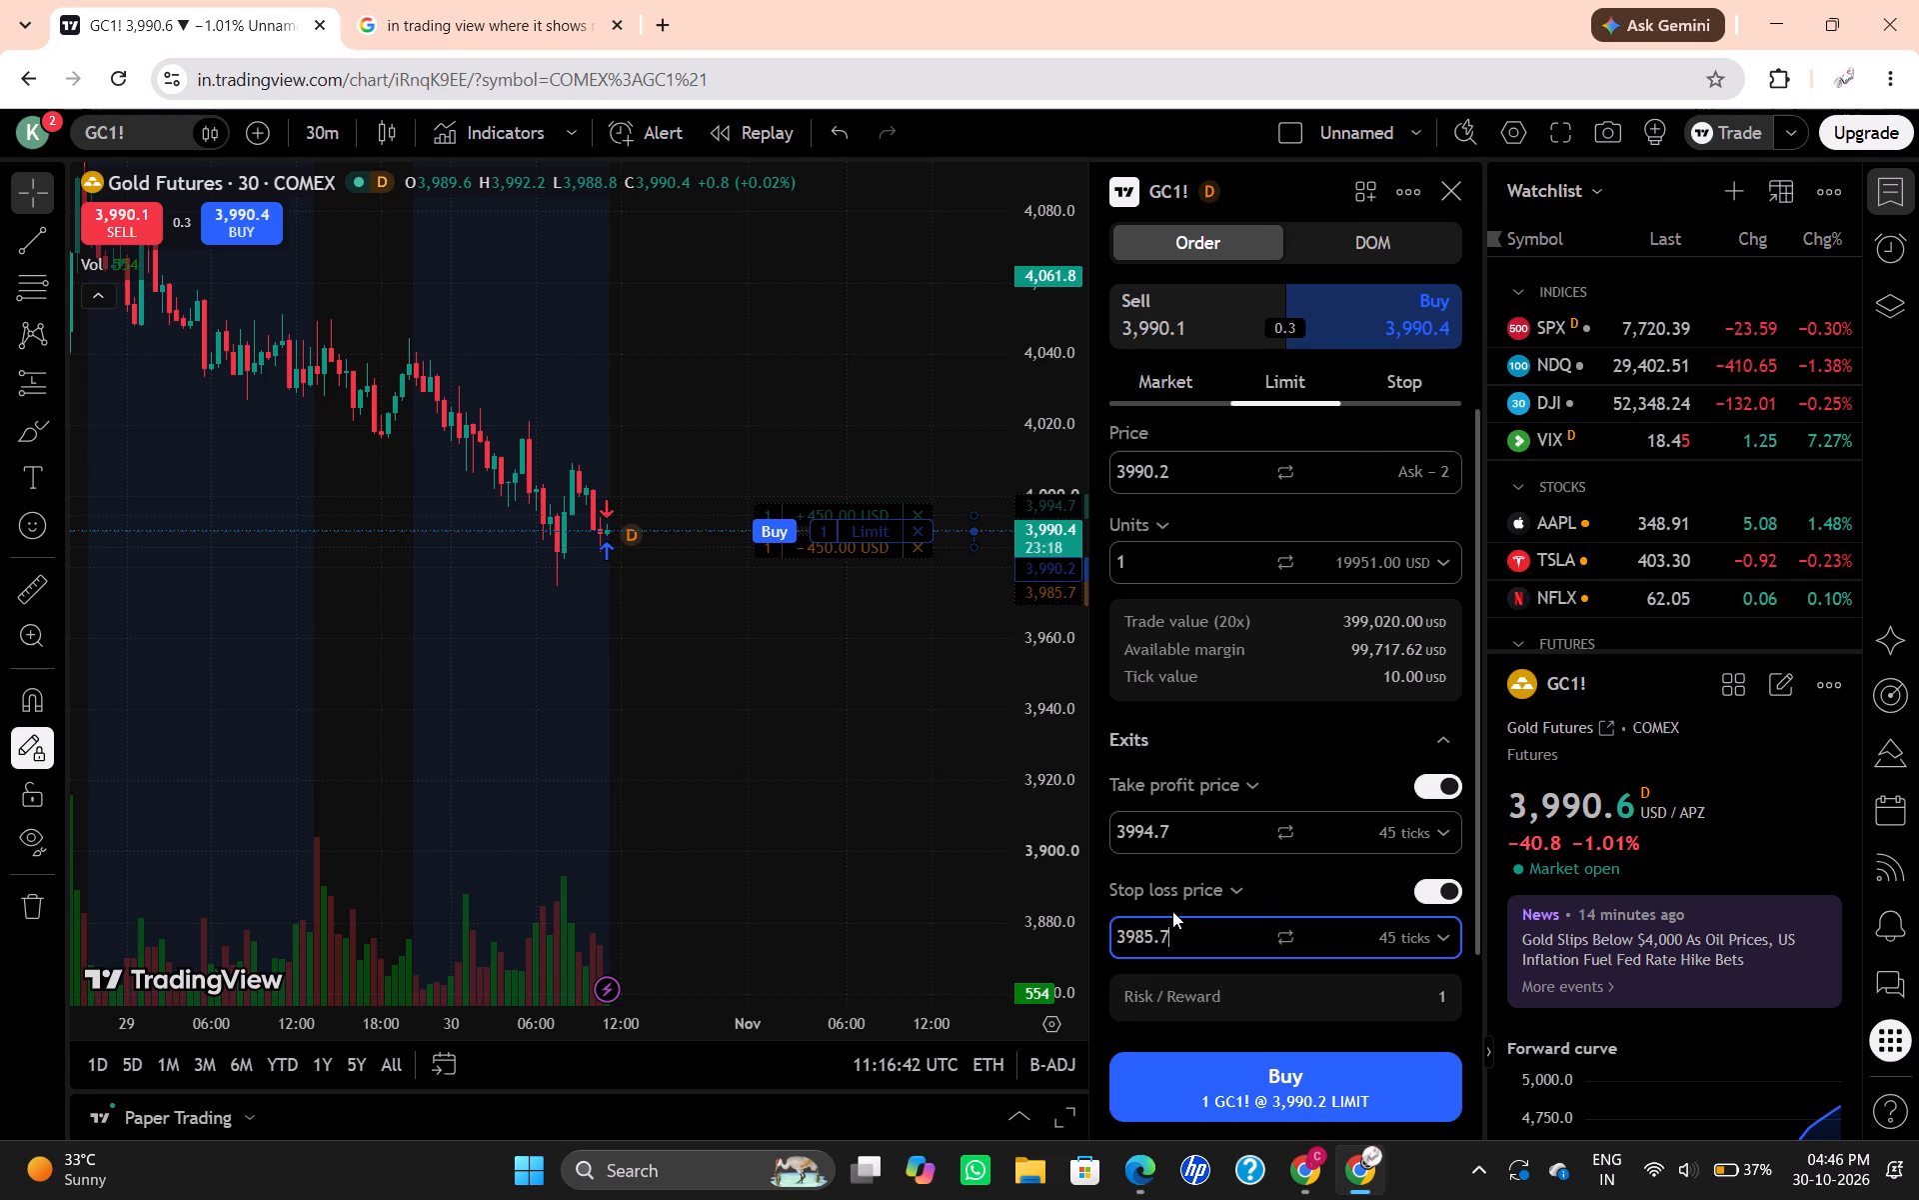
pyautogui.click(1150, 940)
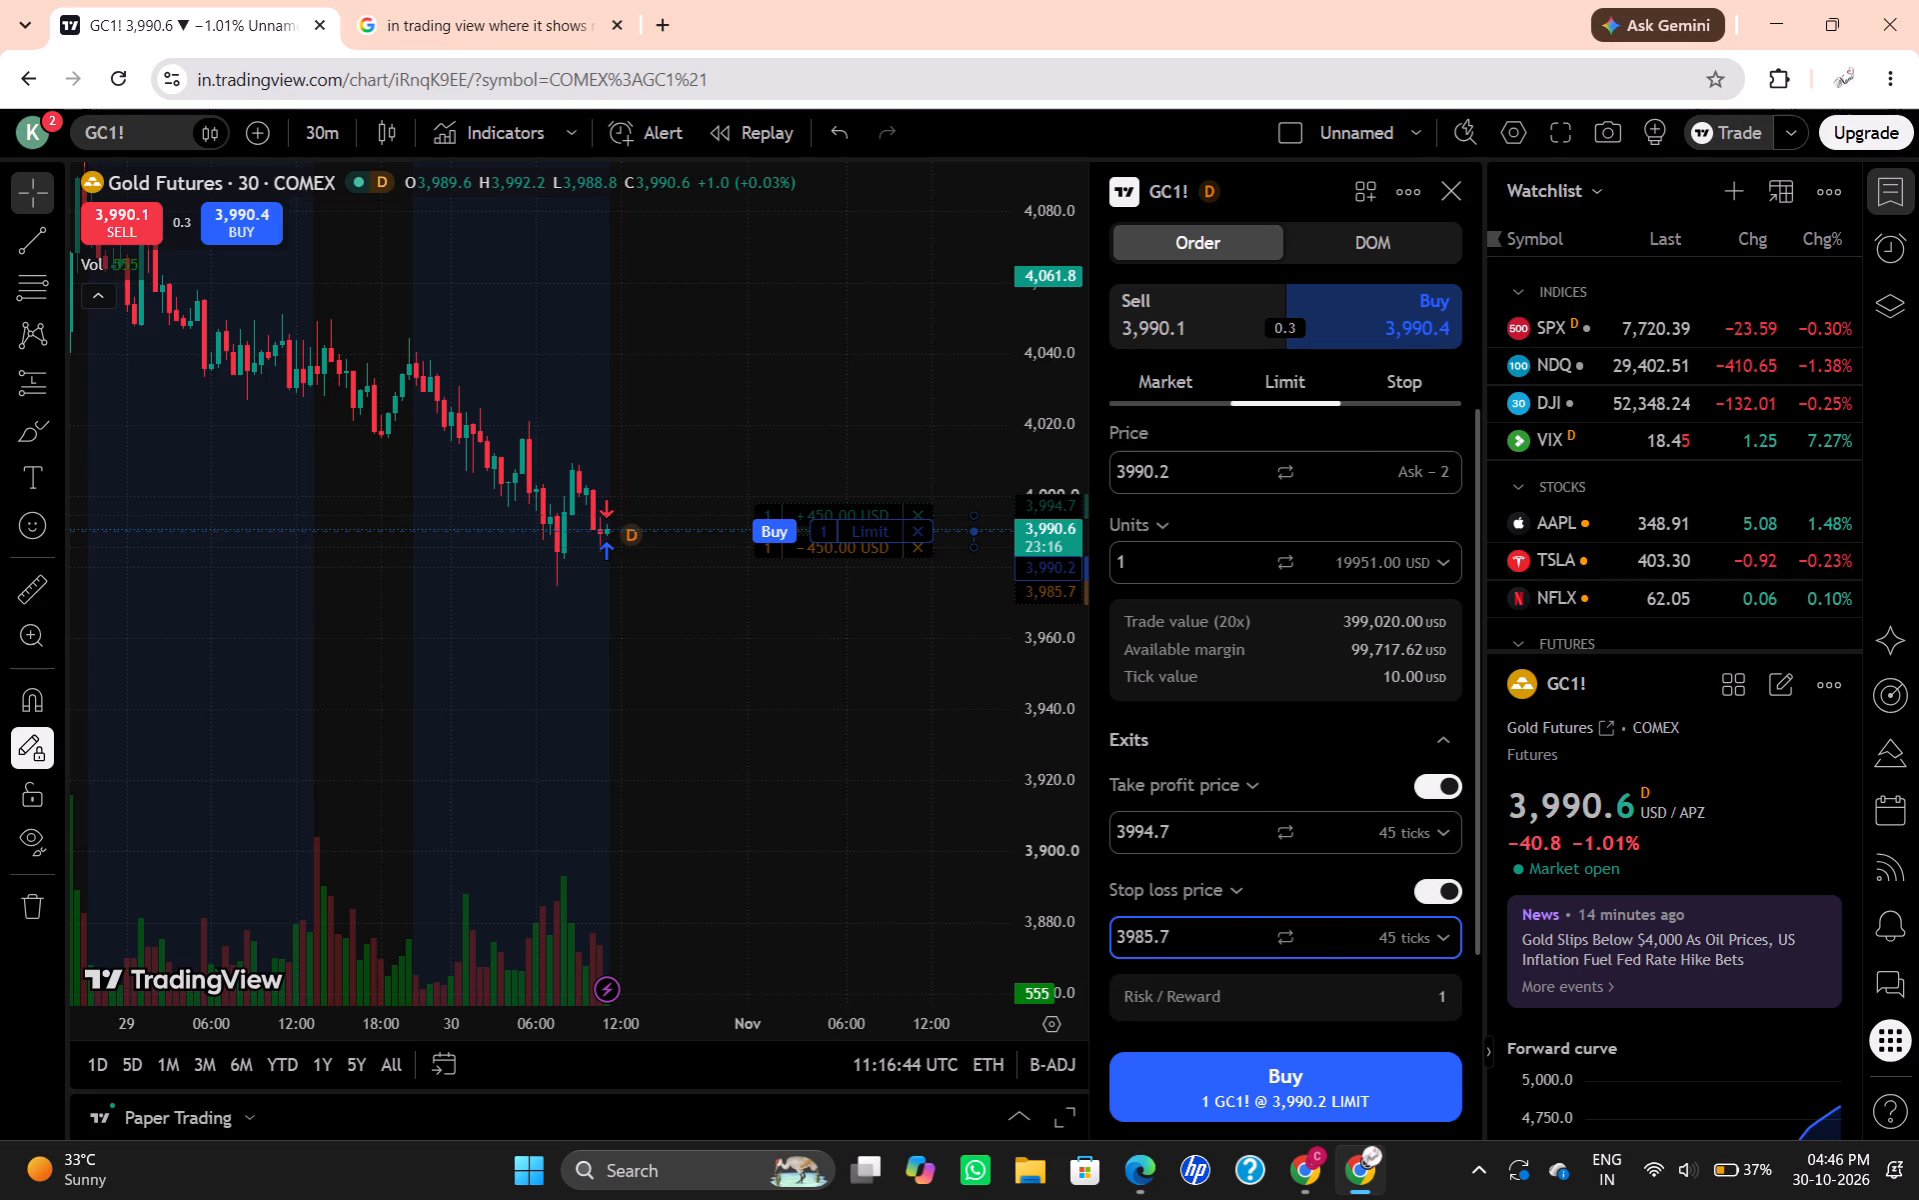
pyautogui.press('BackSpace')
pyautogui.press('7')
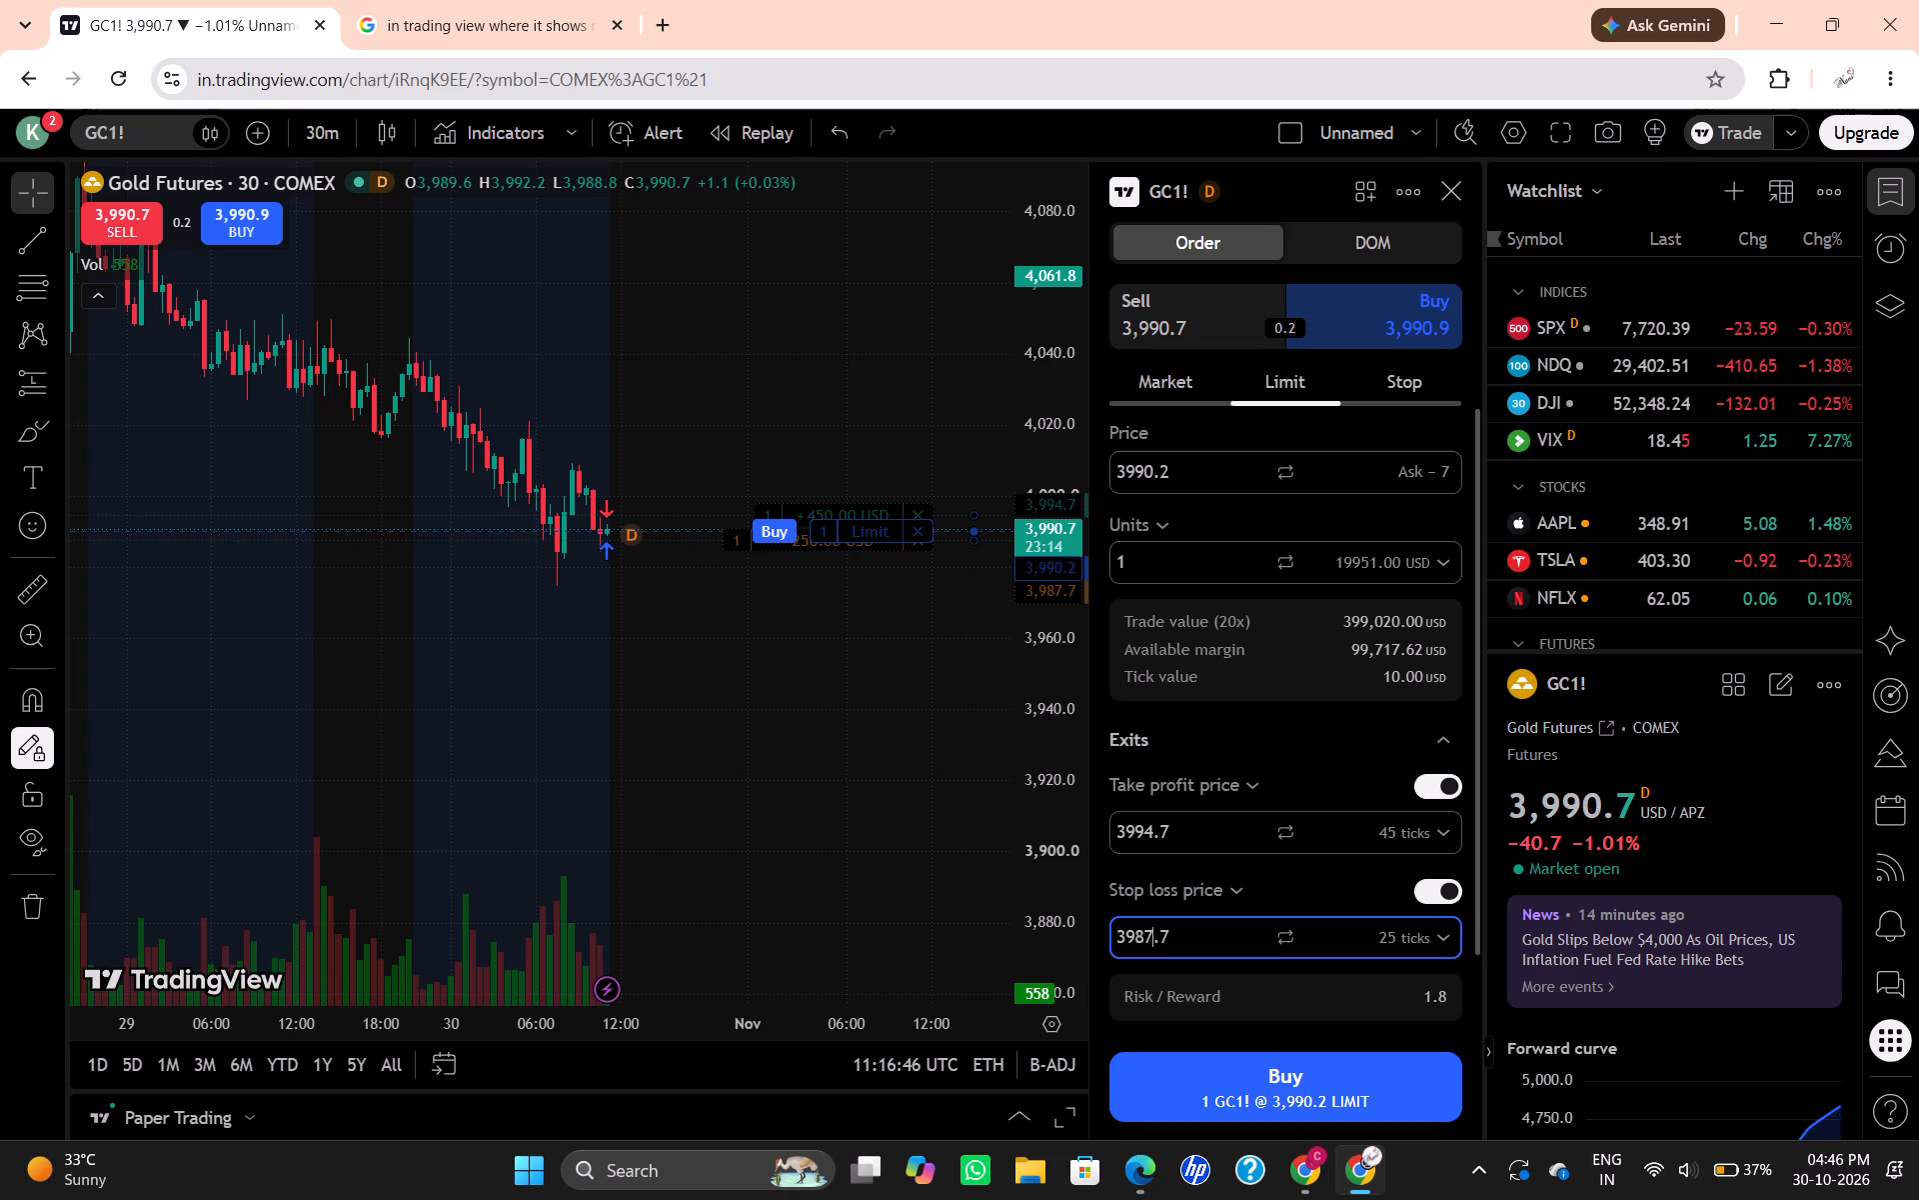
pyautogui.click(1147, 834)
pyautogui.press('Right')
pyautogui.press('BackSpace')
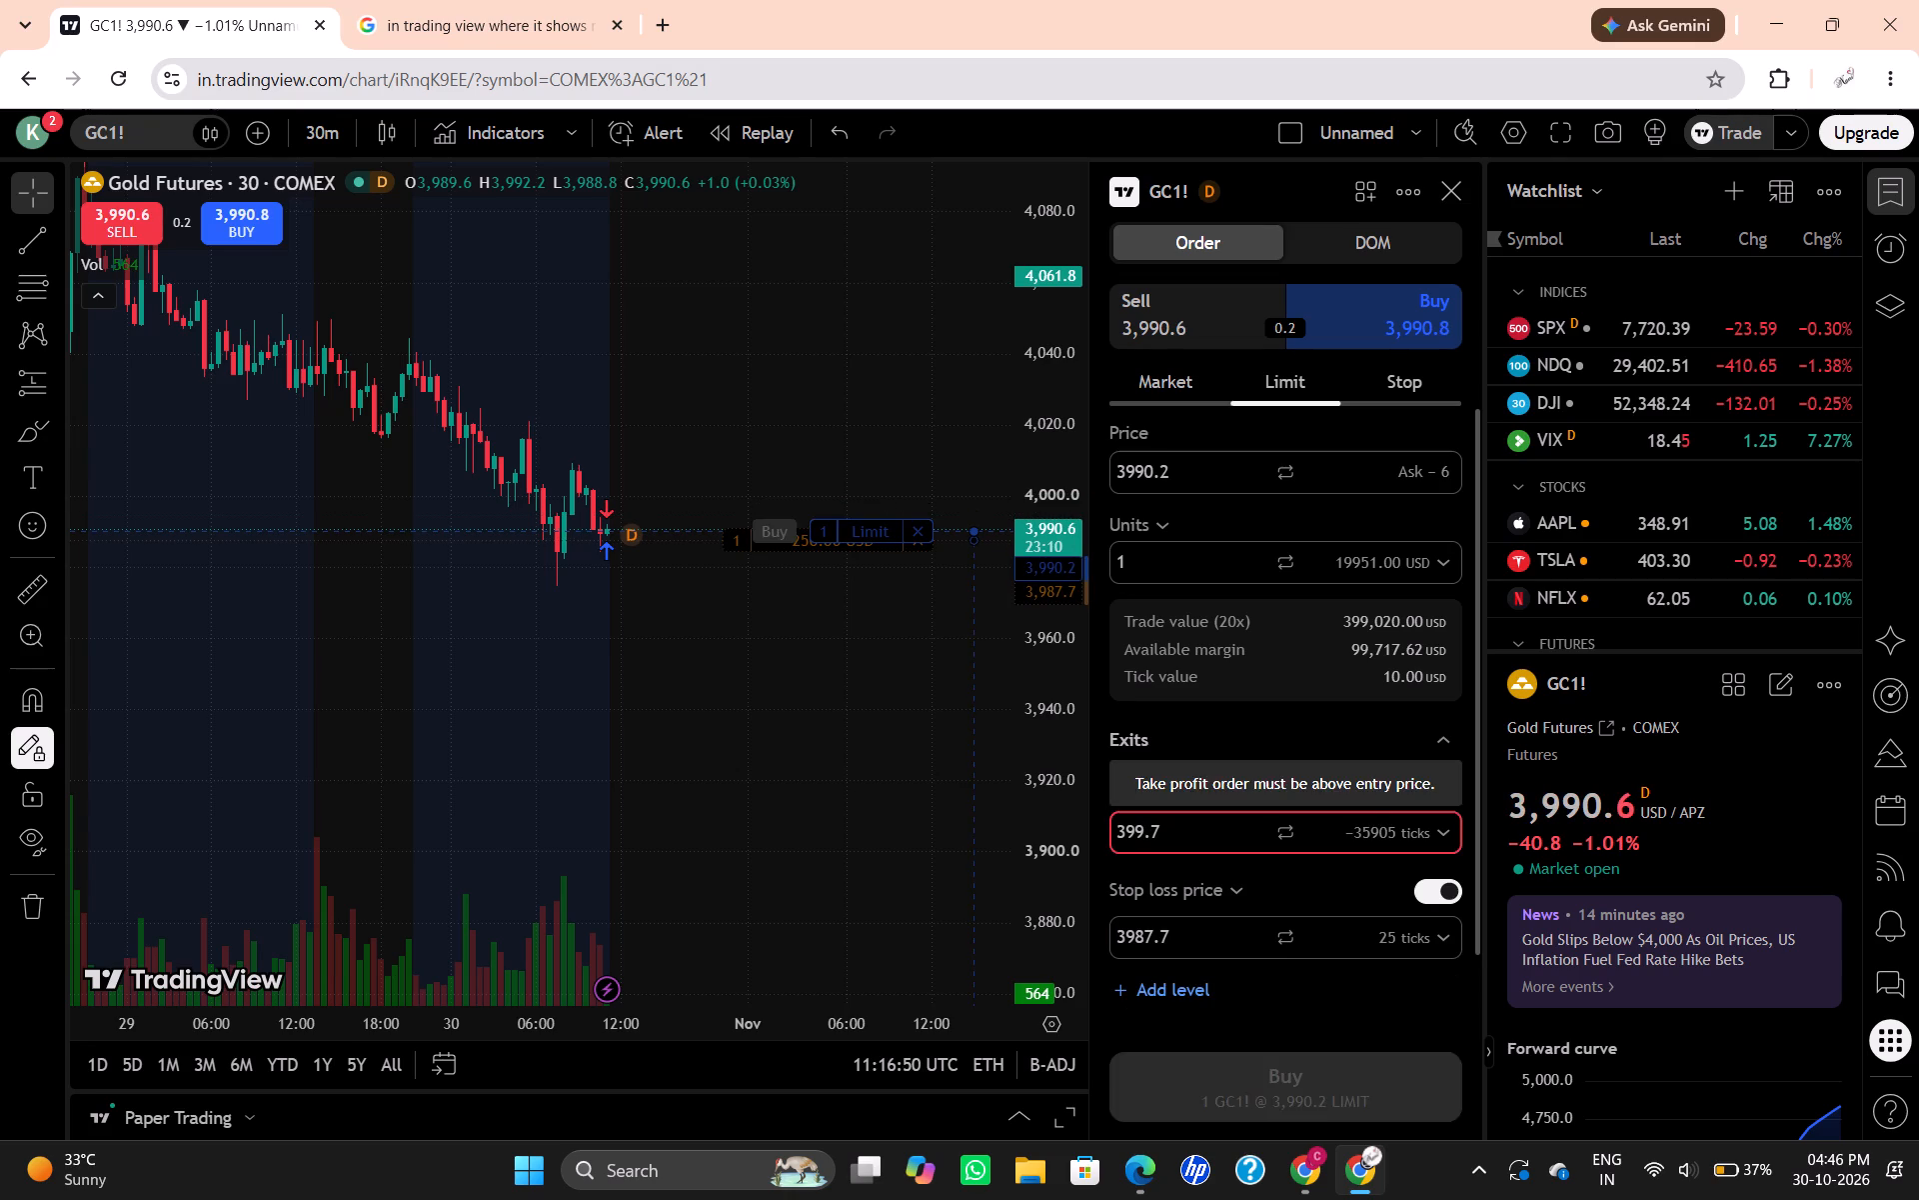
pyautogui.press('6')
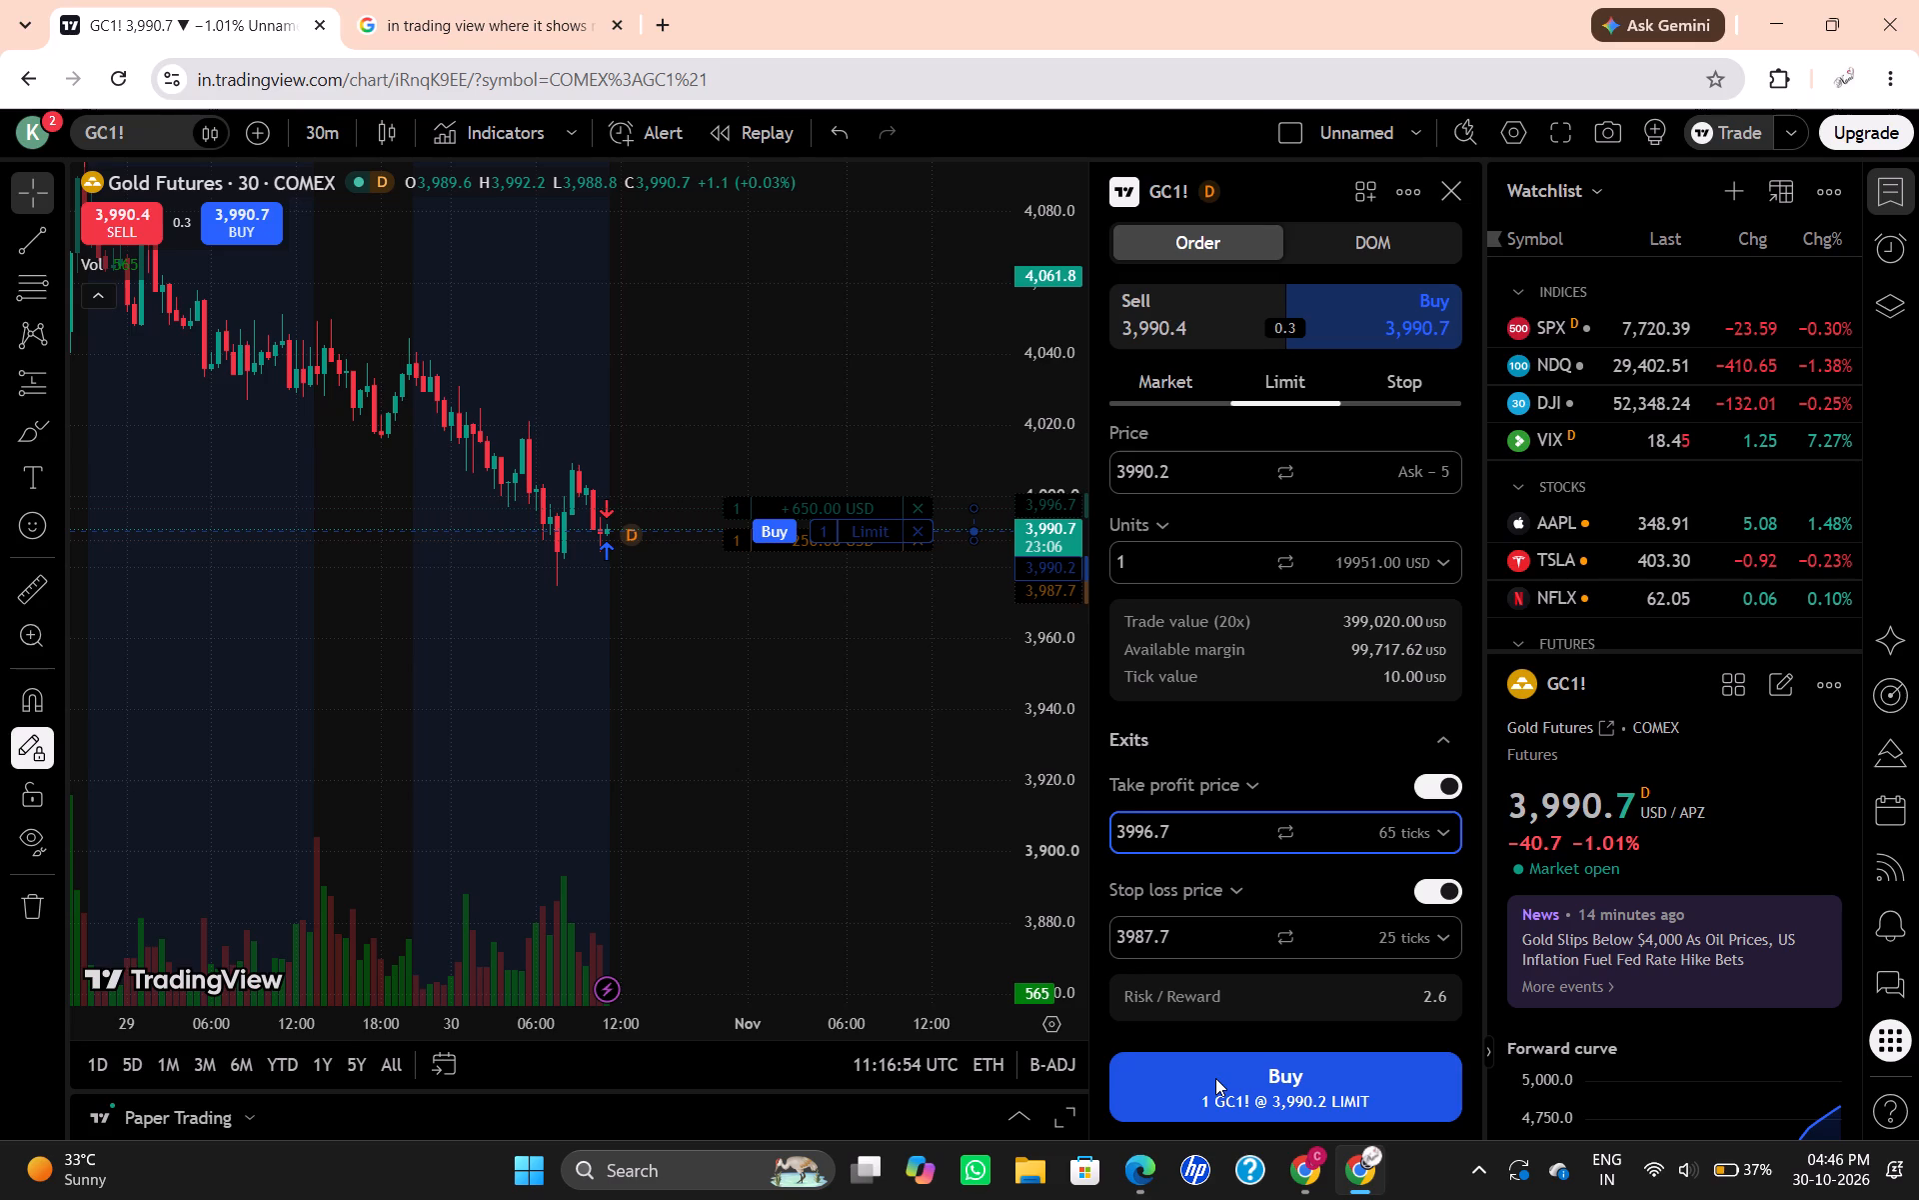
# Place the 1-unit GC1! limit buy order at 3,990.2.
pyautogui.click(1215, 1078)
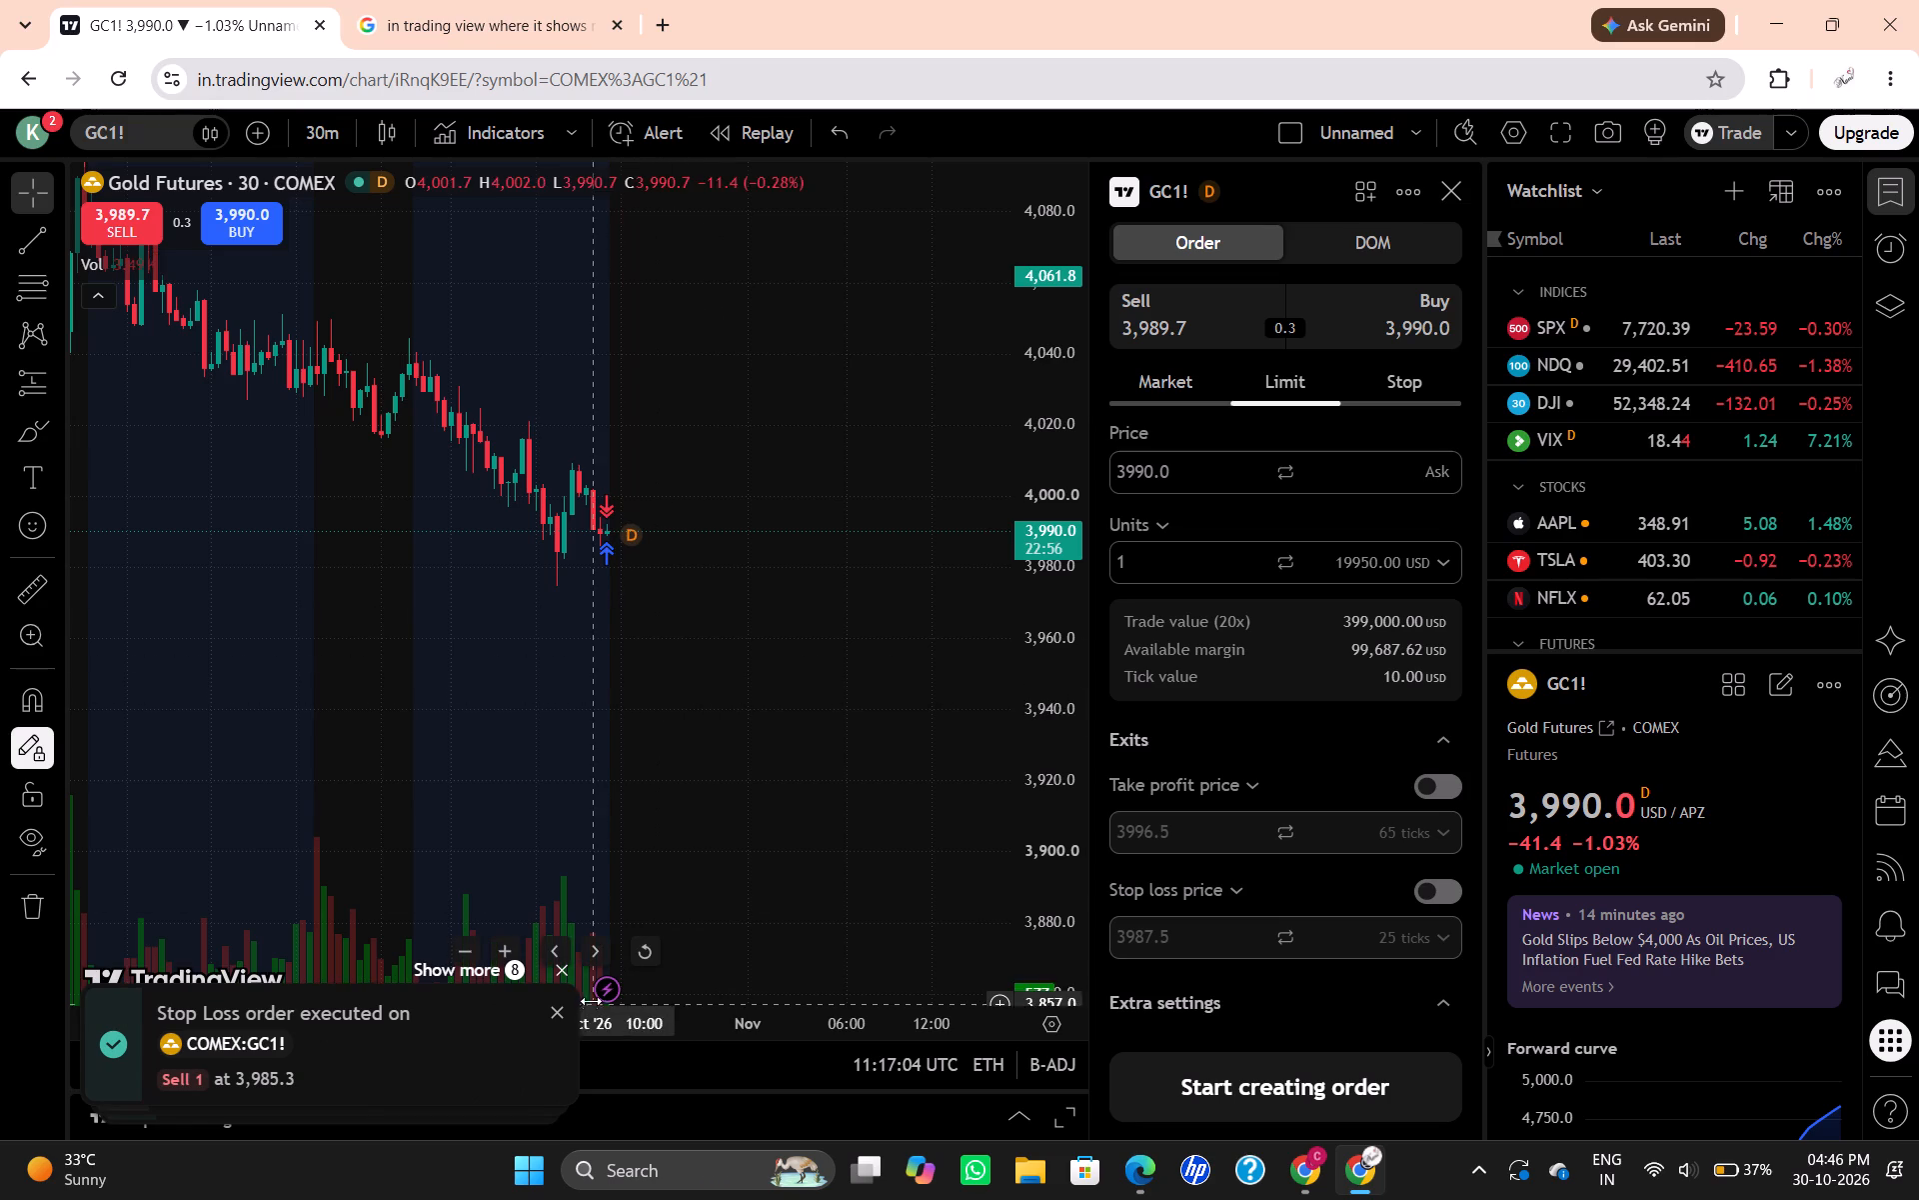
# Examine the buy execution markers below the latest candle on the gold futures chart.
pyautogui.click(604, 554)
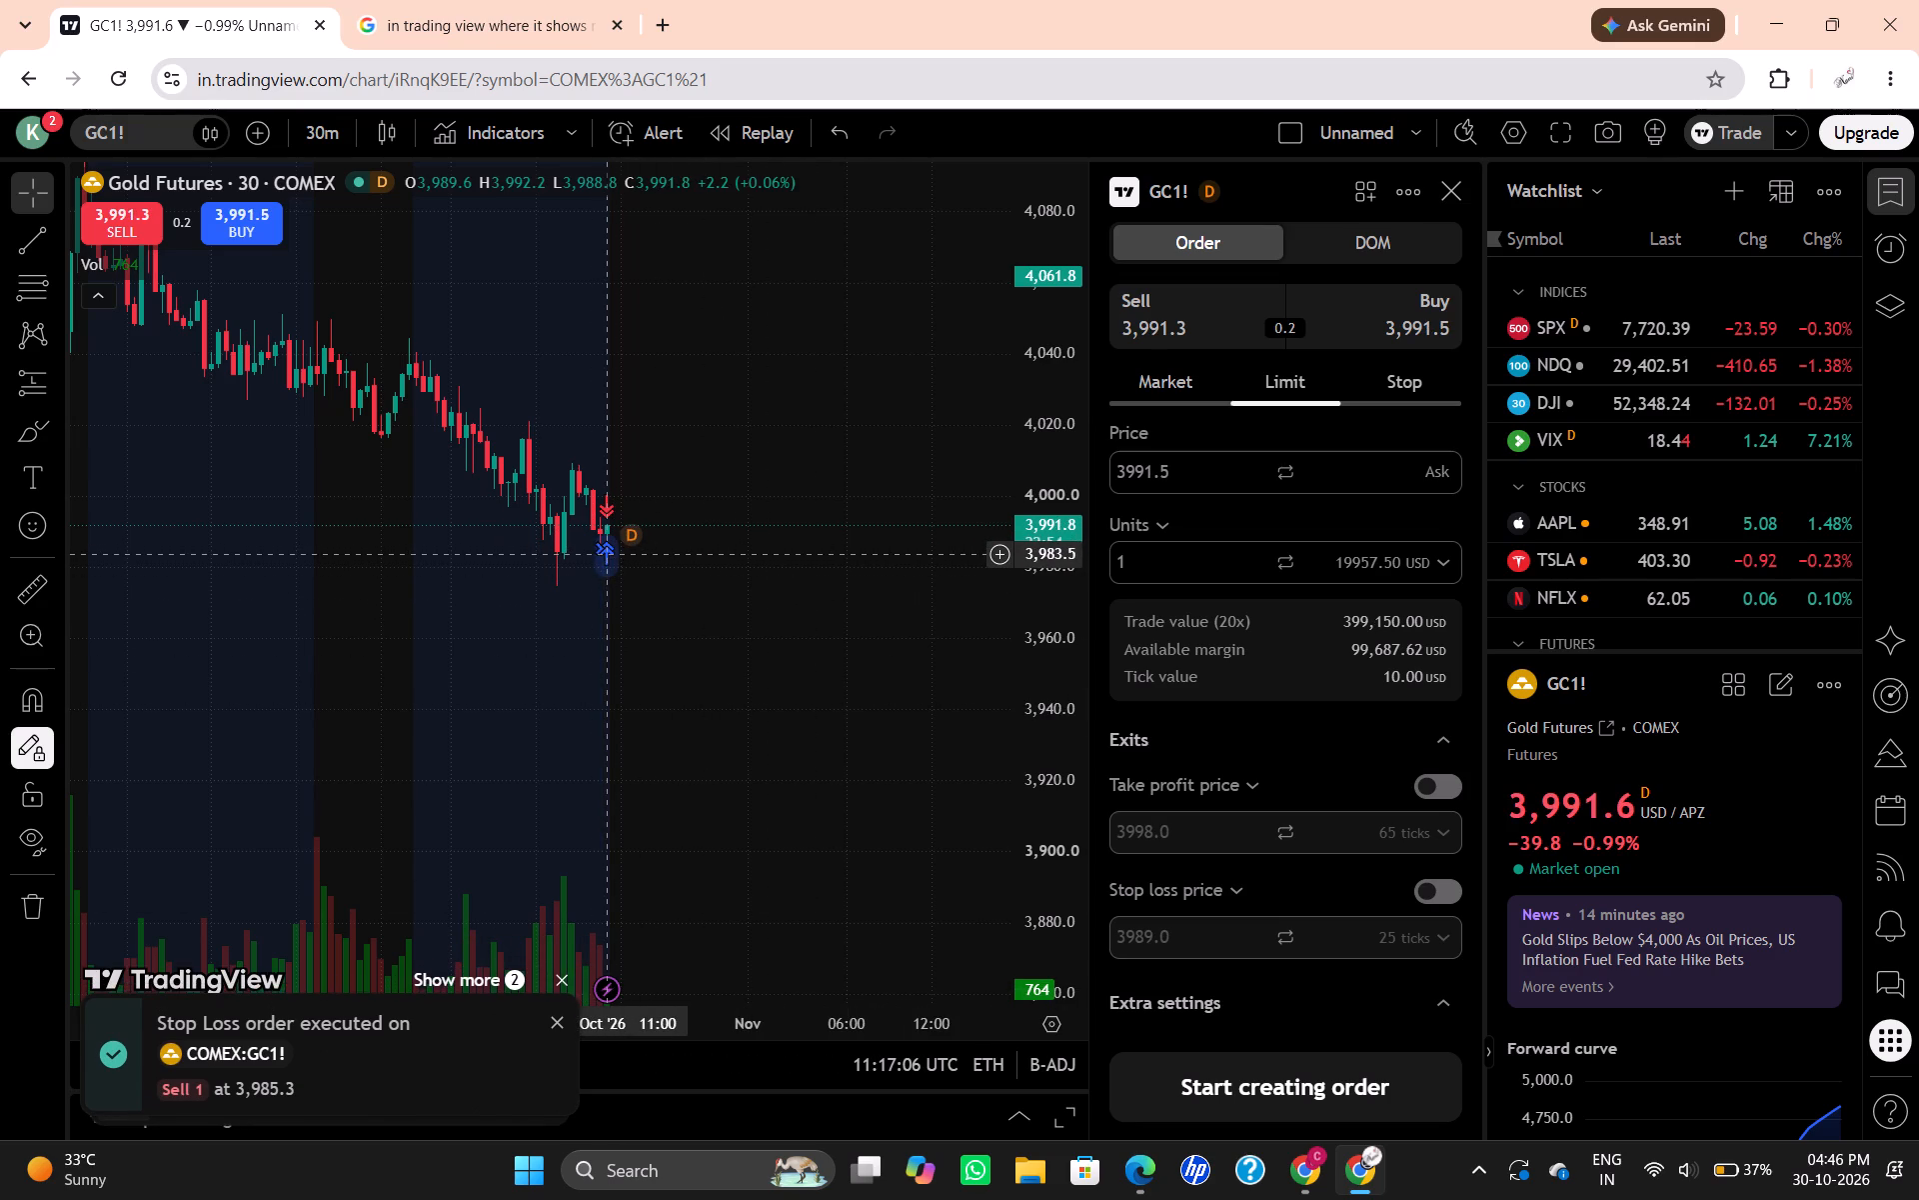
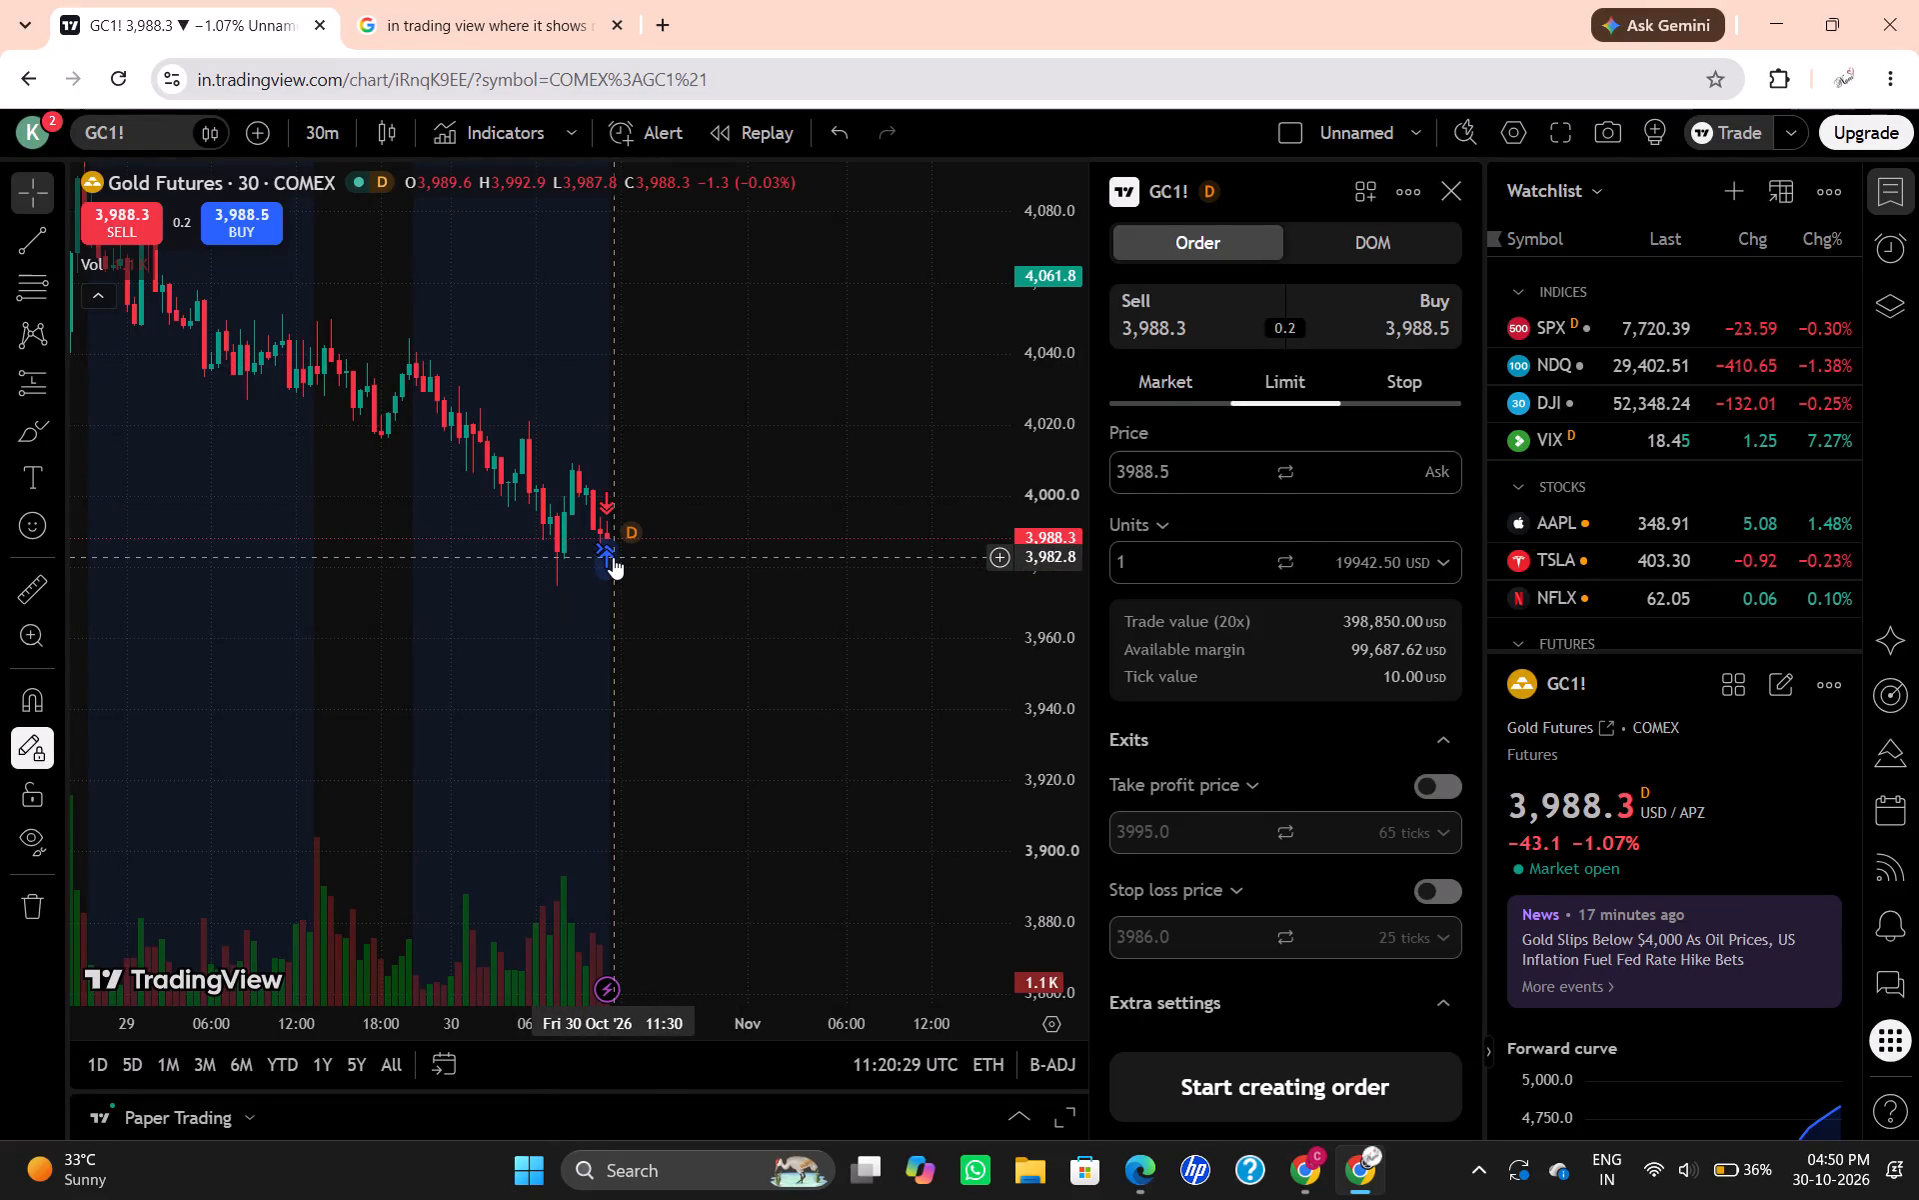
# Examine the buy execution marker below the latest gold futures candle for its trades' units, prices and times.
pyautogui.click(602, 551)
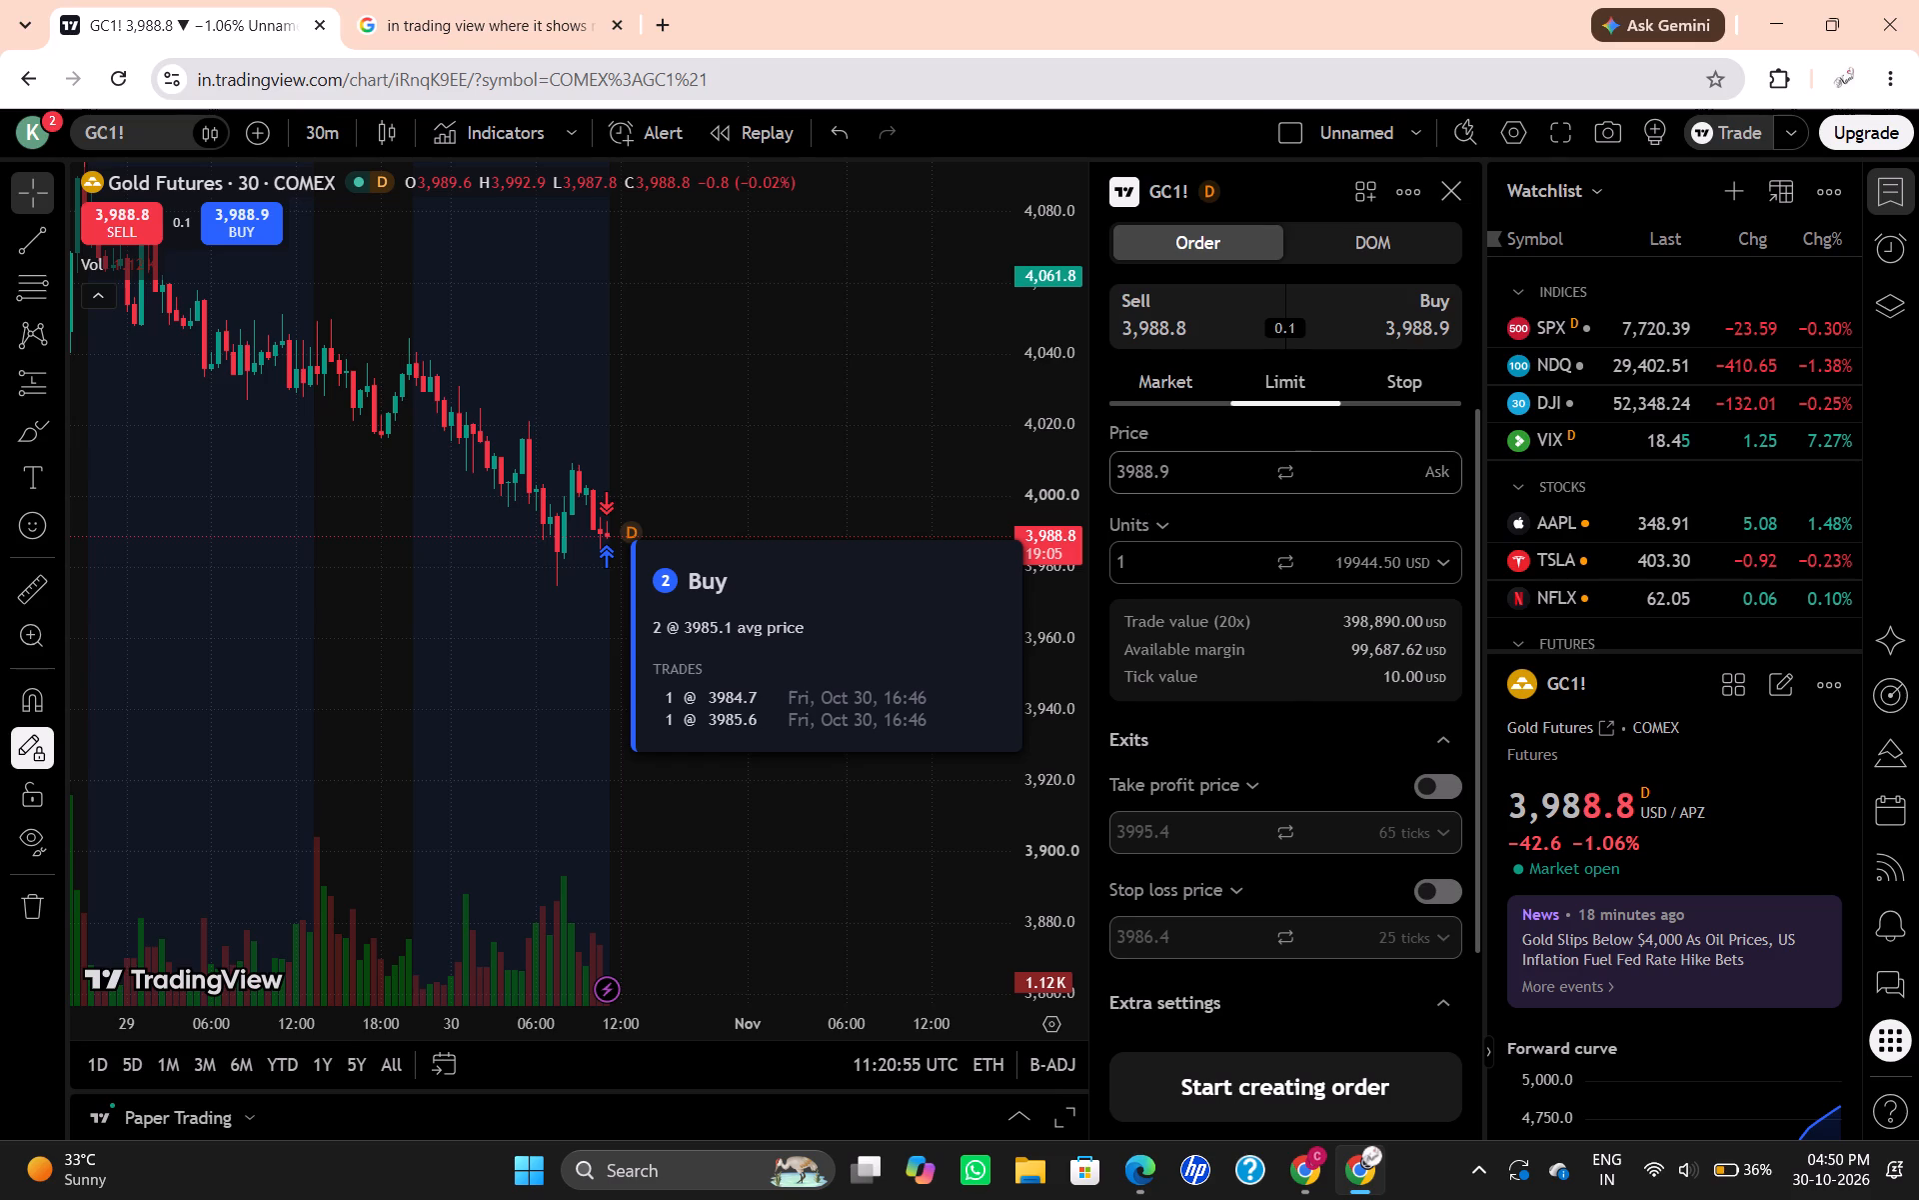
# Place a 1-unit GC1! limit buy order at 3985.2 with take profit at 3991.7 and stop loss at 3982.7.
pyautogui.scroll(3, 1290, 449)
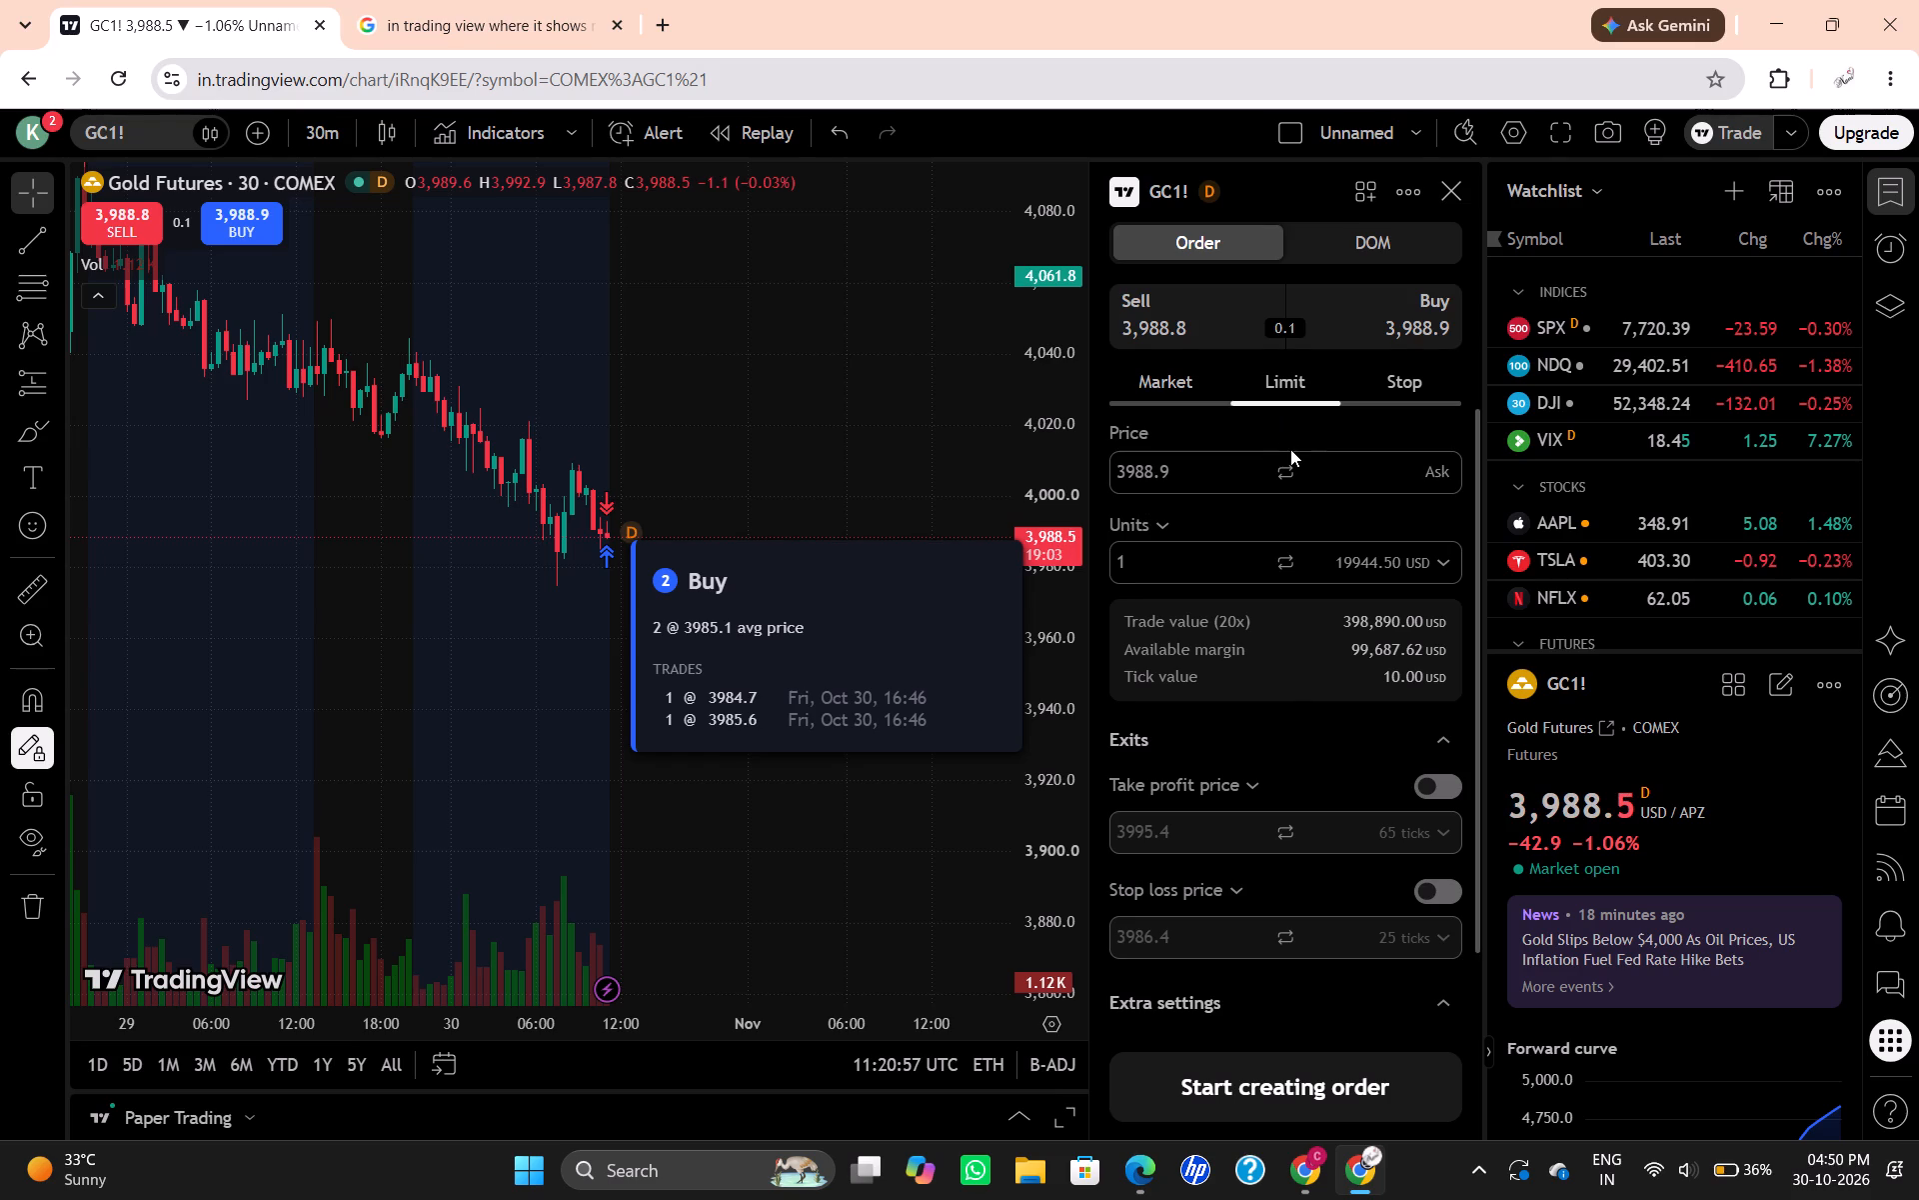
pyautogui.click(1380, 314)
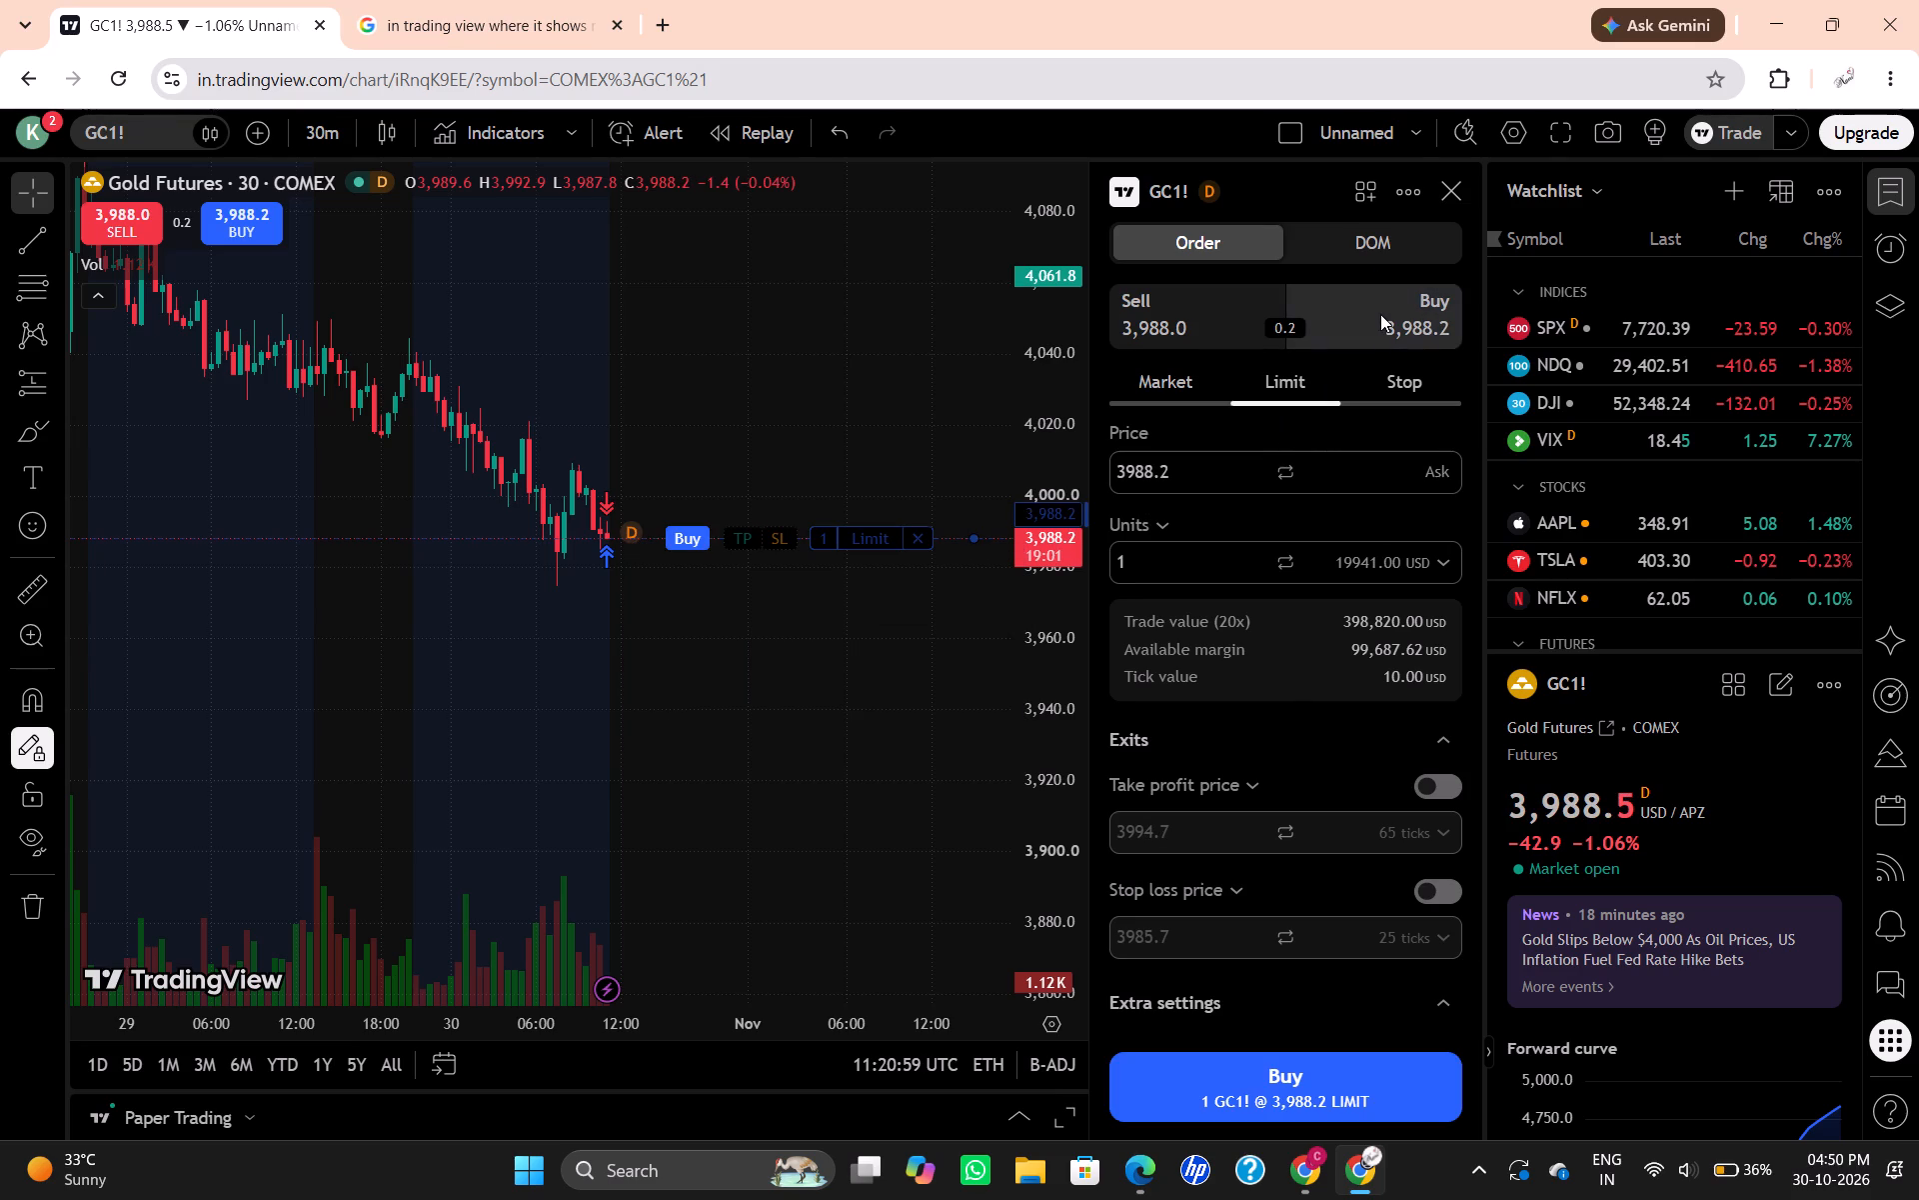
pyautogui.click(1156, 470)
pyautogui.press('Left')
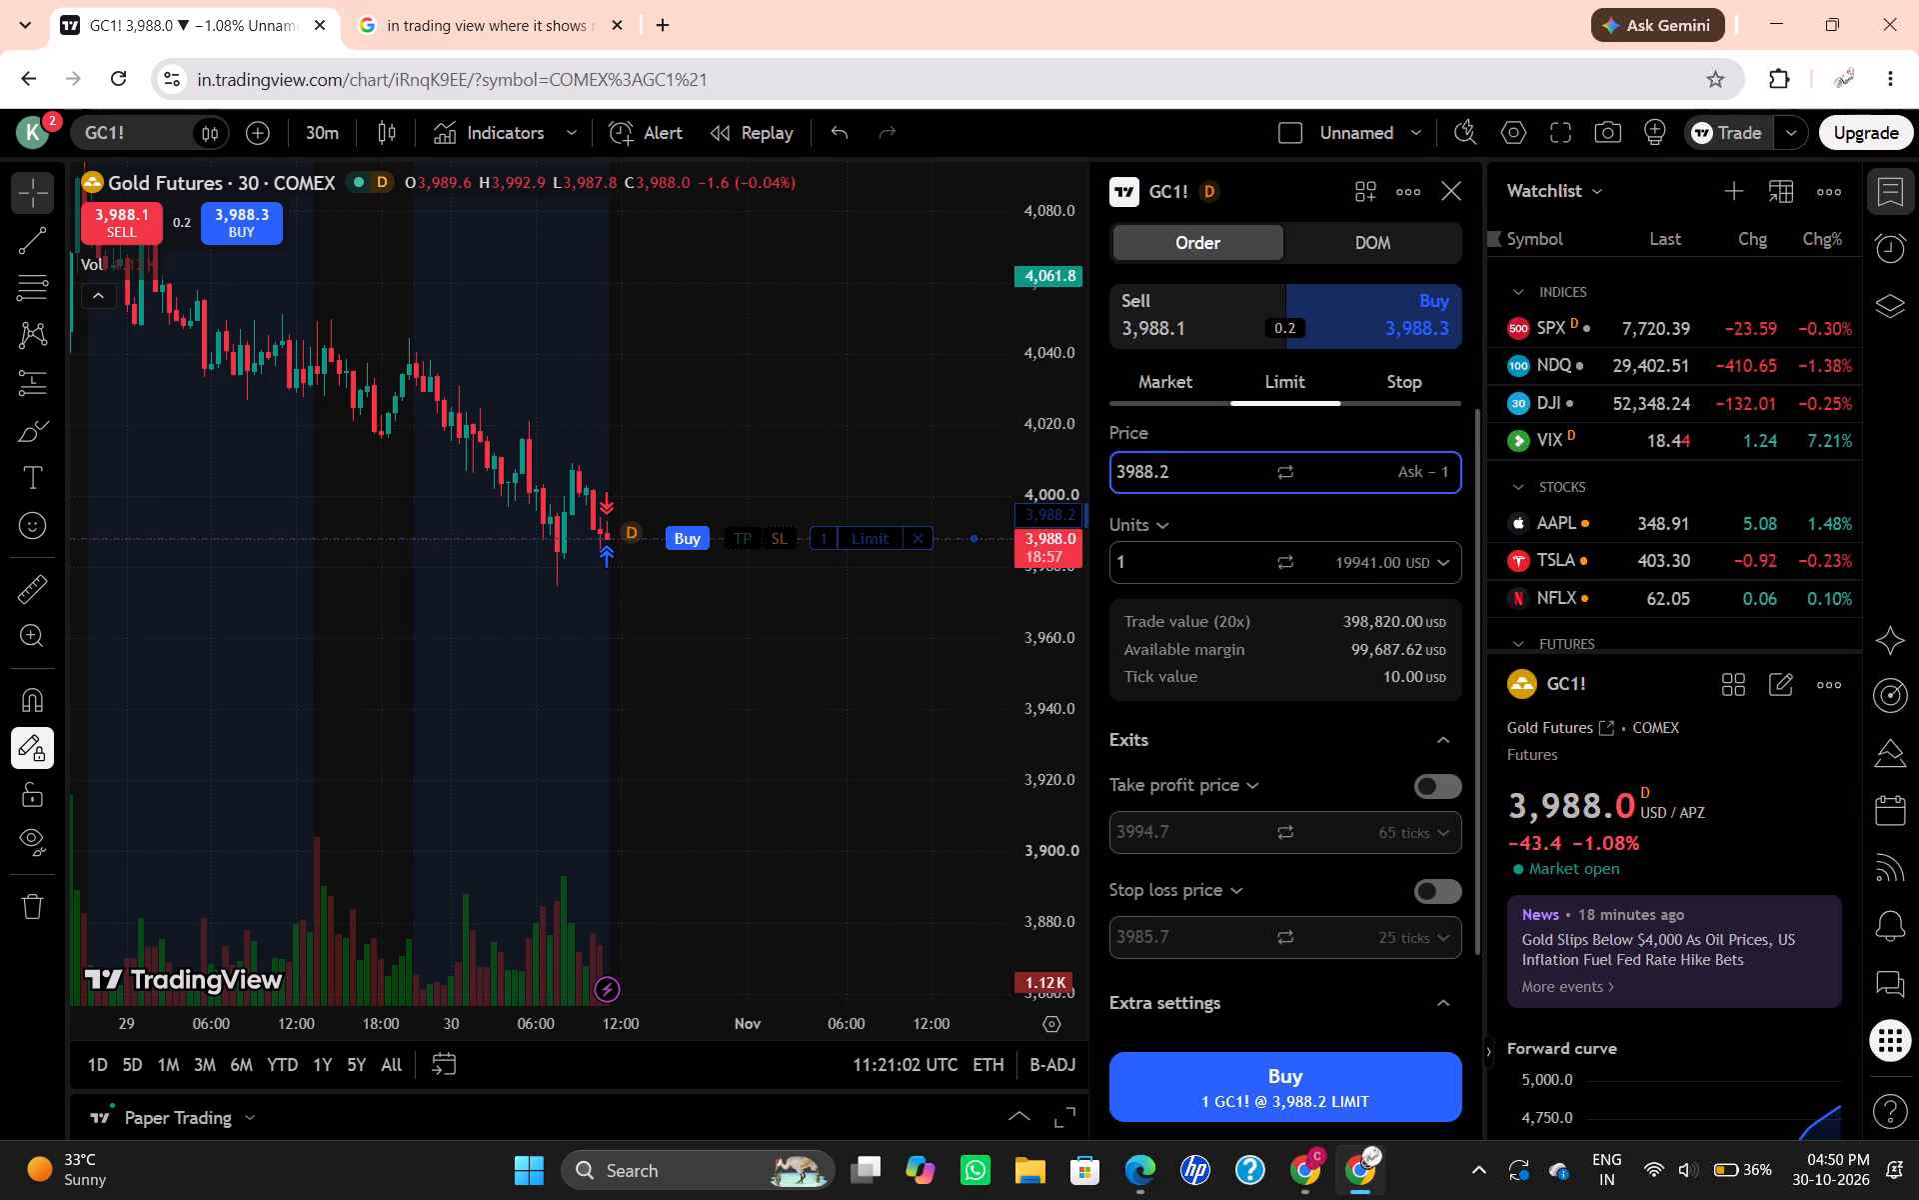
pyautogui.press('BackSpace')
pyautogui.press('5')
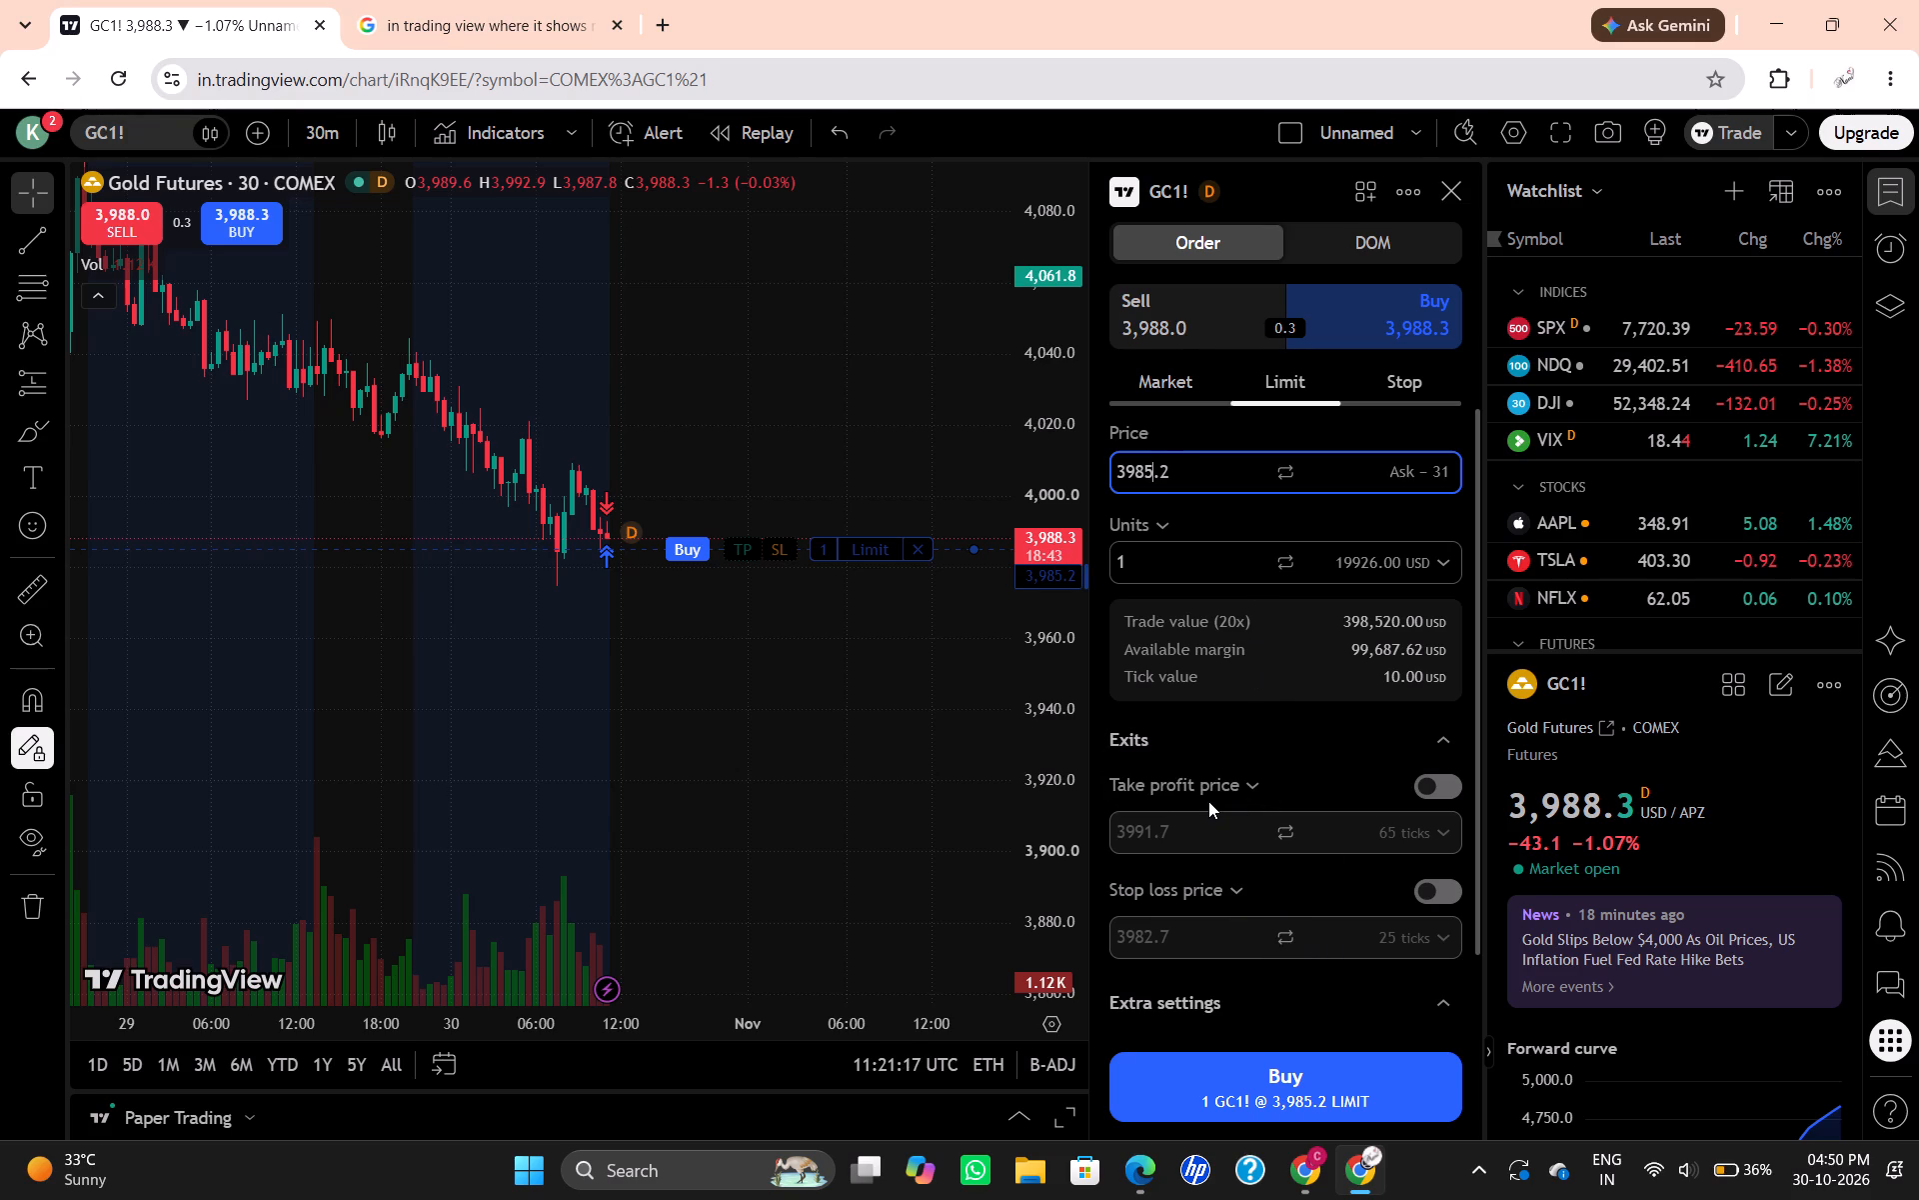
pyautogui.click(1421, 786)
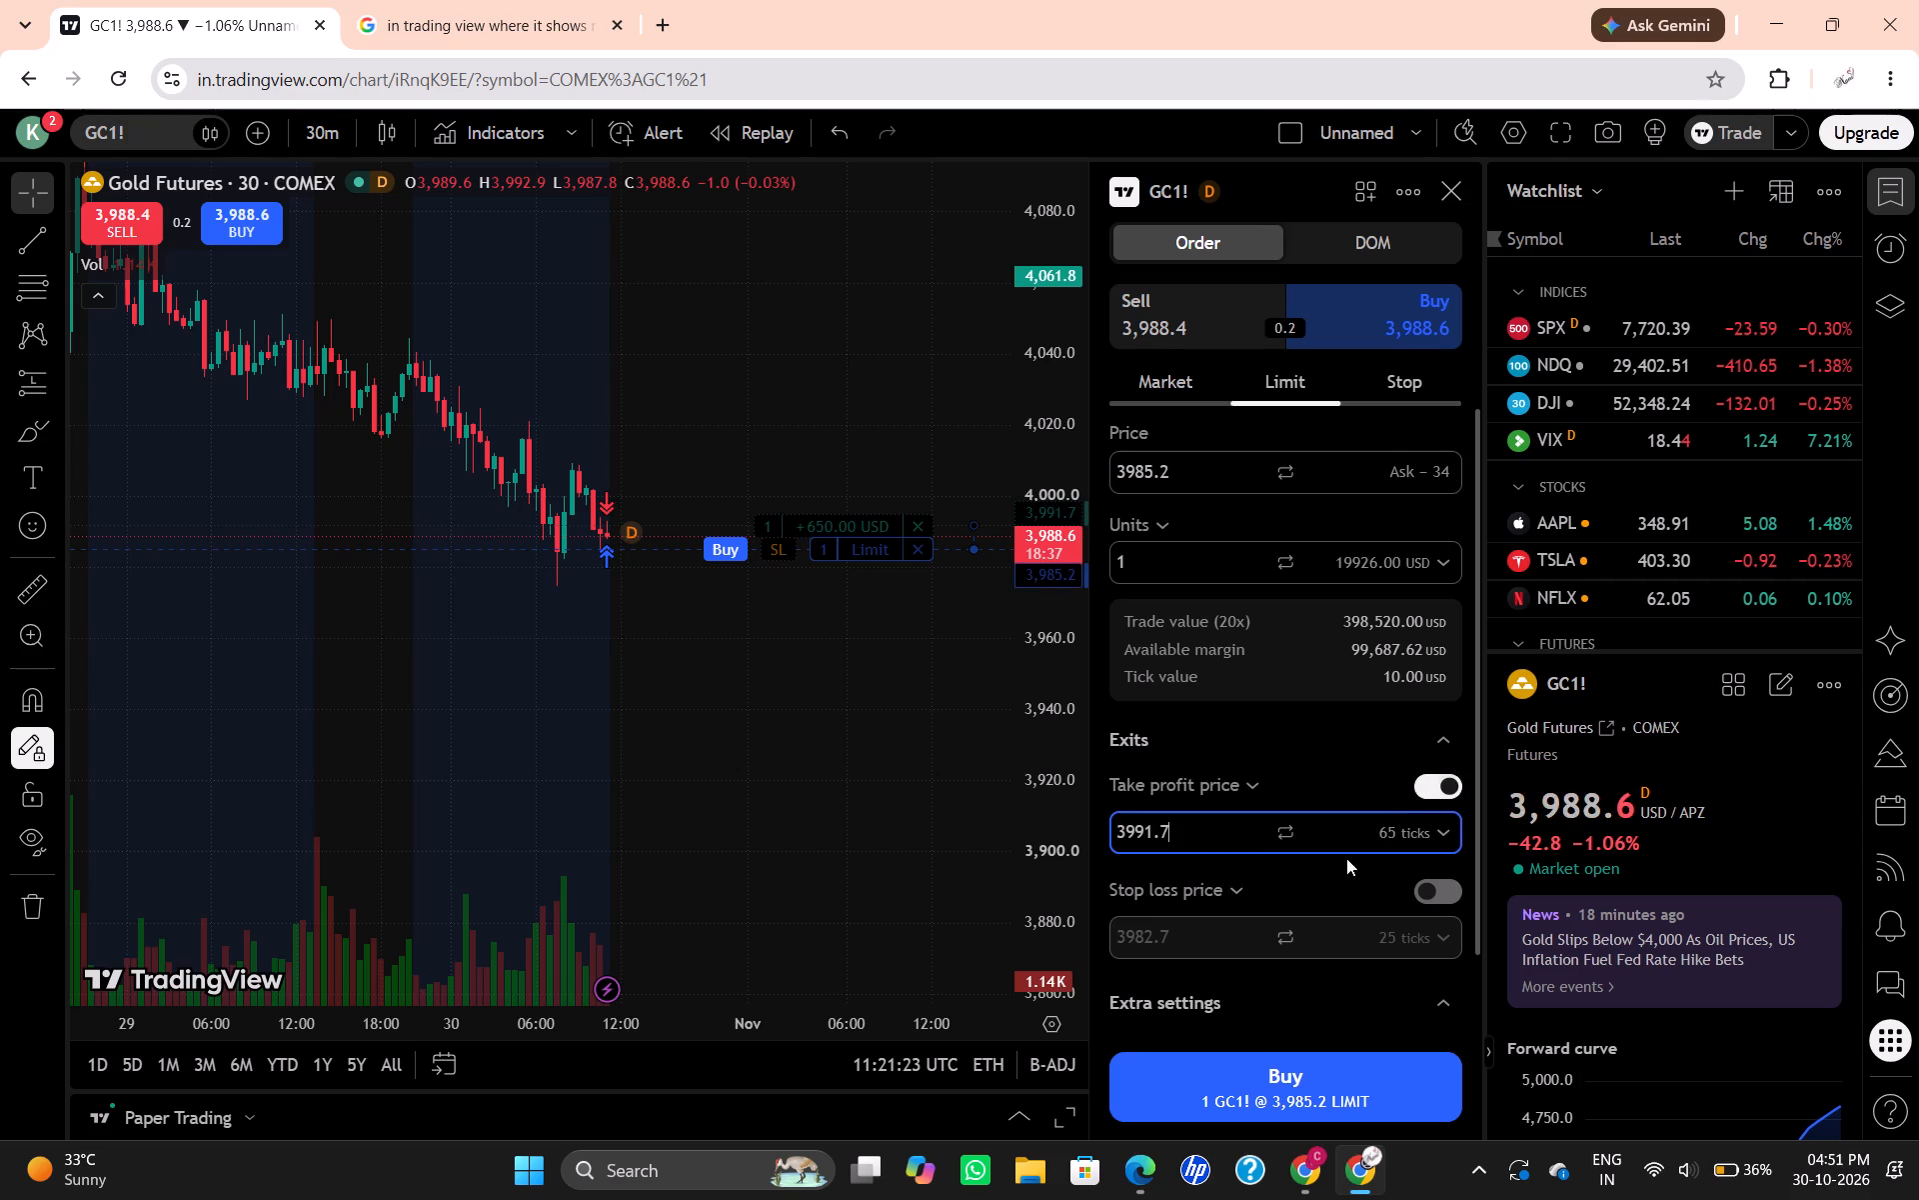
pyautogui.click(1423, 893)
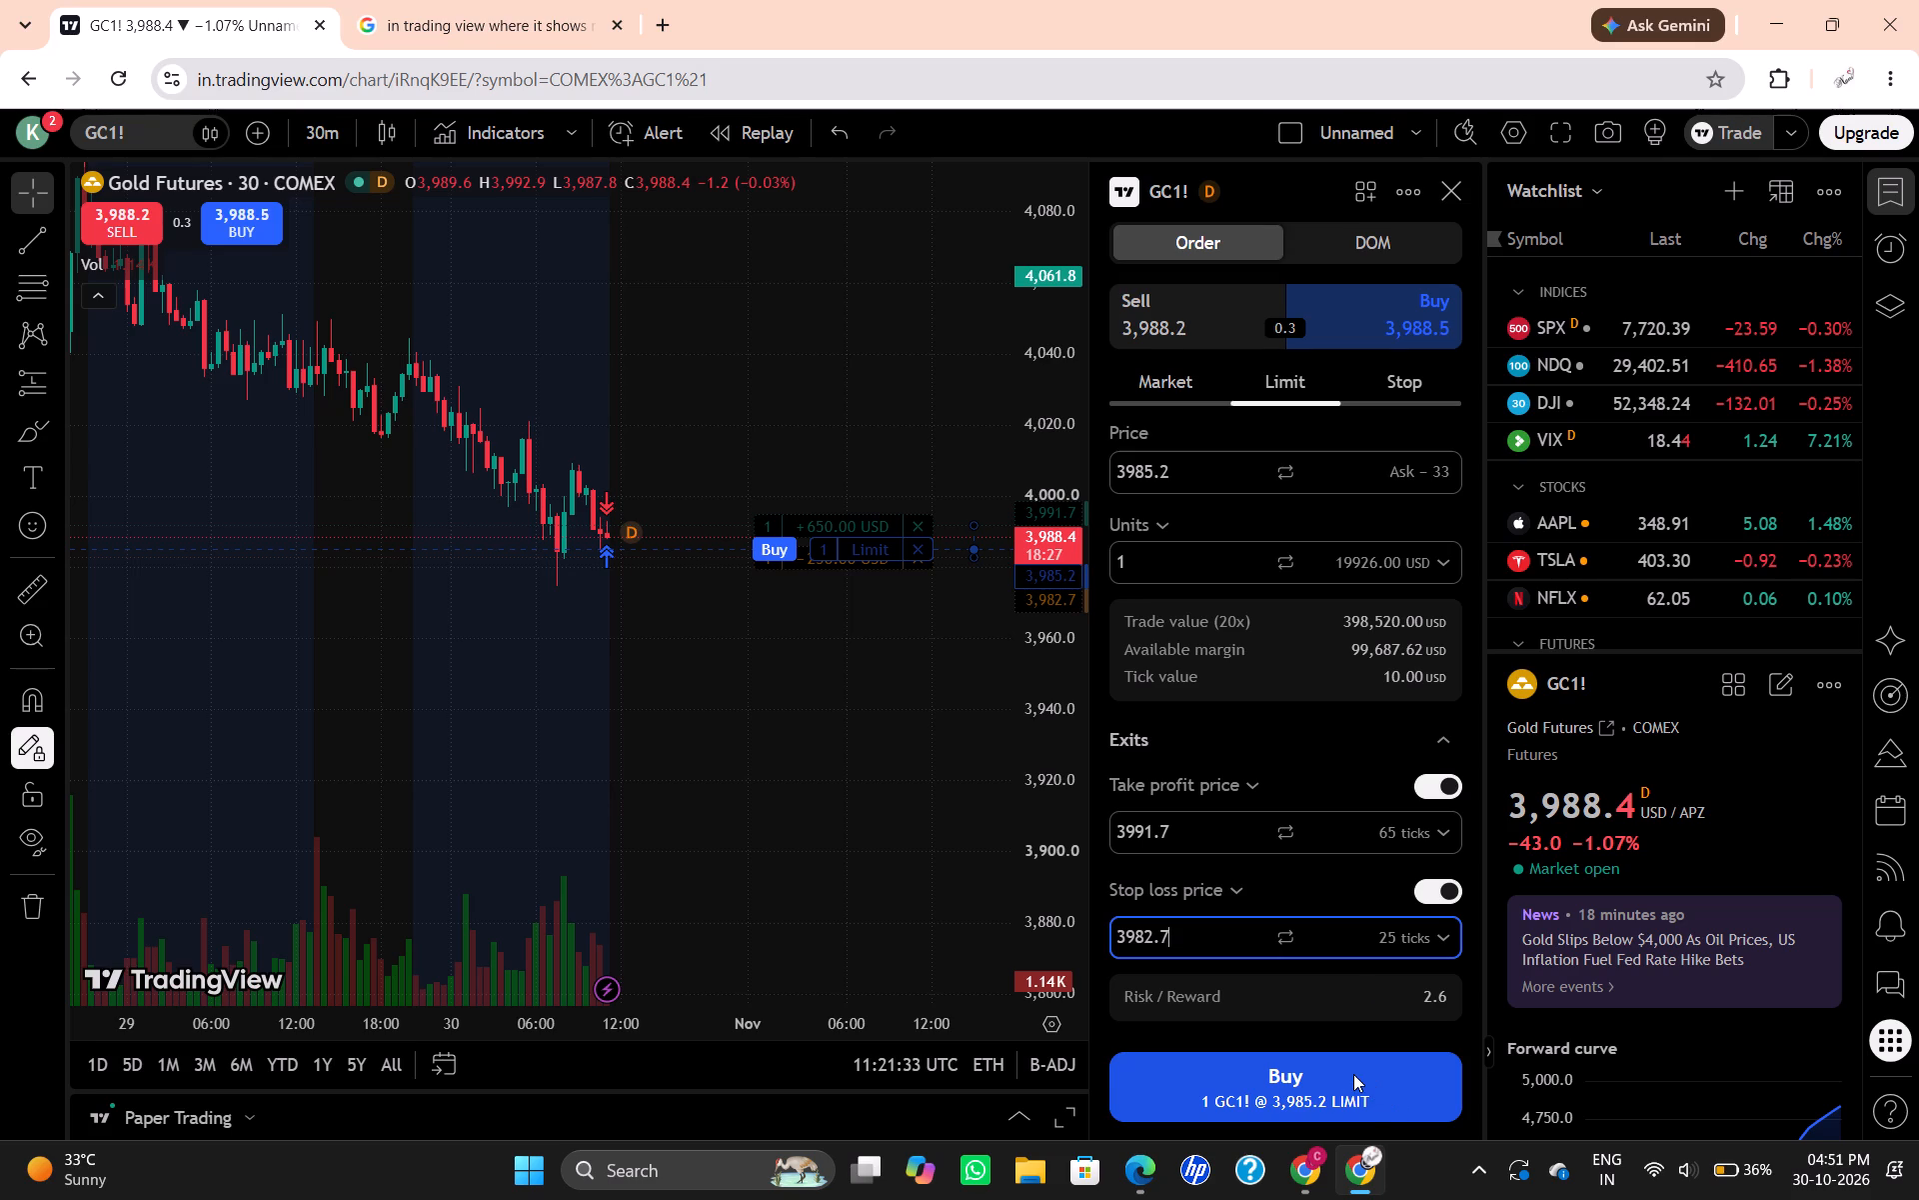
pyautogui.click(1353, 1074)
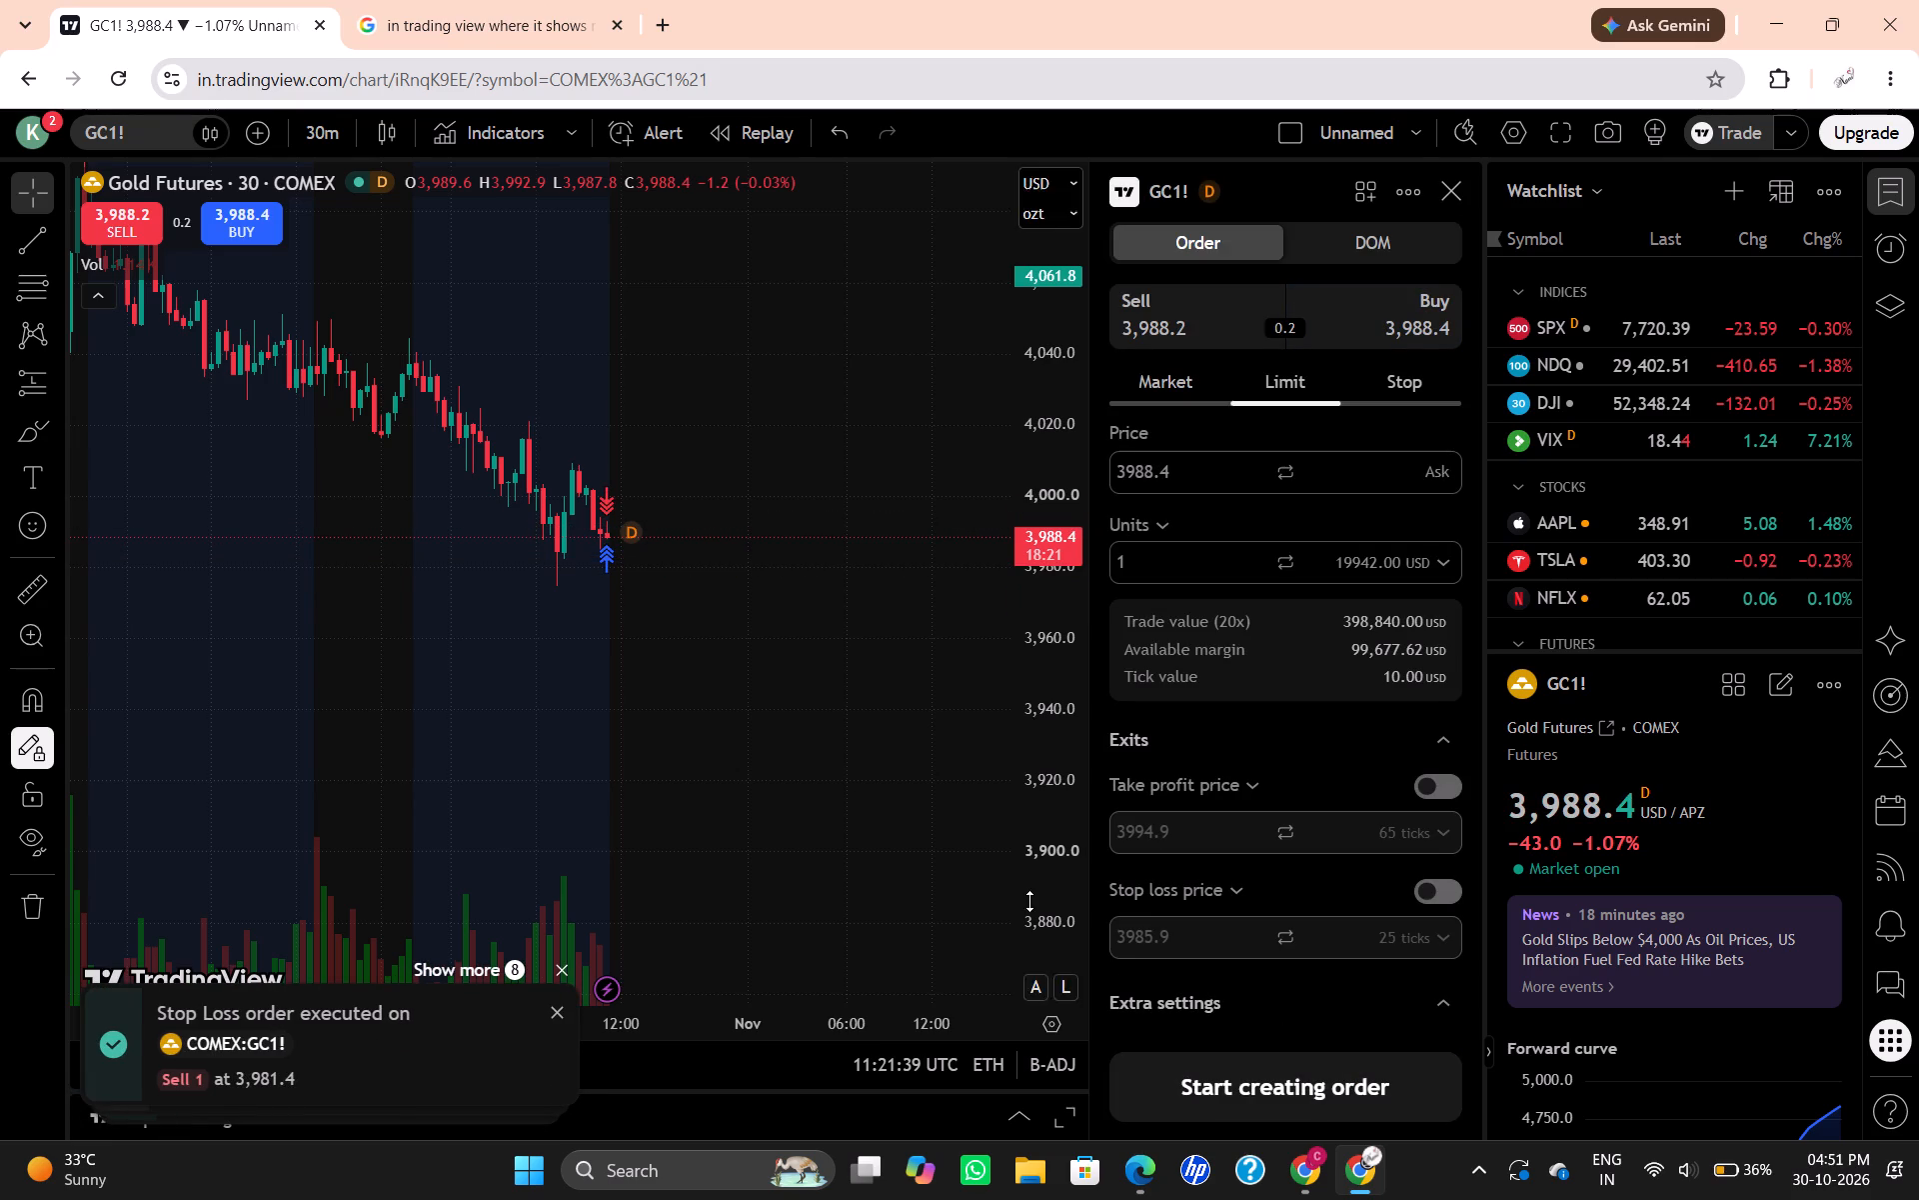
# Examine the buy and sell execution markers on the latest candle for each trade's units, price and time.
pyautogui.click(611, 557)
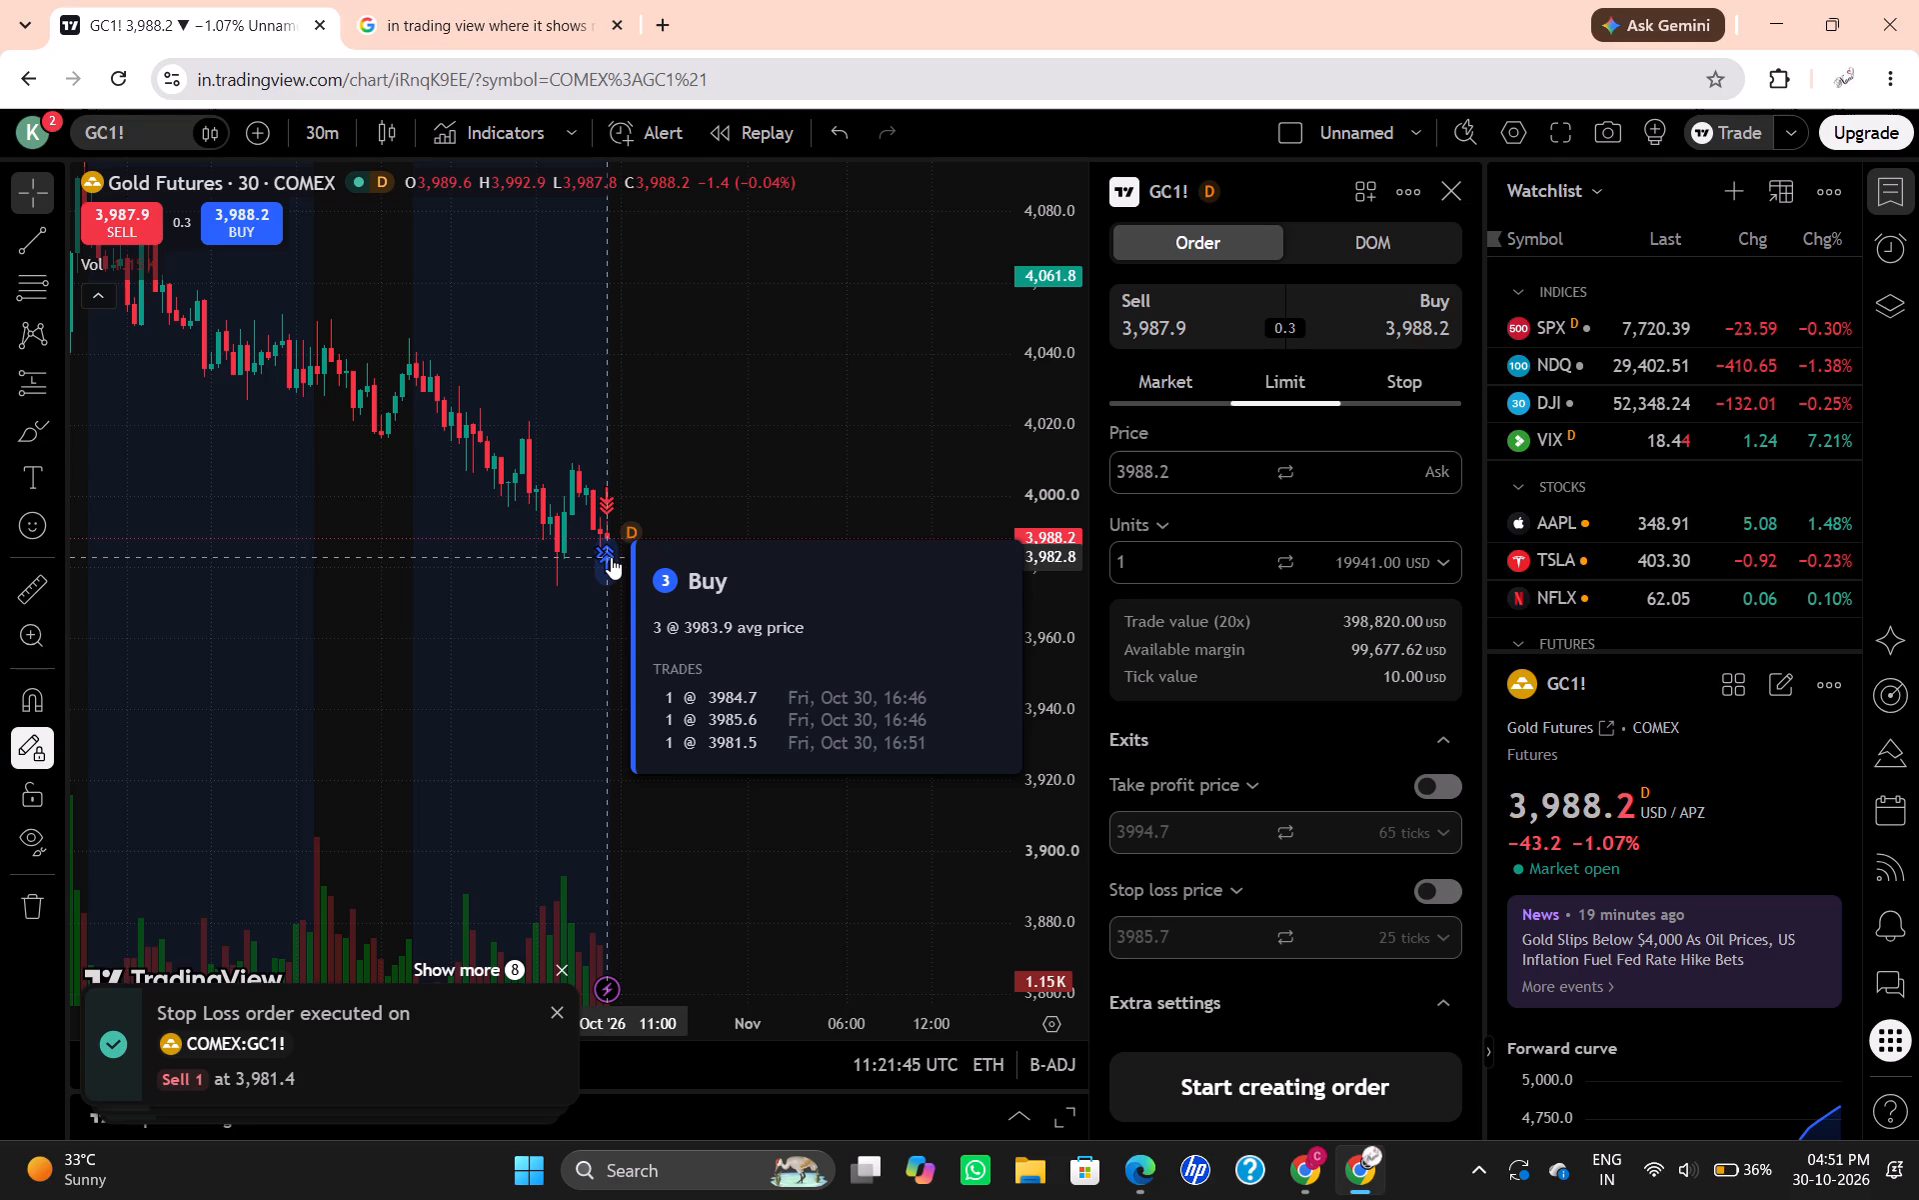
pyautogui.click(602, 507)
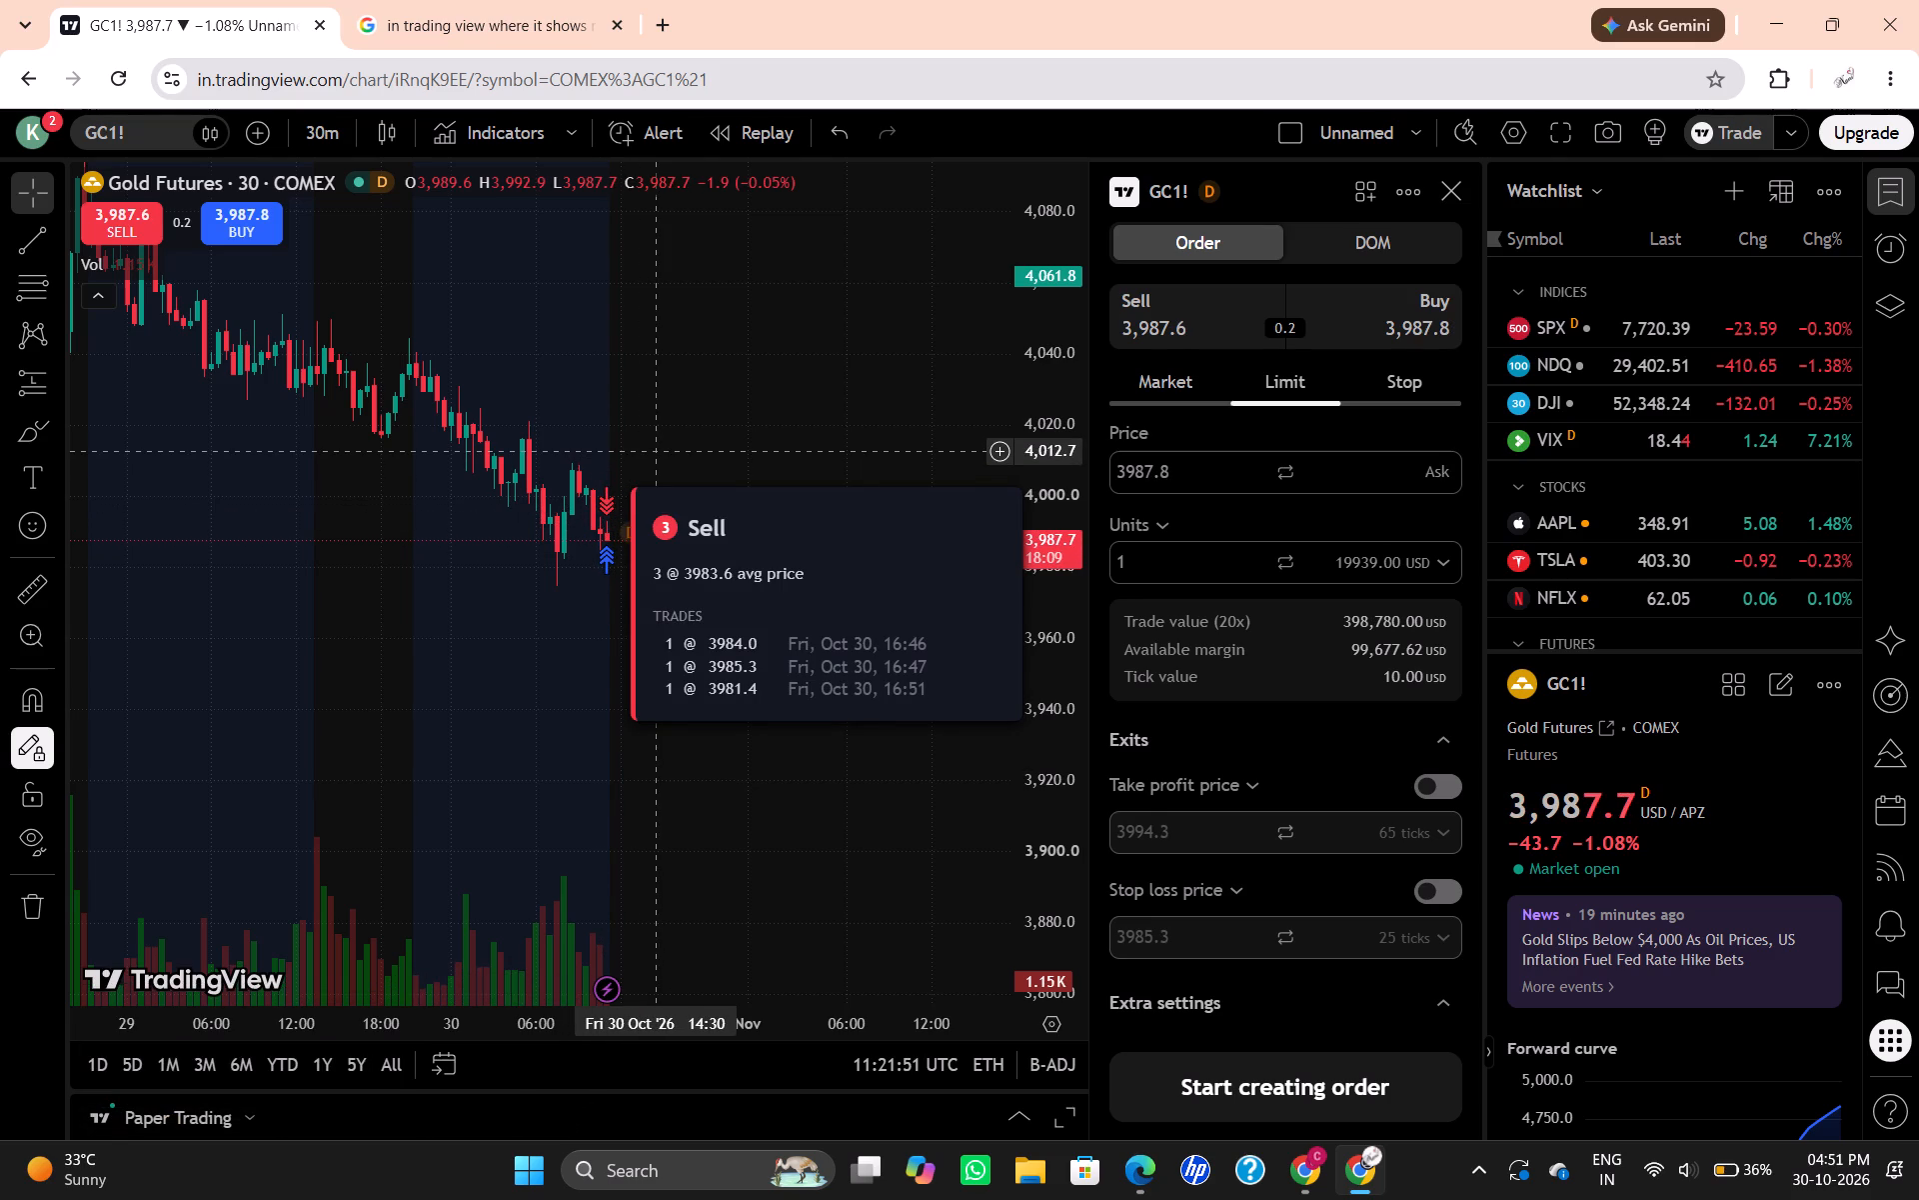
pyautogui.click(772, 386)
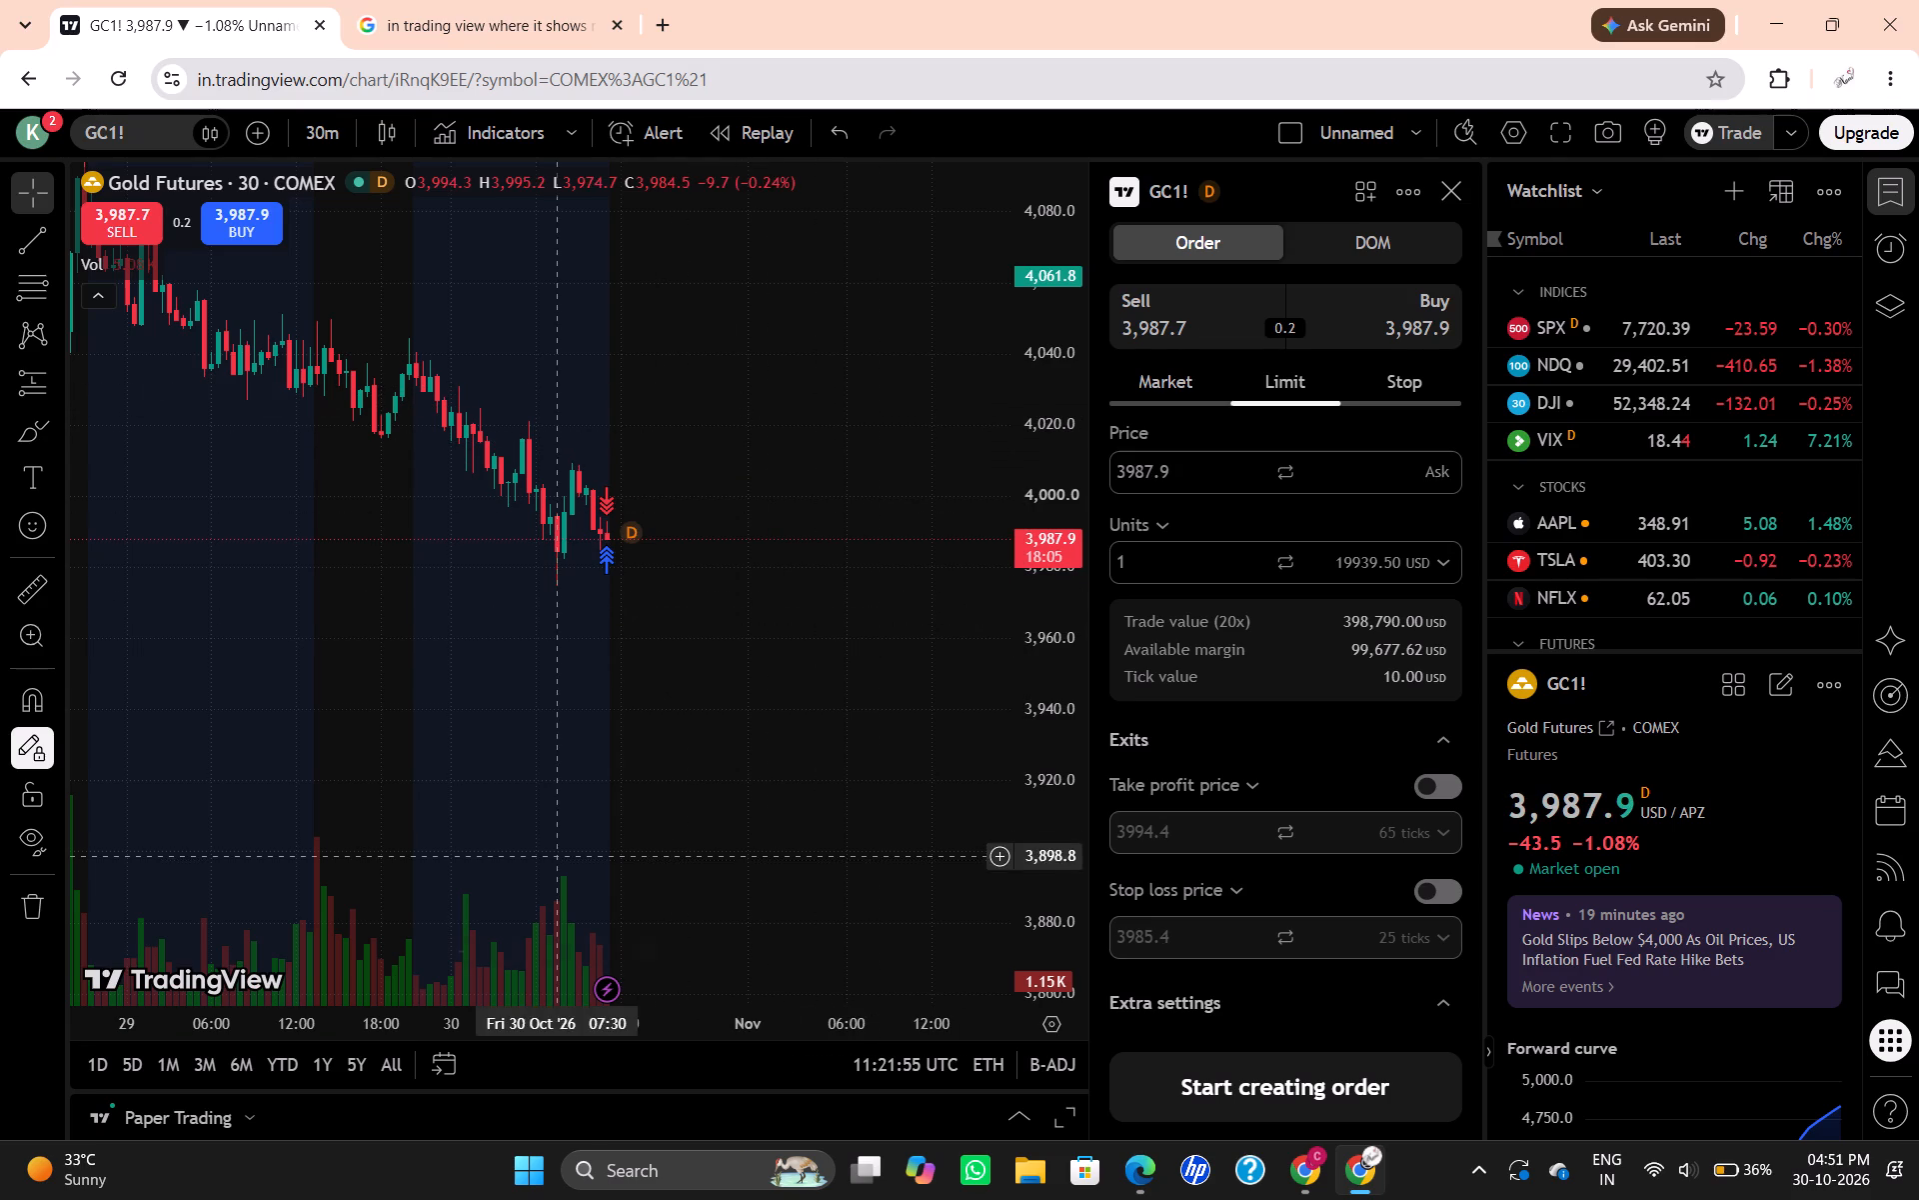
# Review all orders in the Paper Trading account, checking each one's side, type, quantity, limit price and stop price.
pyautogui.click(1017, 1127)
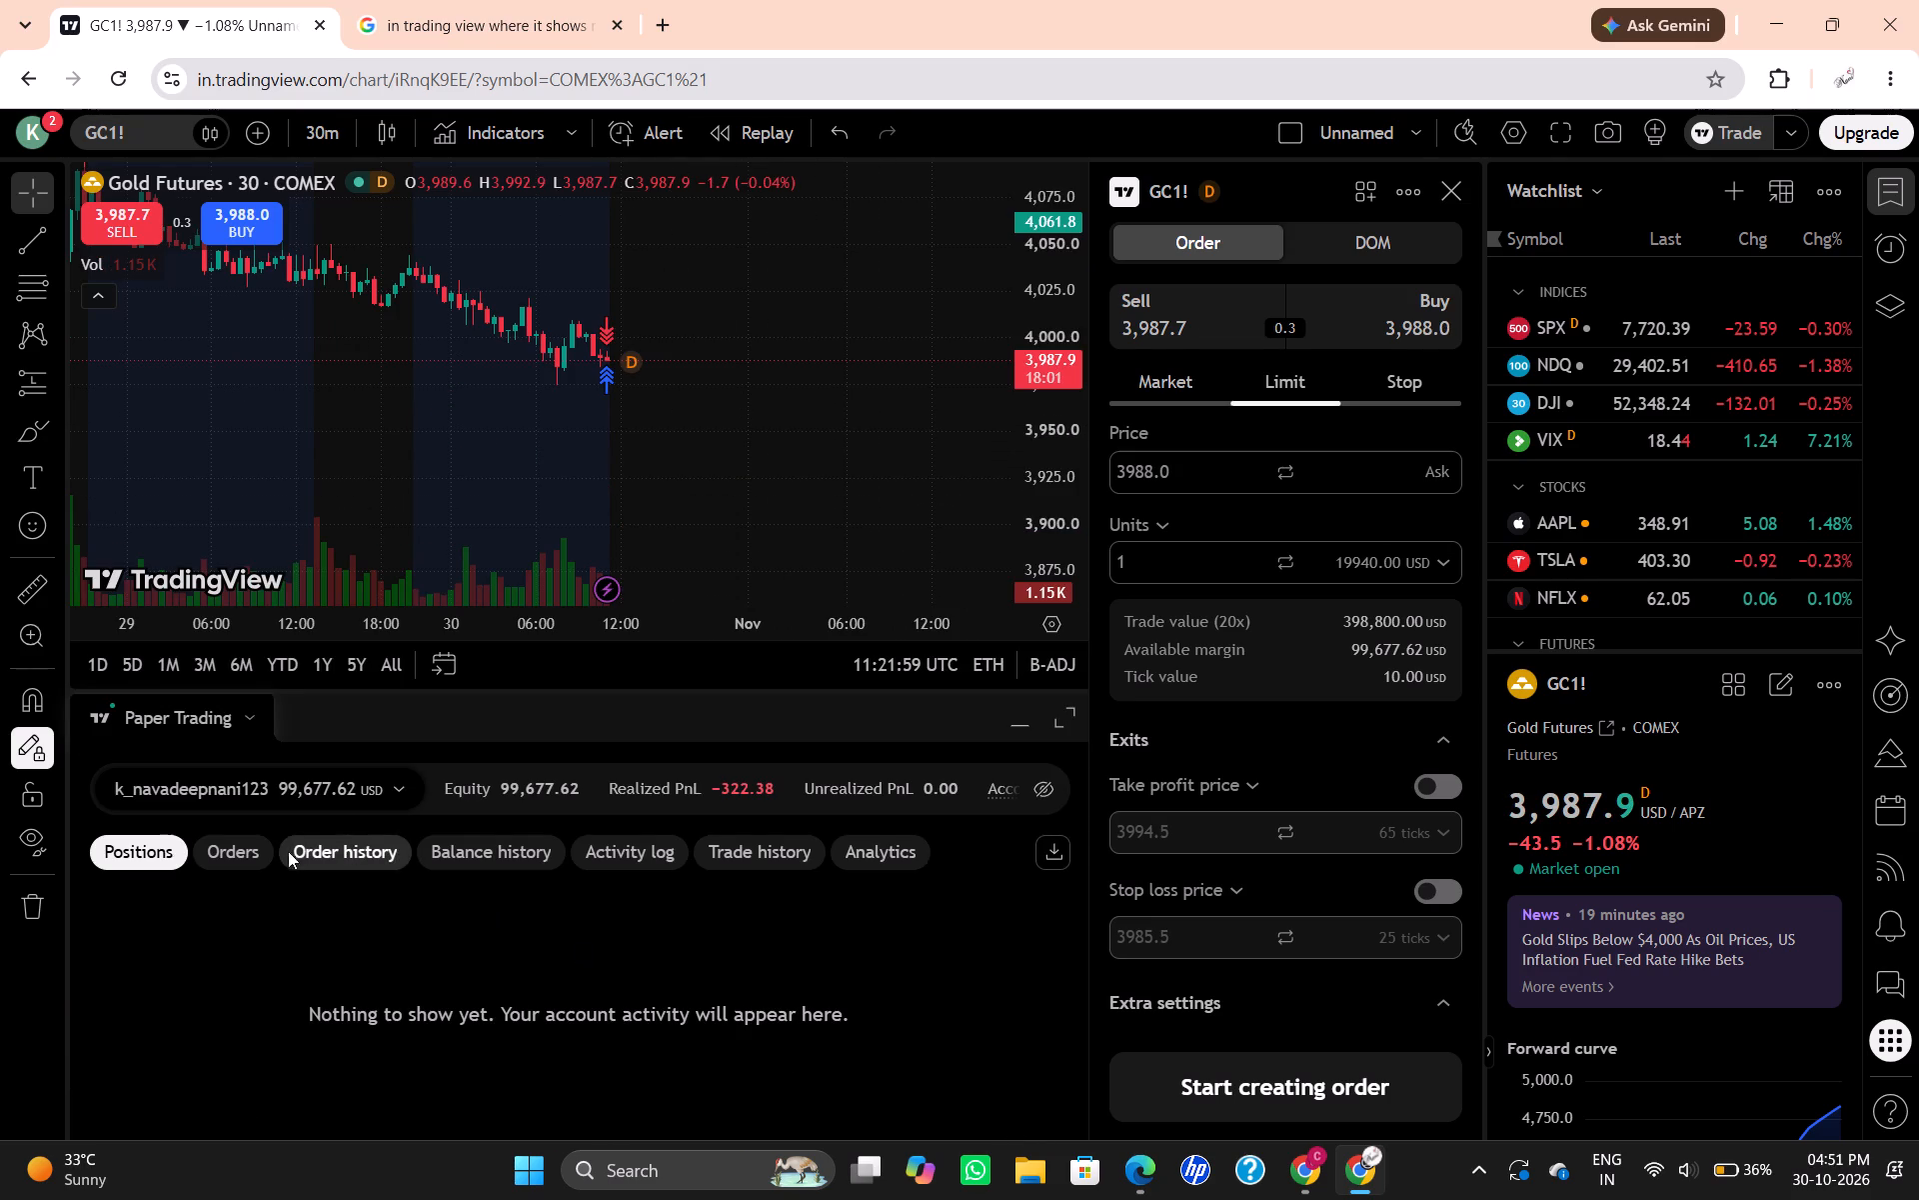
pyautogui.click(242, 846)
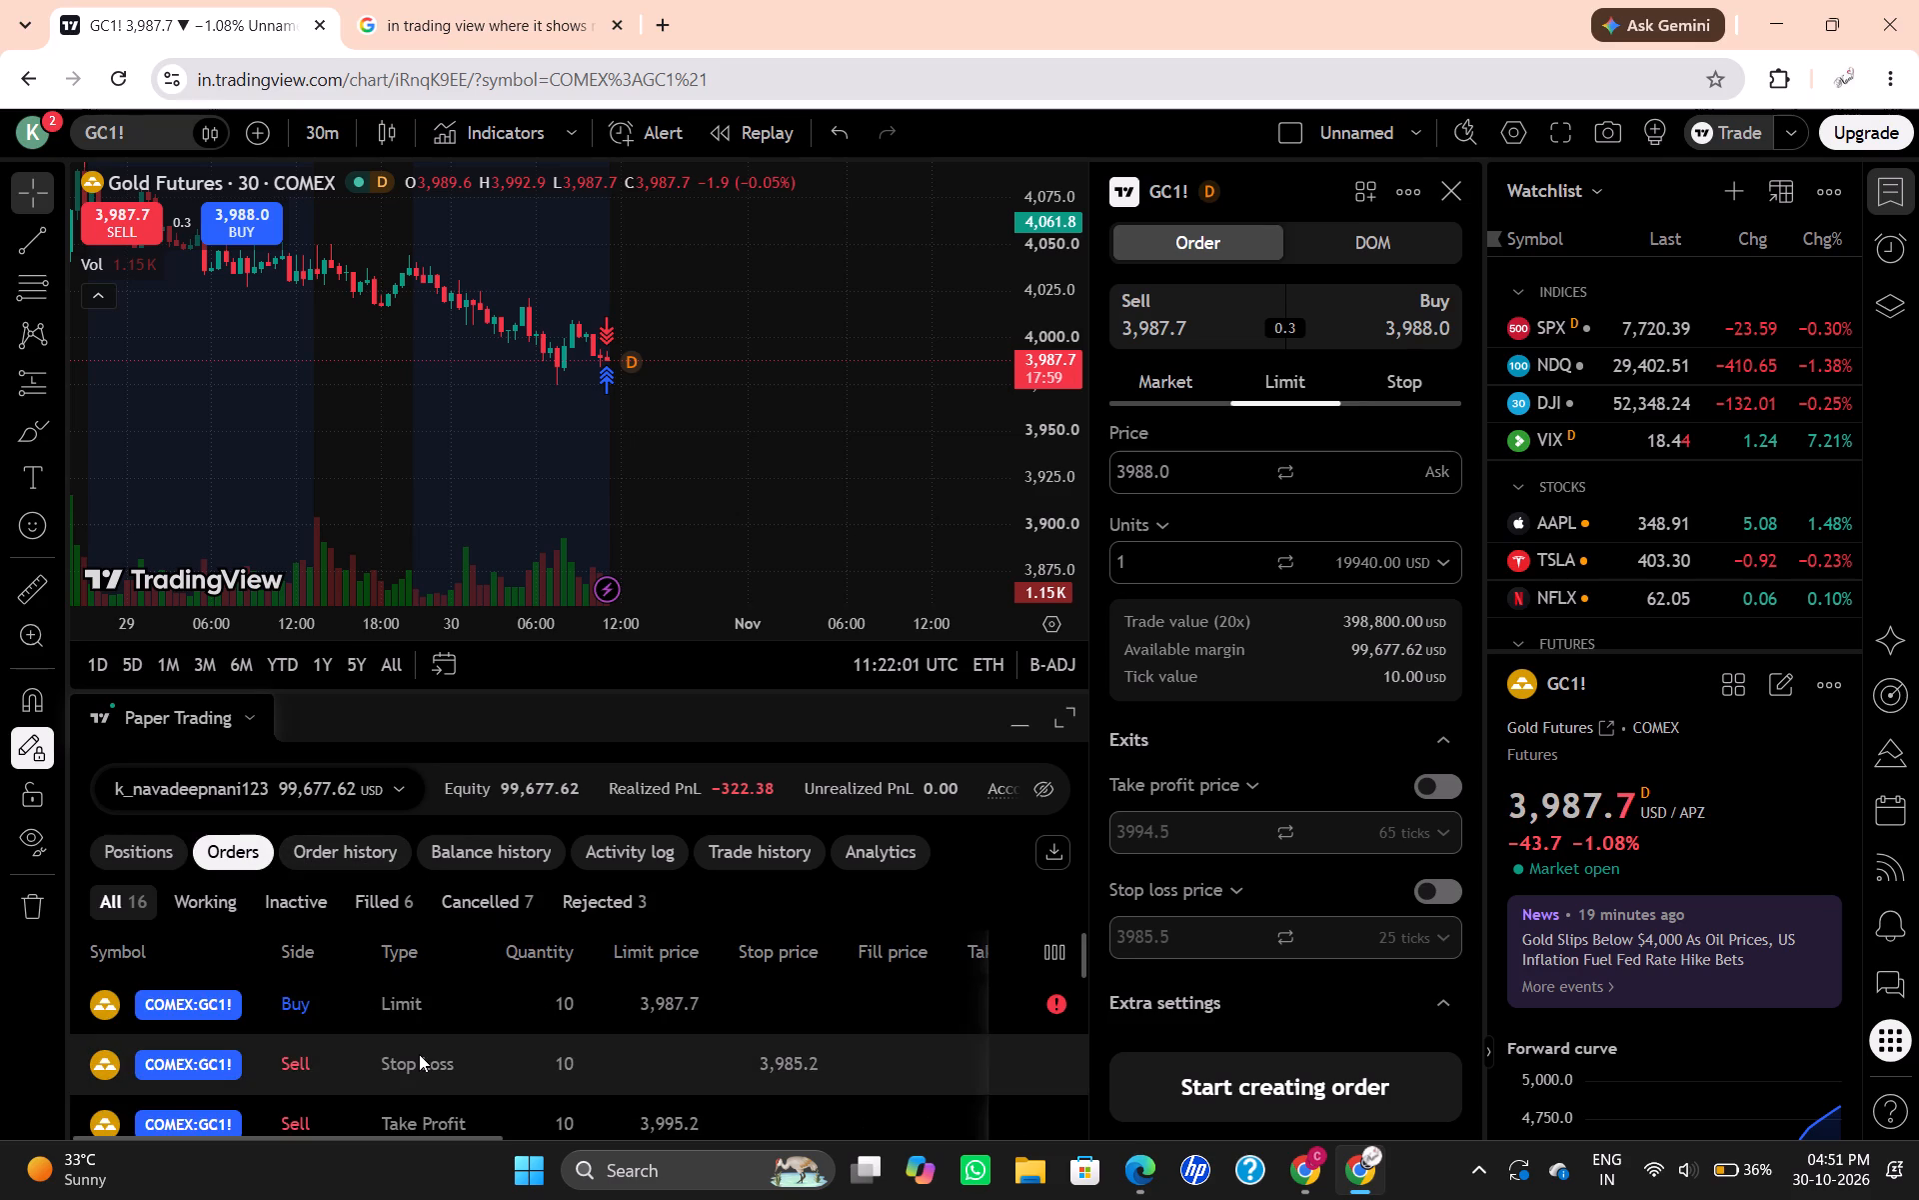
pyautogui.scroll(-3, 419, 1054)
pyautogui.scroll(1, 419, 1054)
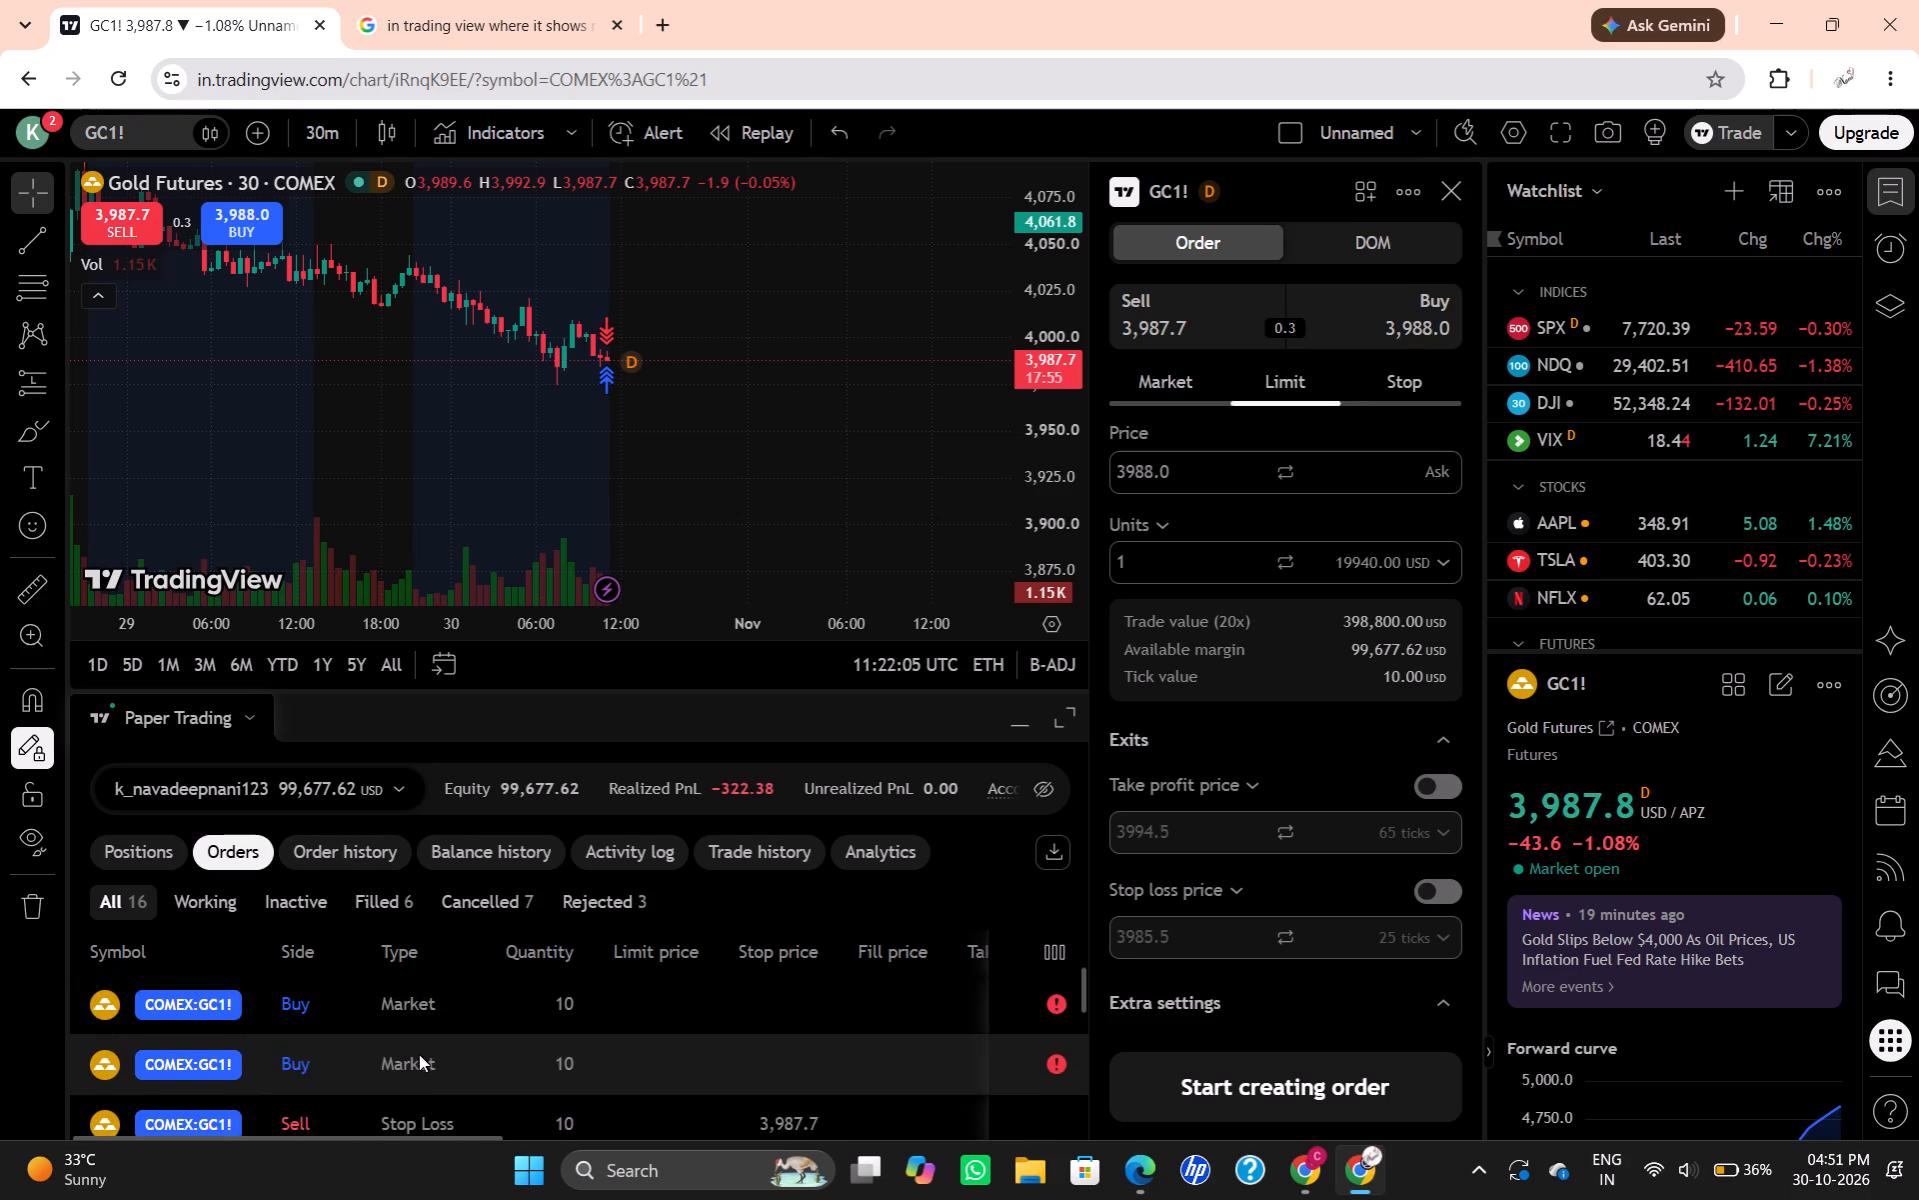
pyautogui.scroll(2, 419, 1054)
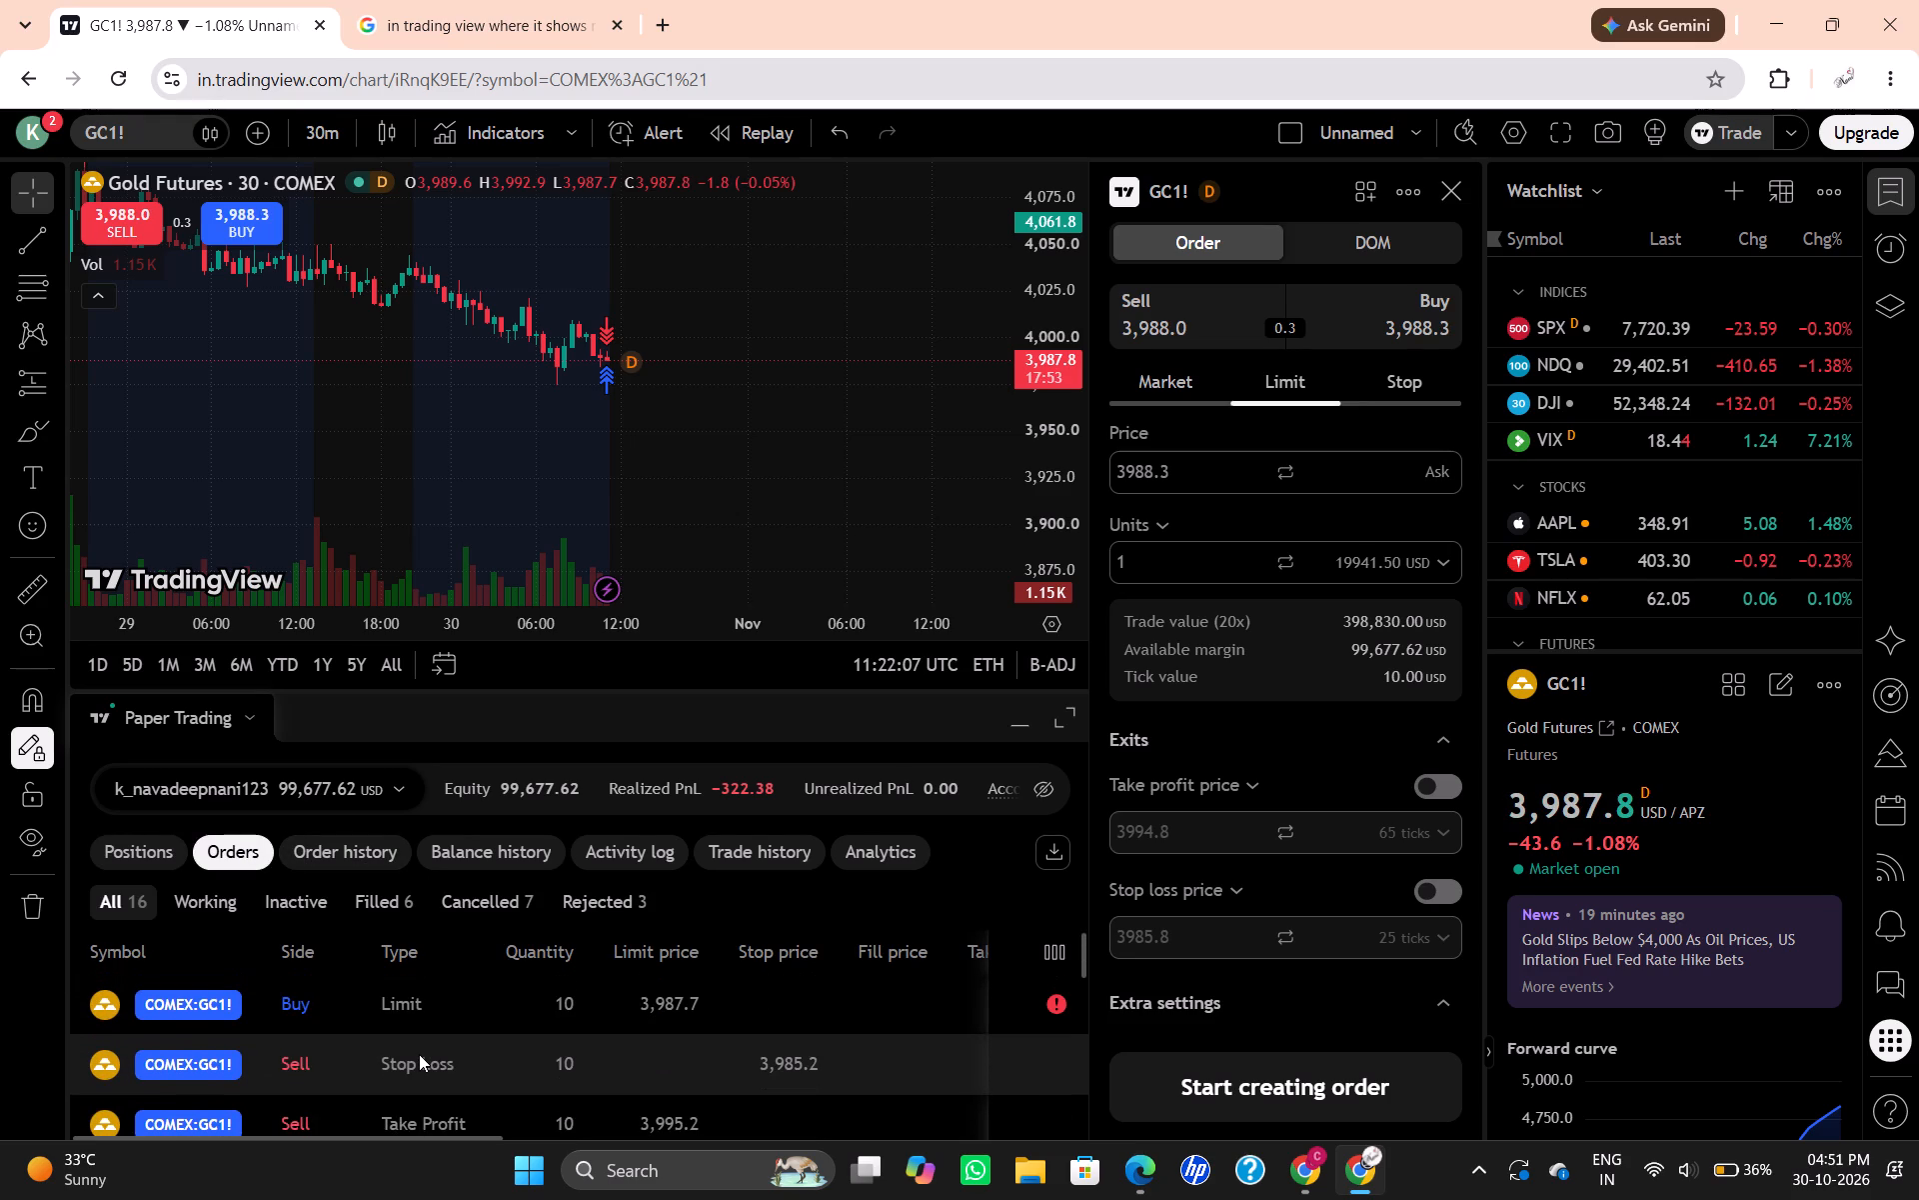
pyautogui.scroll(-2, 419, 1054)
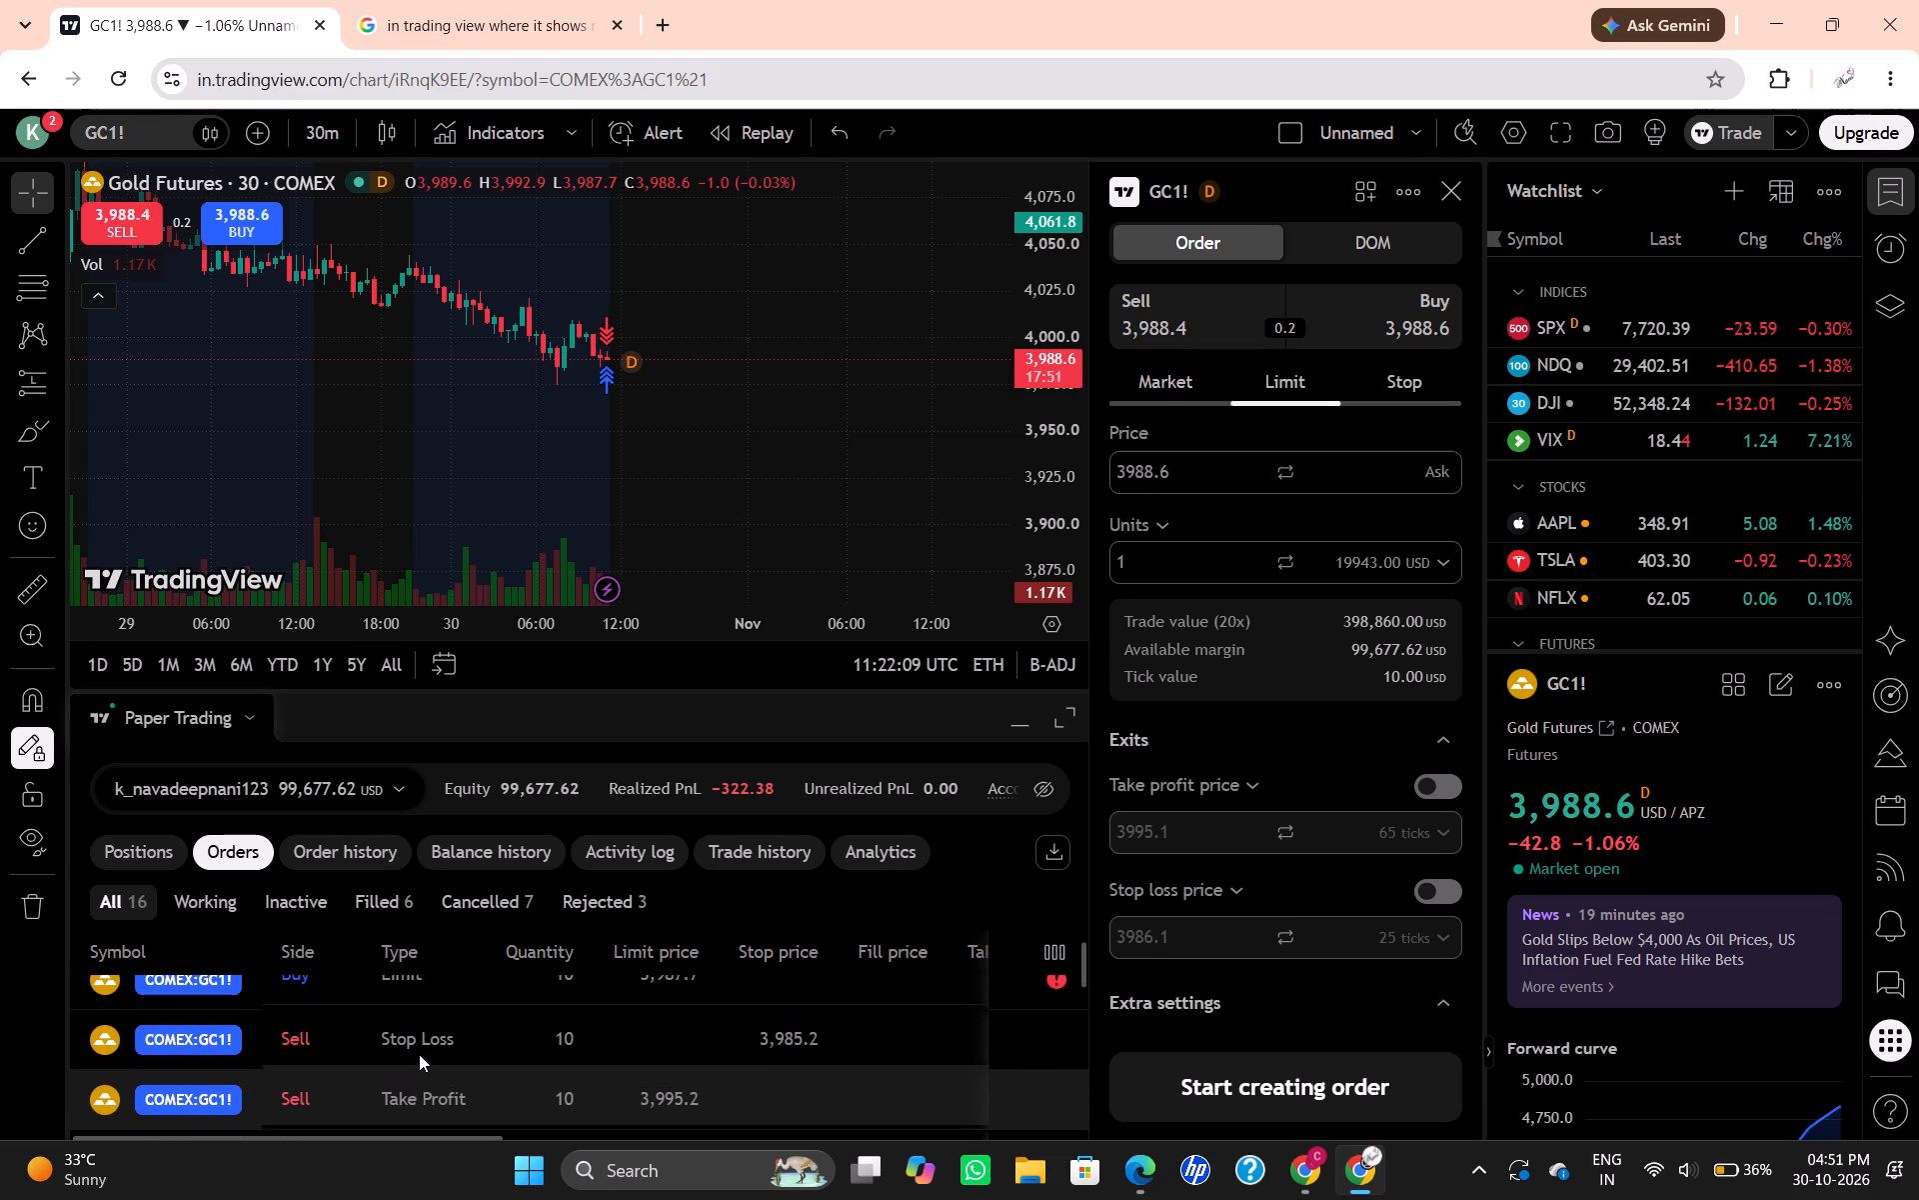
pyautogui.scroll(-3, 419, 1054)
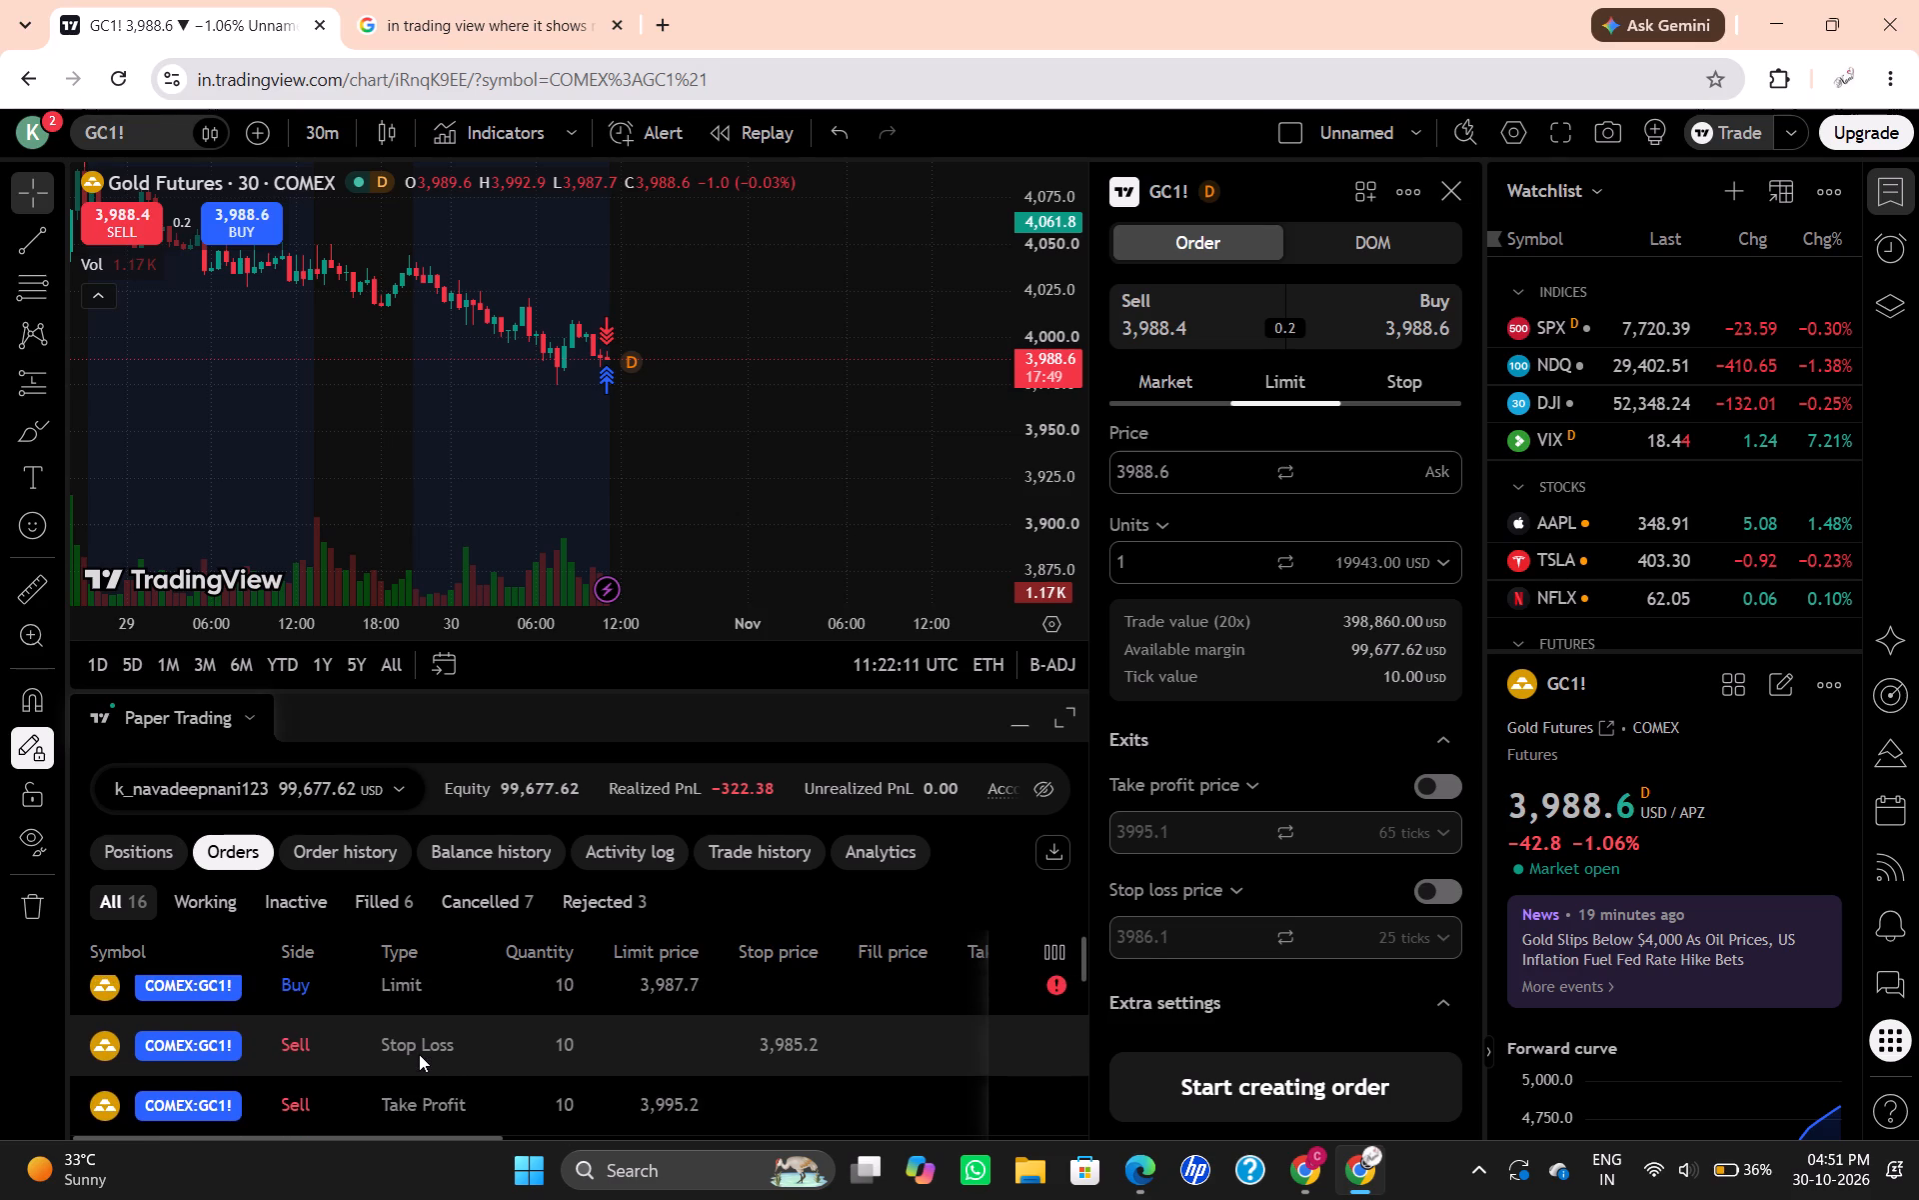
pyautogui.scroll(-2, 419, 1054)
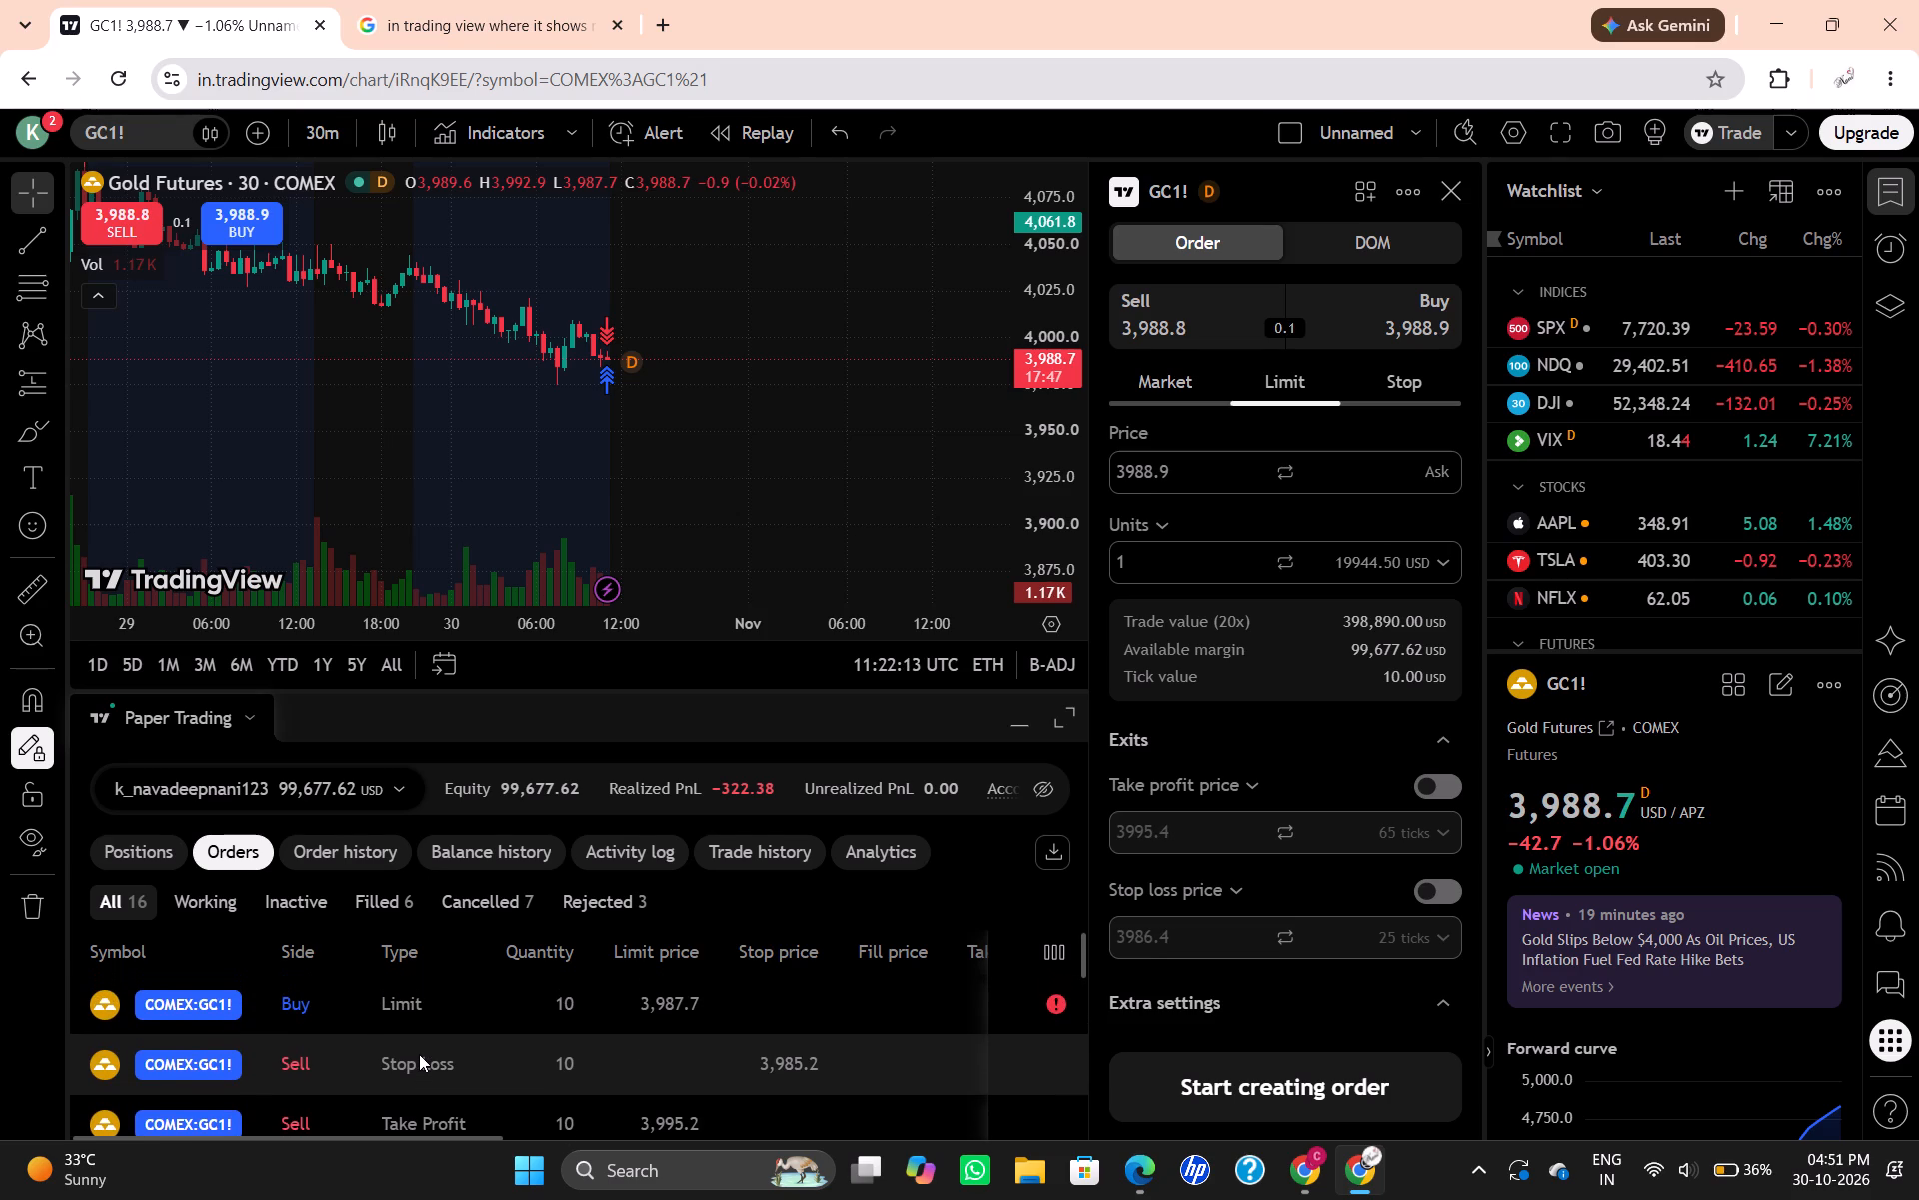
pyautogui.scroll(-1, 419, 1054)
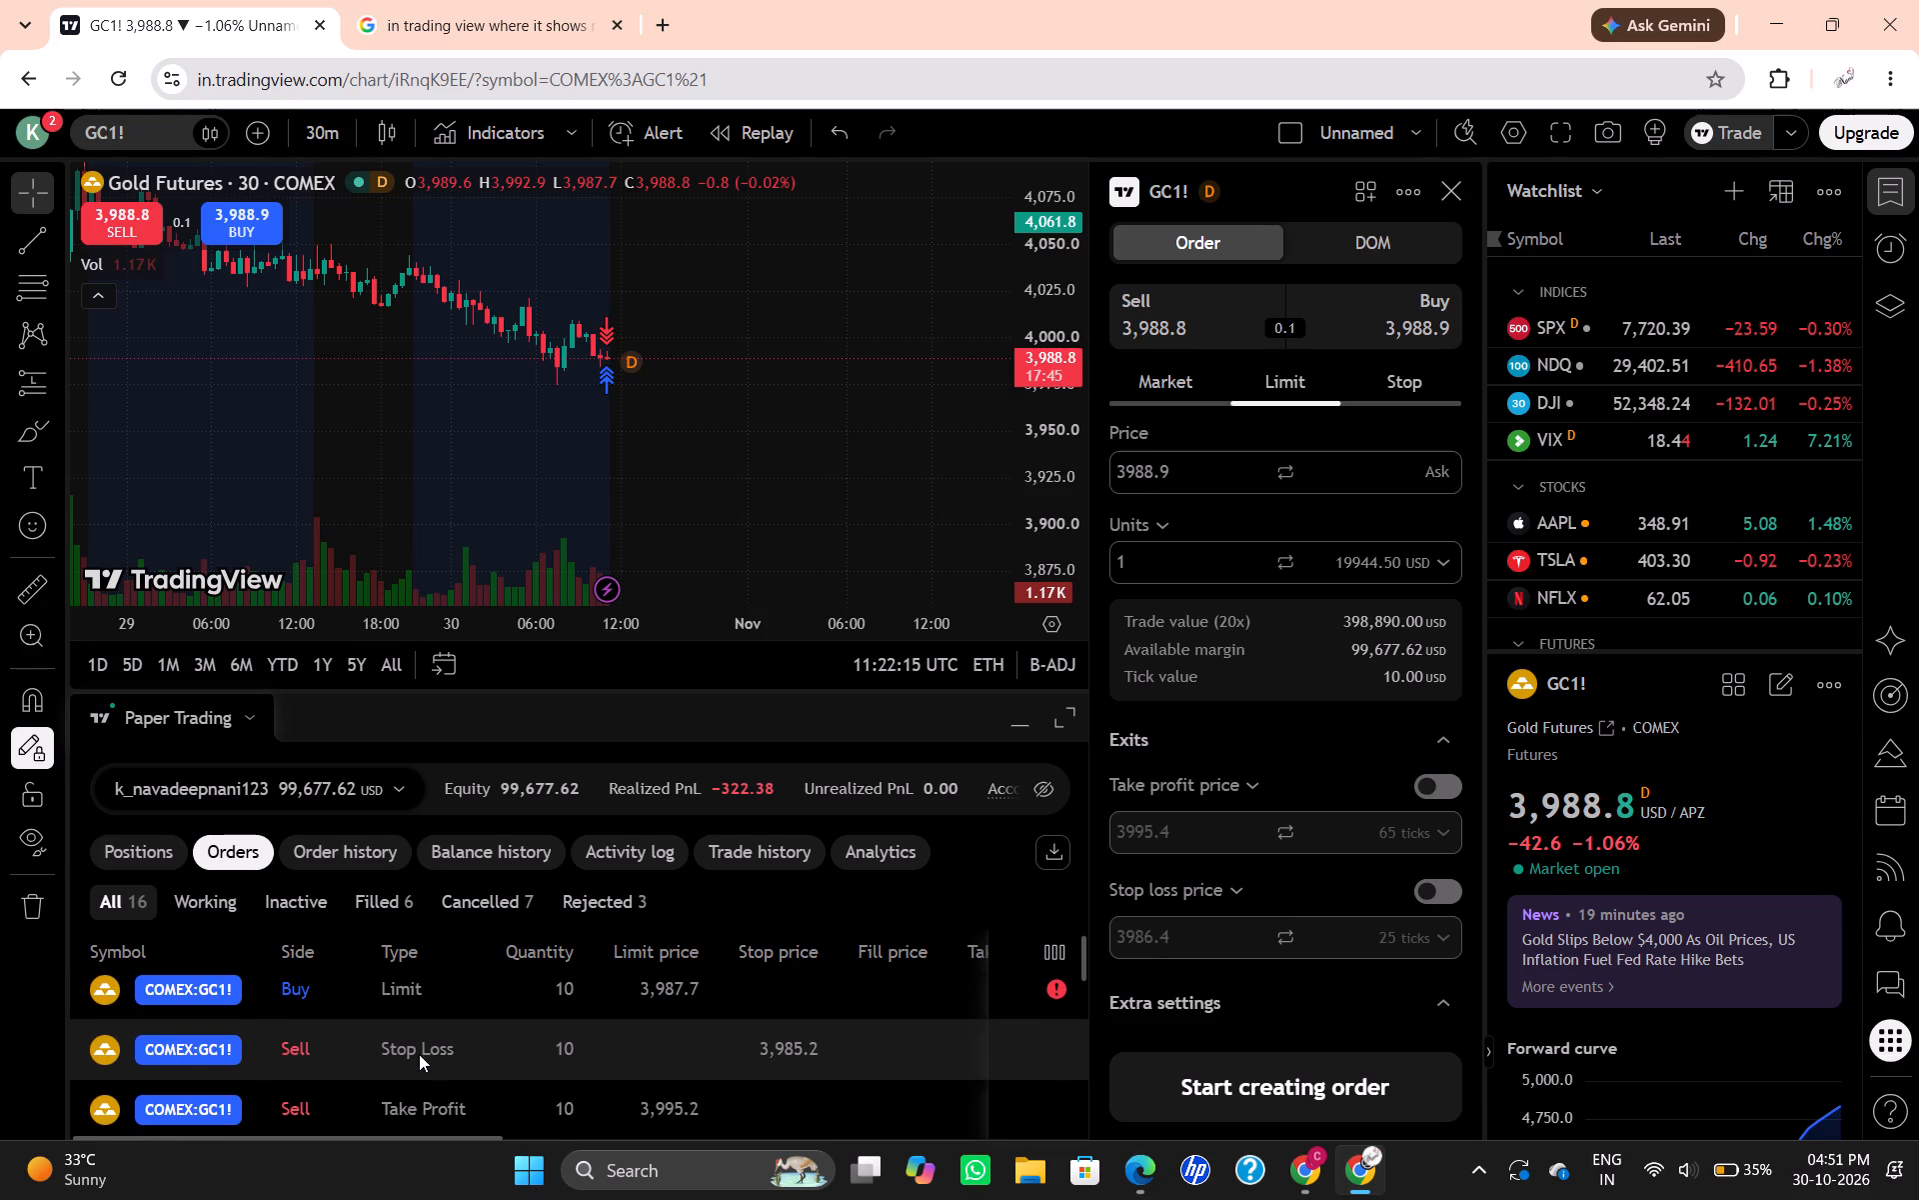
pyautogui.scroll(-1, 419, 1054)
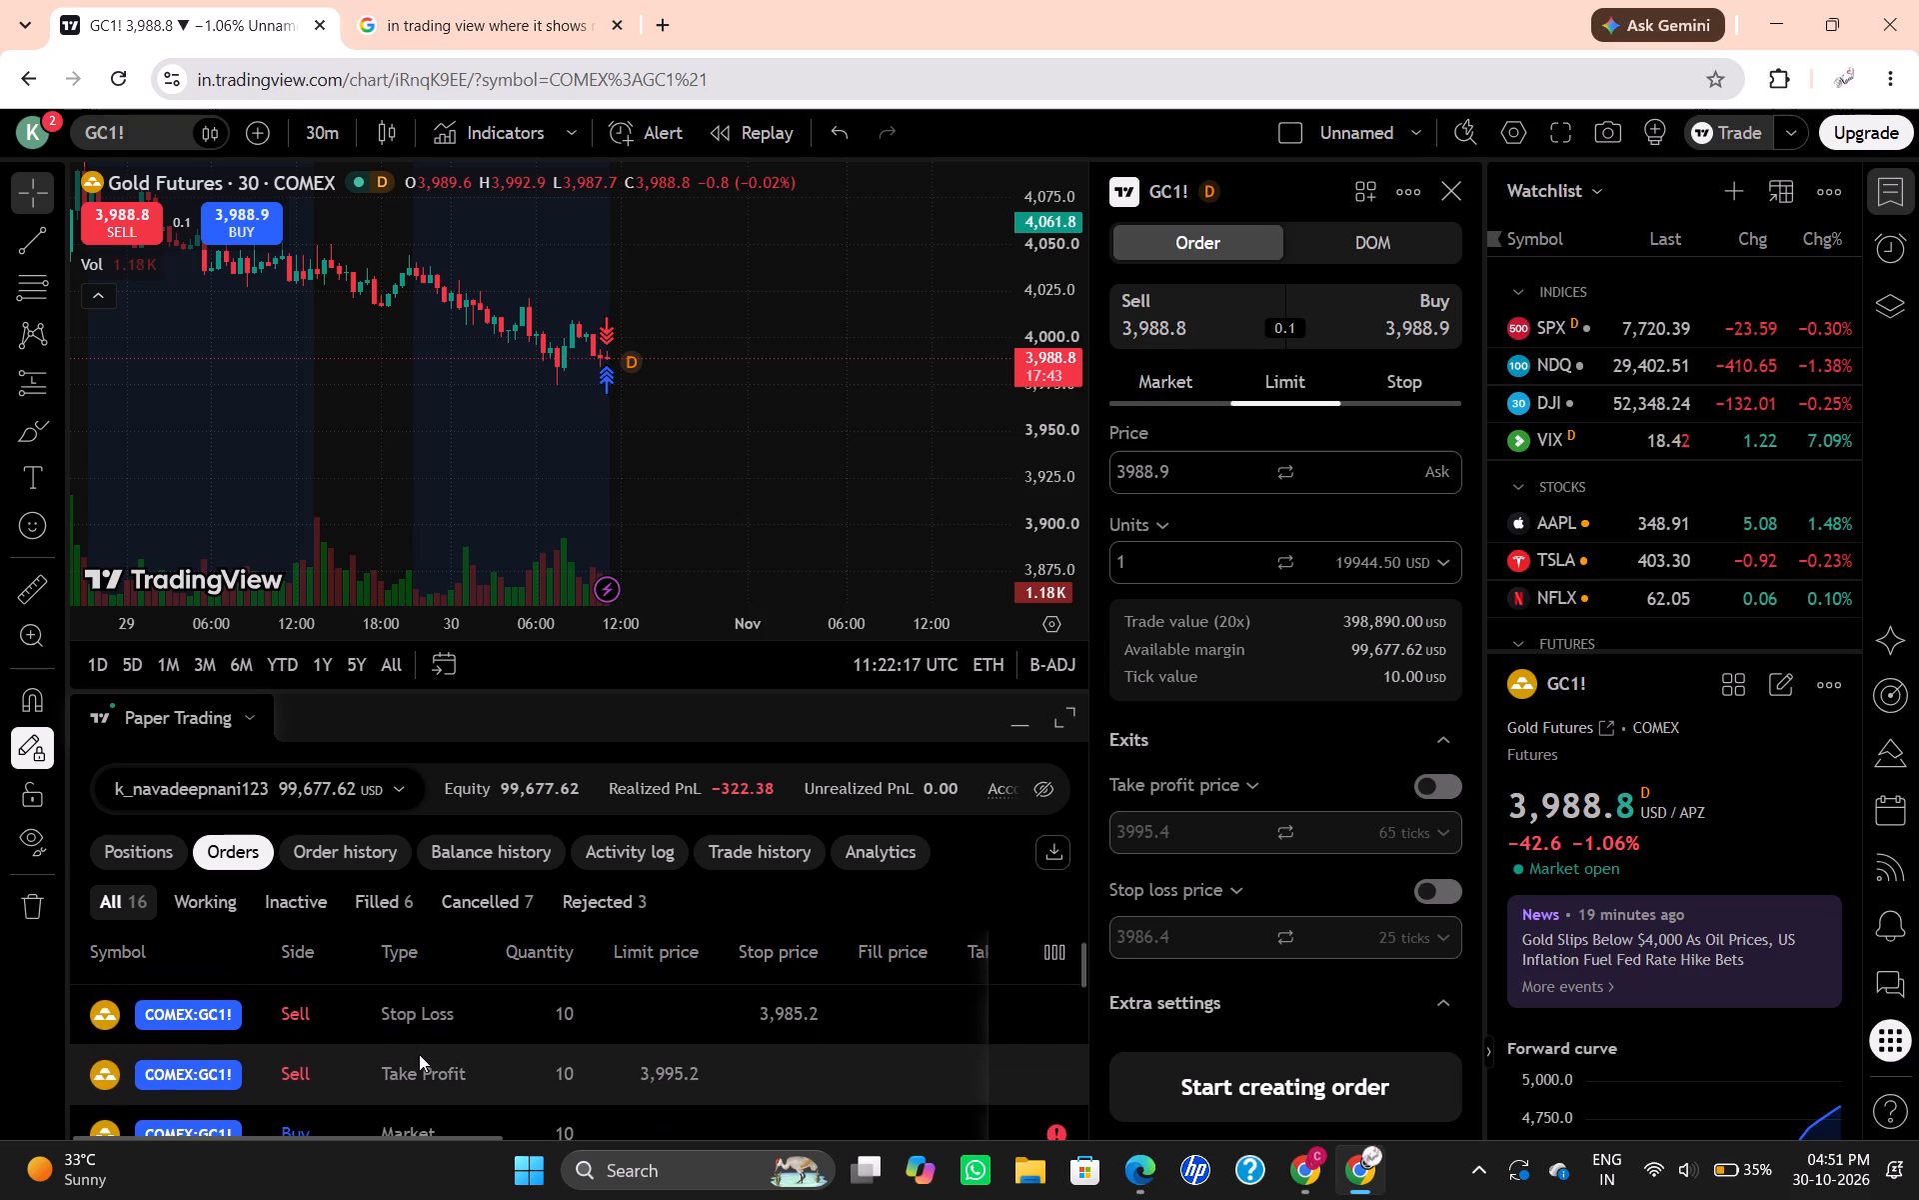
pyautogui.scroll(-2, 419, 1054)
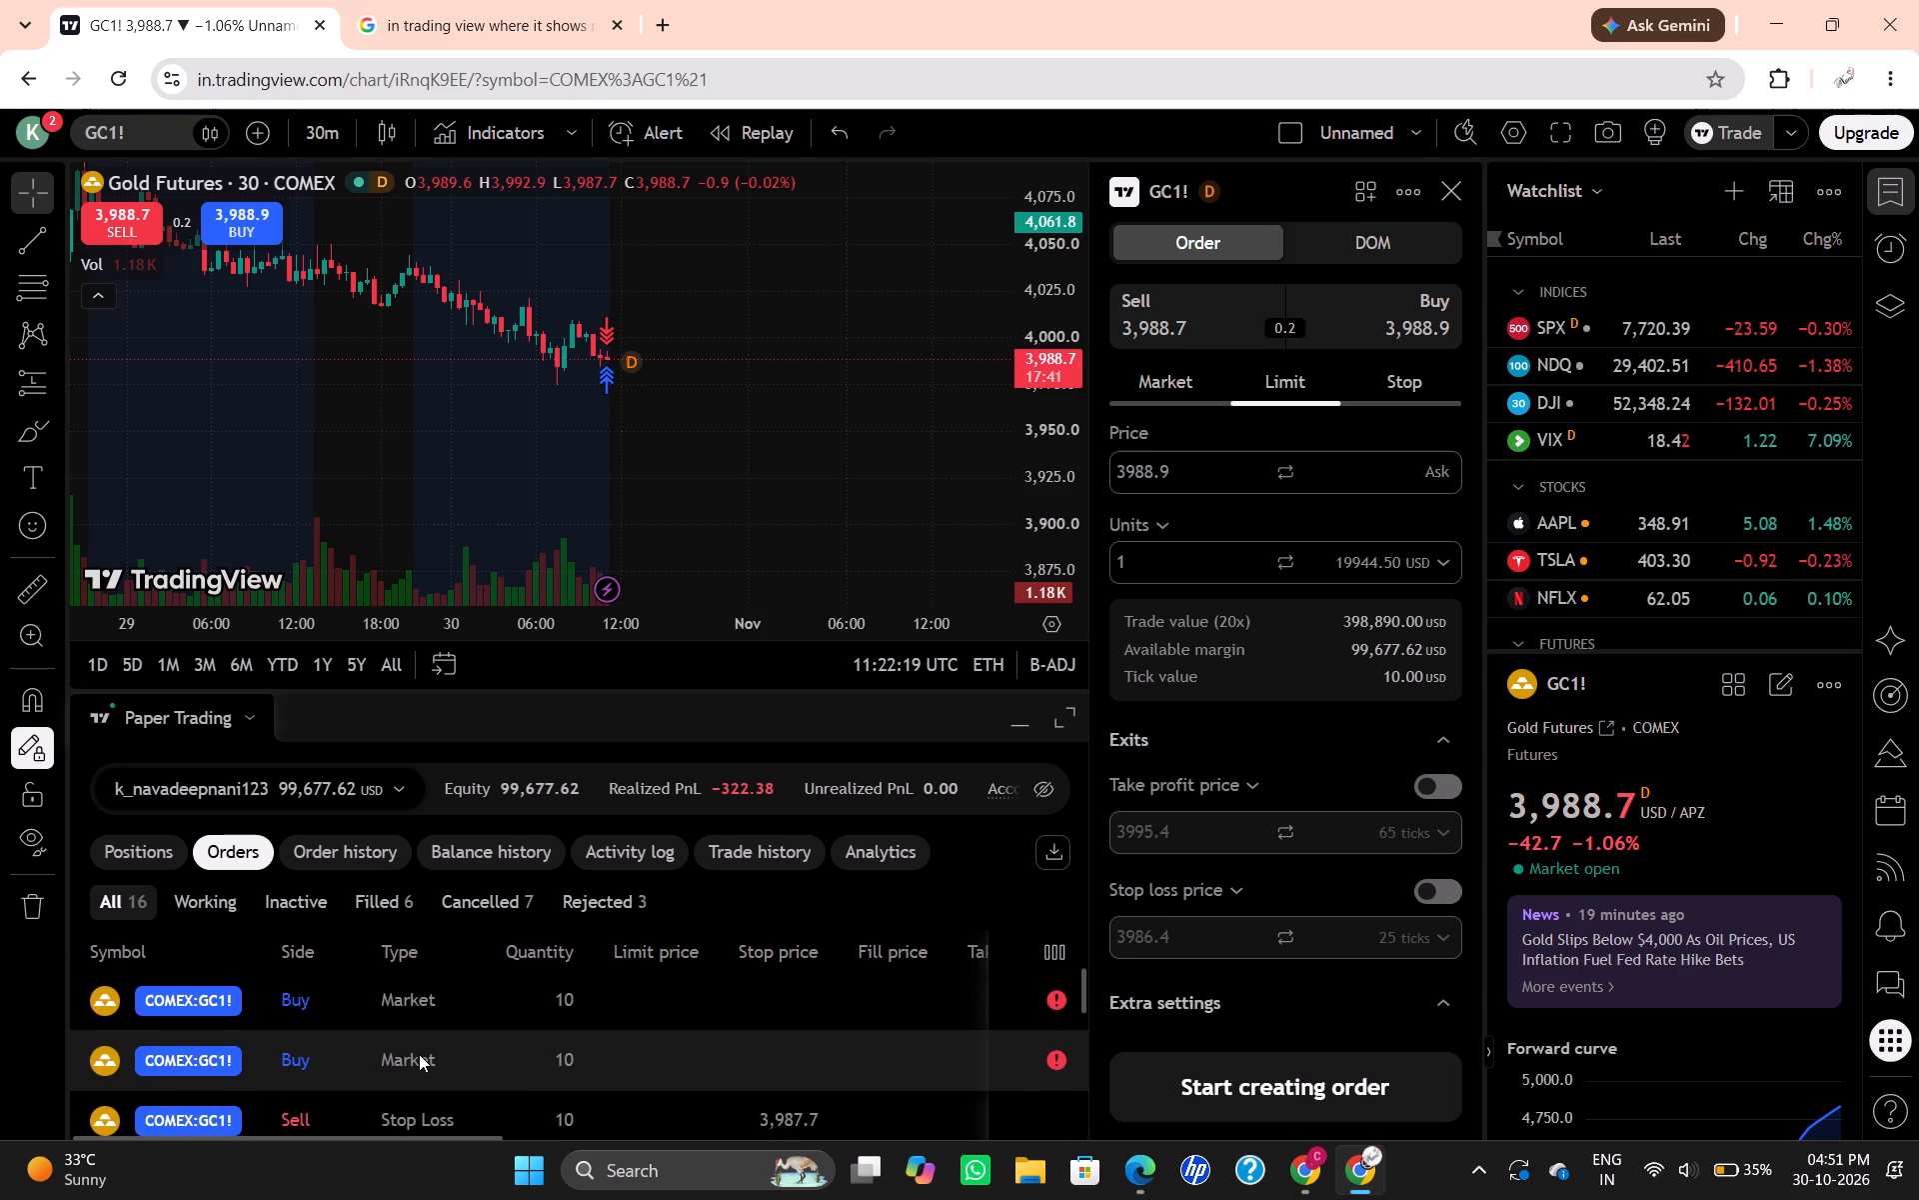
pyautogui.scroll(-1, 419, 1054)
# Review the Paper Trading order history for the latest GC1! orders' limit, stop and fill prices.
pyautogui.click(333, 850)
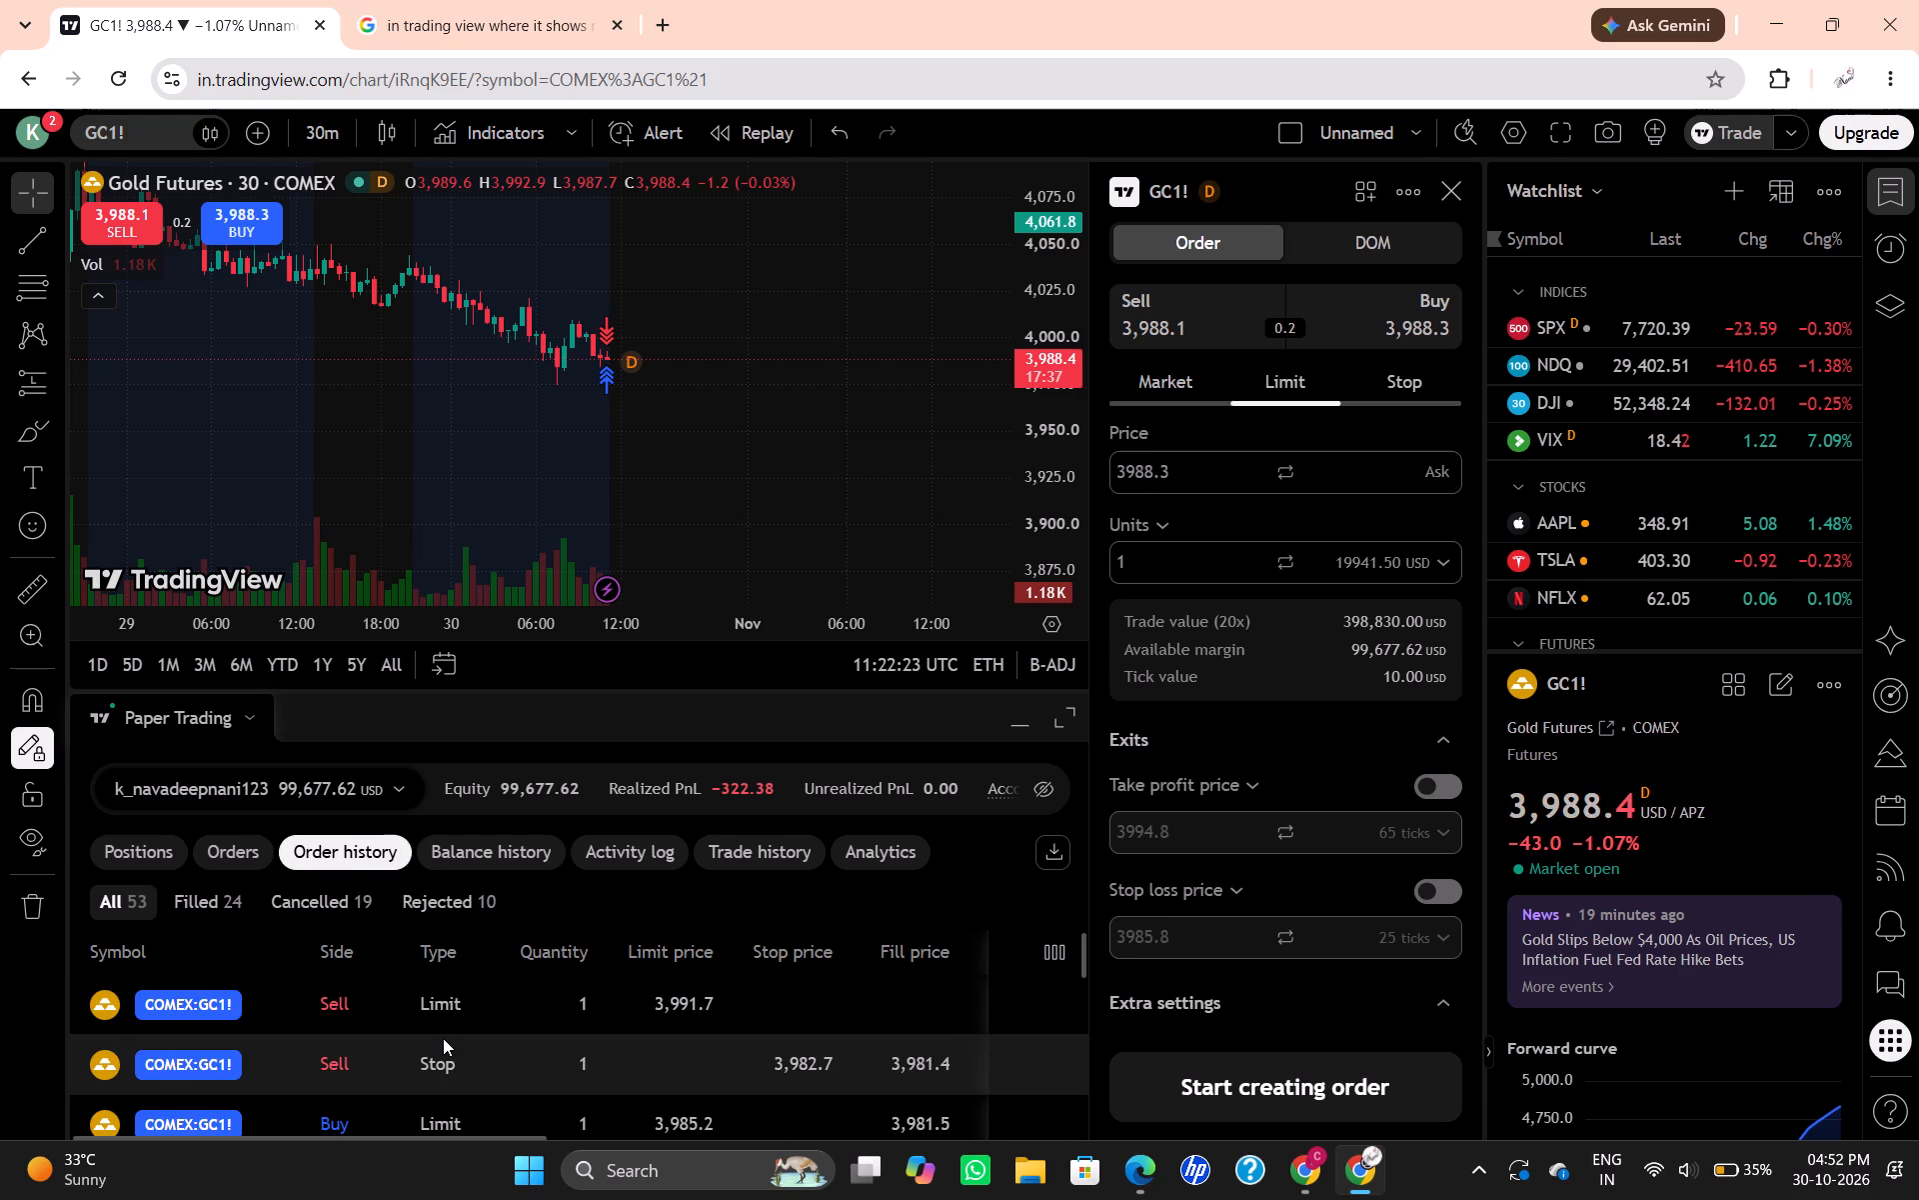
pyautogui.scroll(1, 443, 1038)
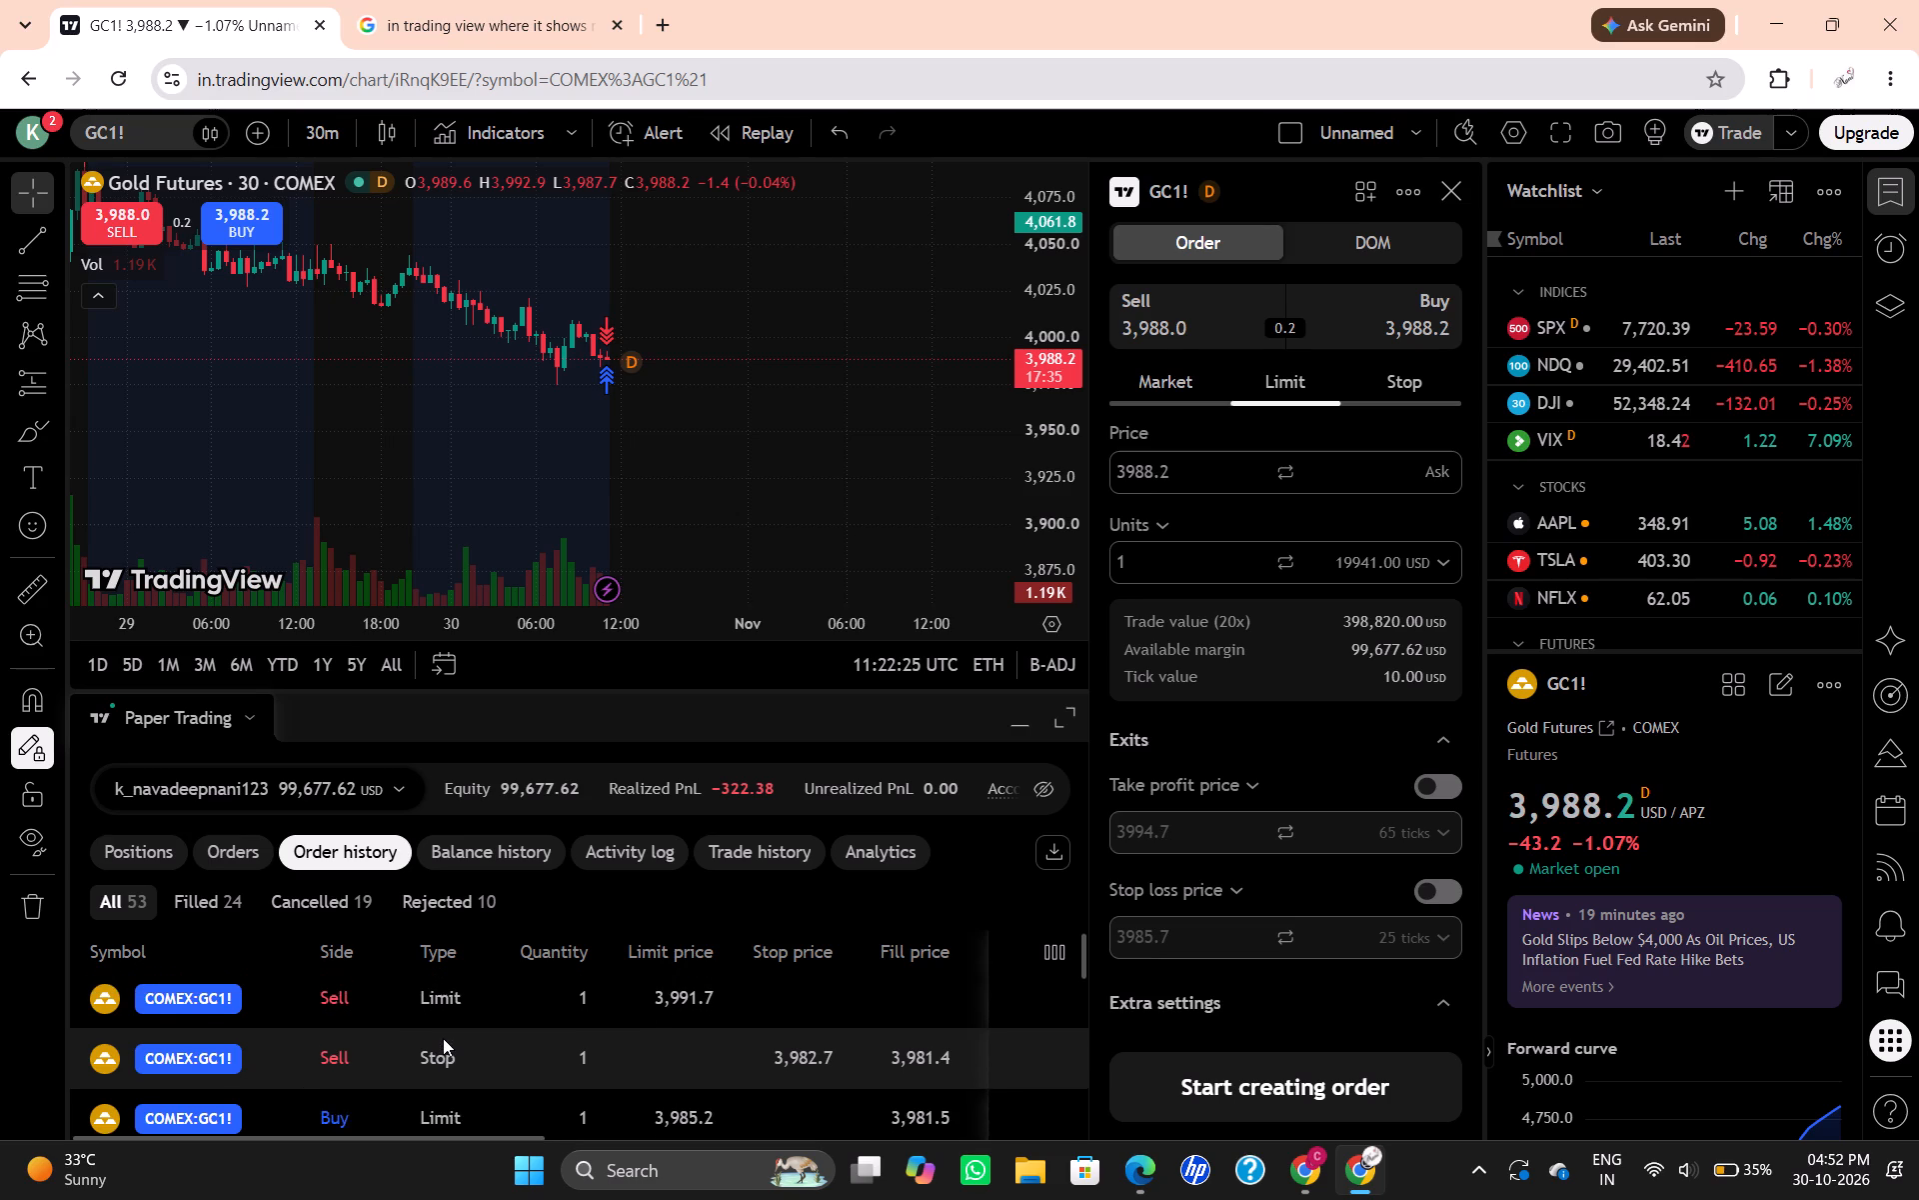